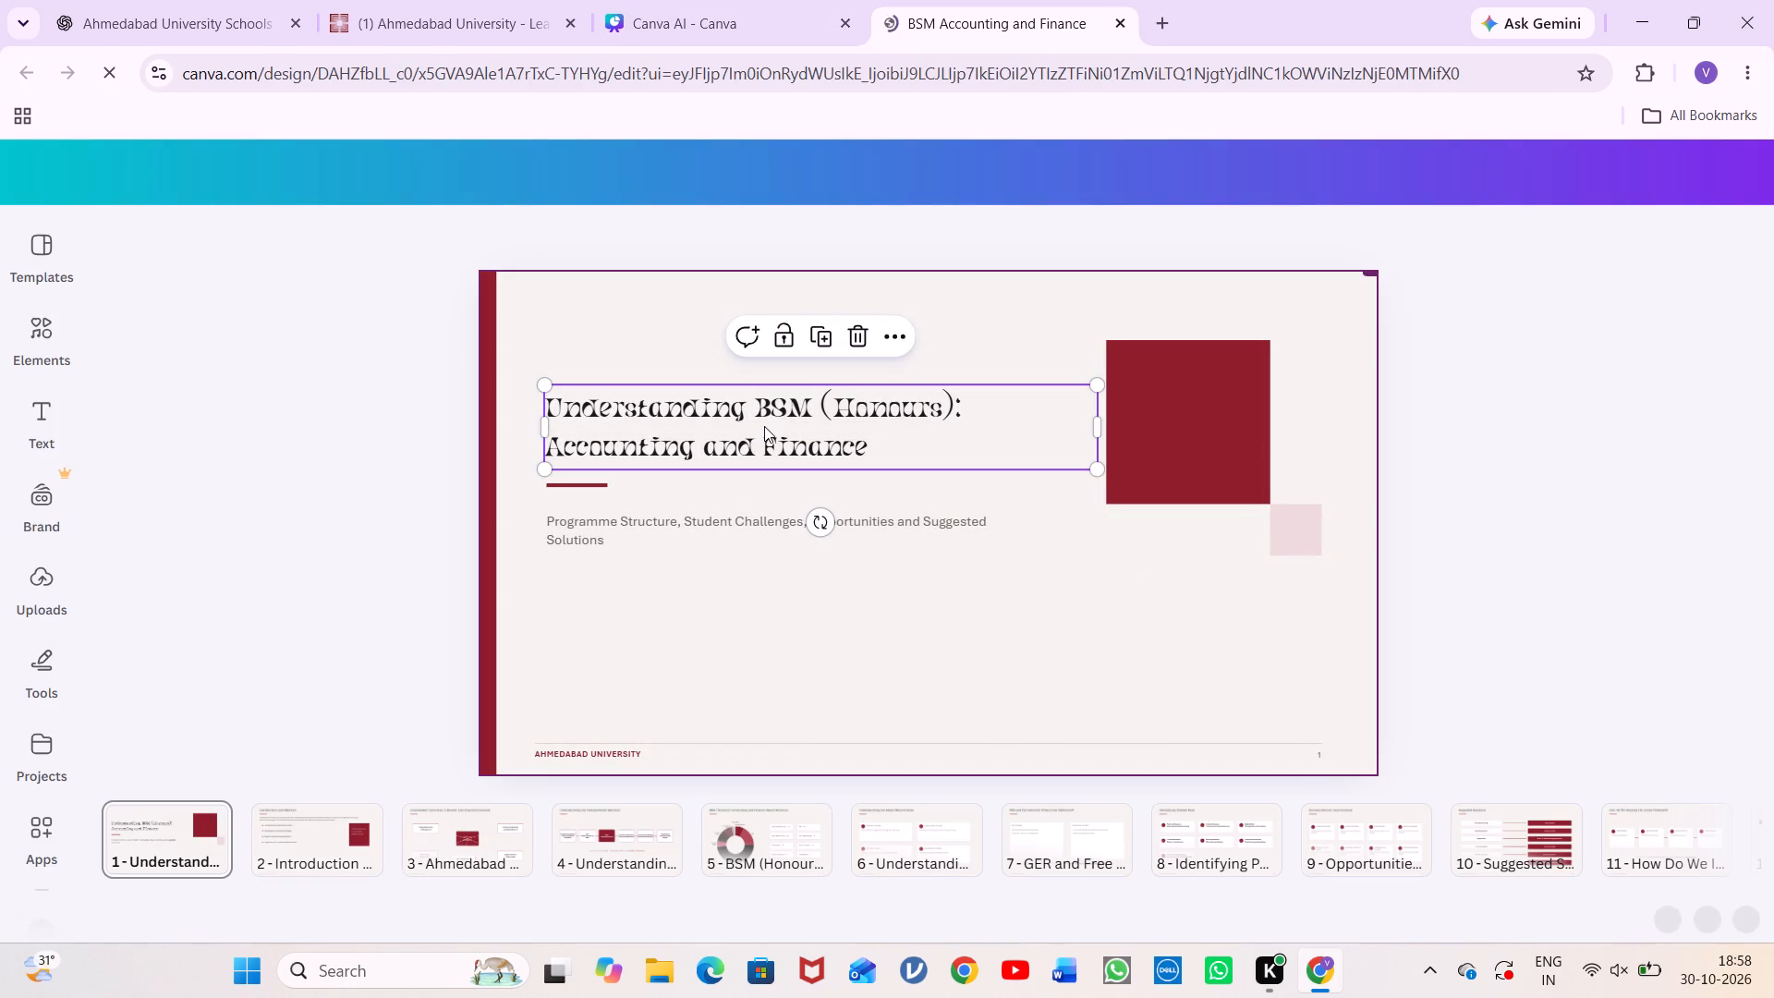
{"action": "left_click", "coordinate": [541, 243]}
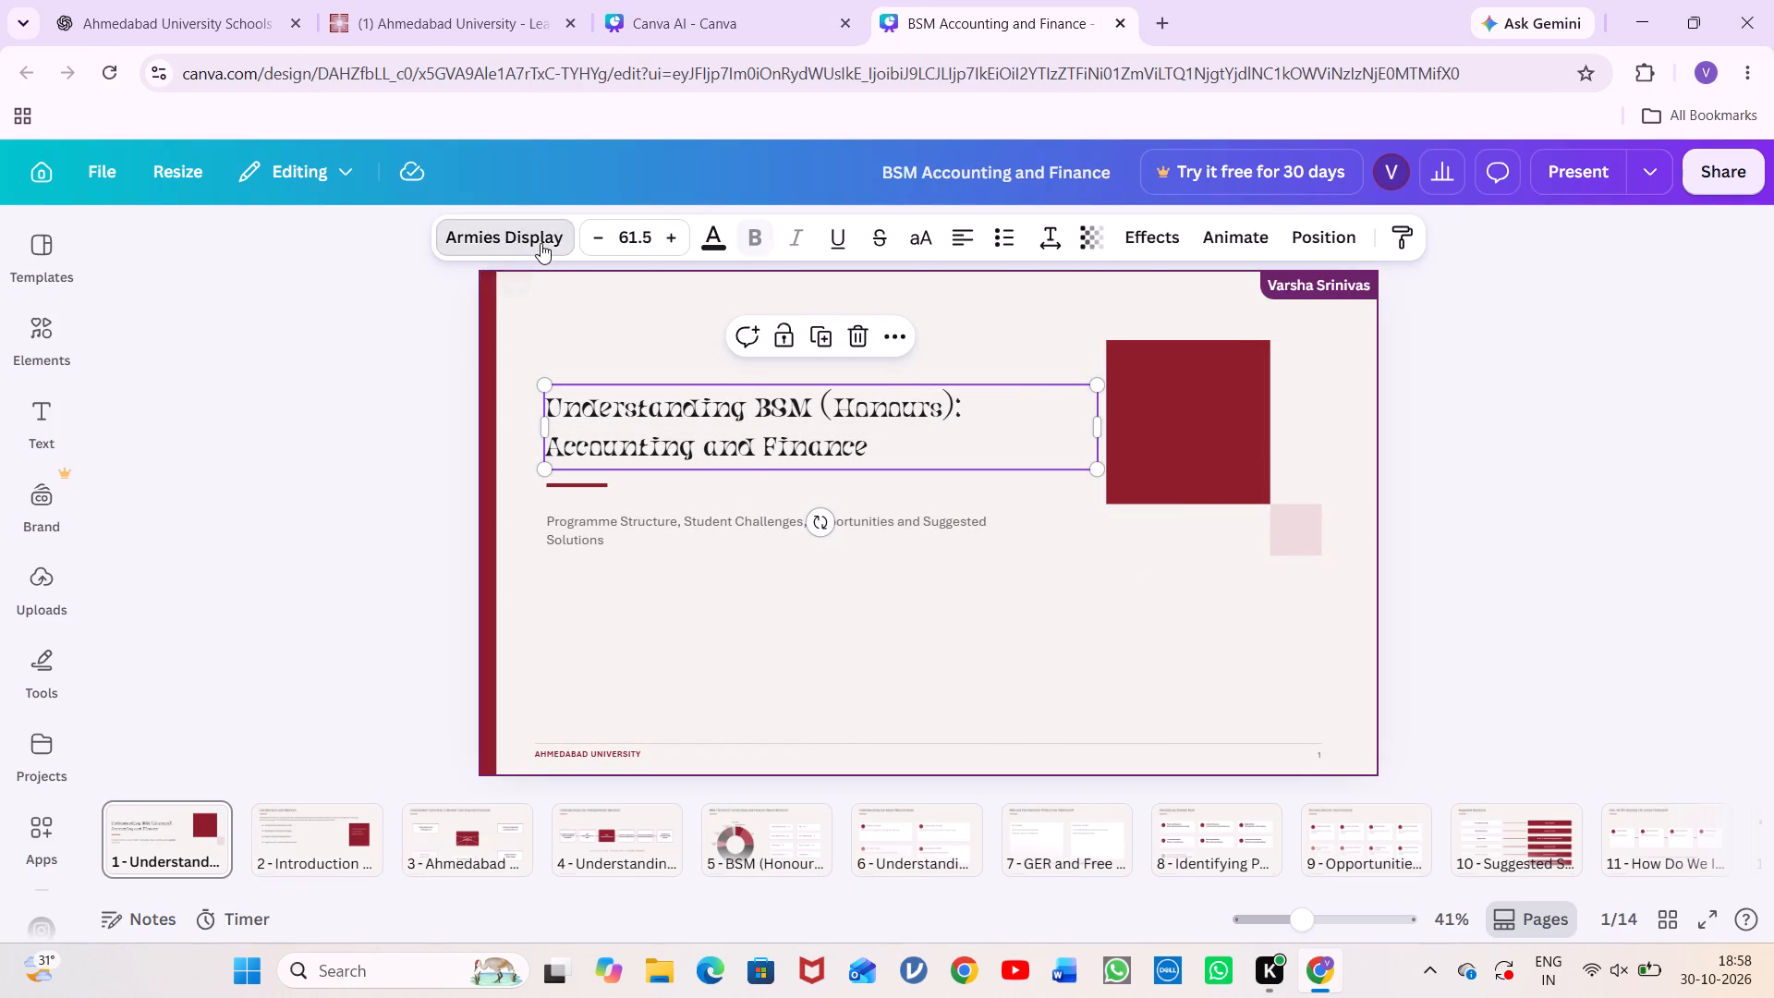
{"action": "left_click", "coordinate": [218, 509]}
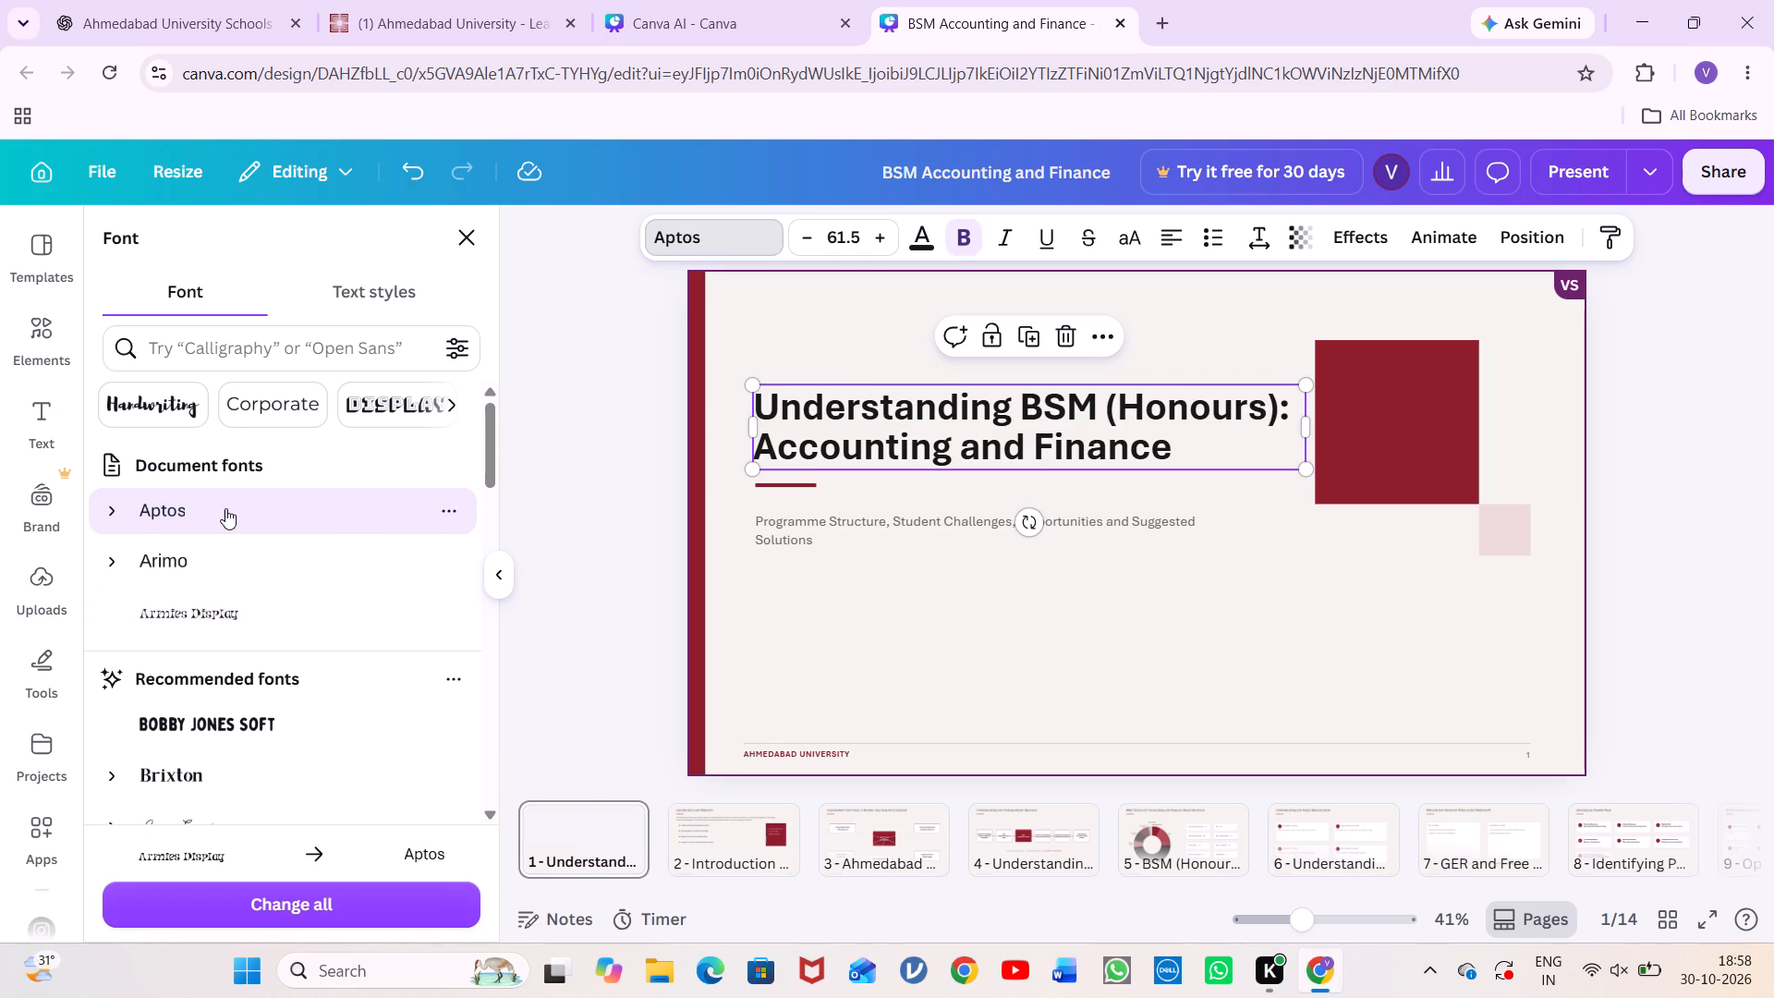
{"action": "left_click", "coordinate": [976, 534]}
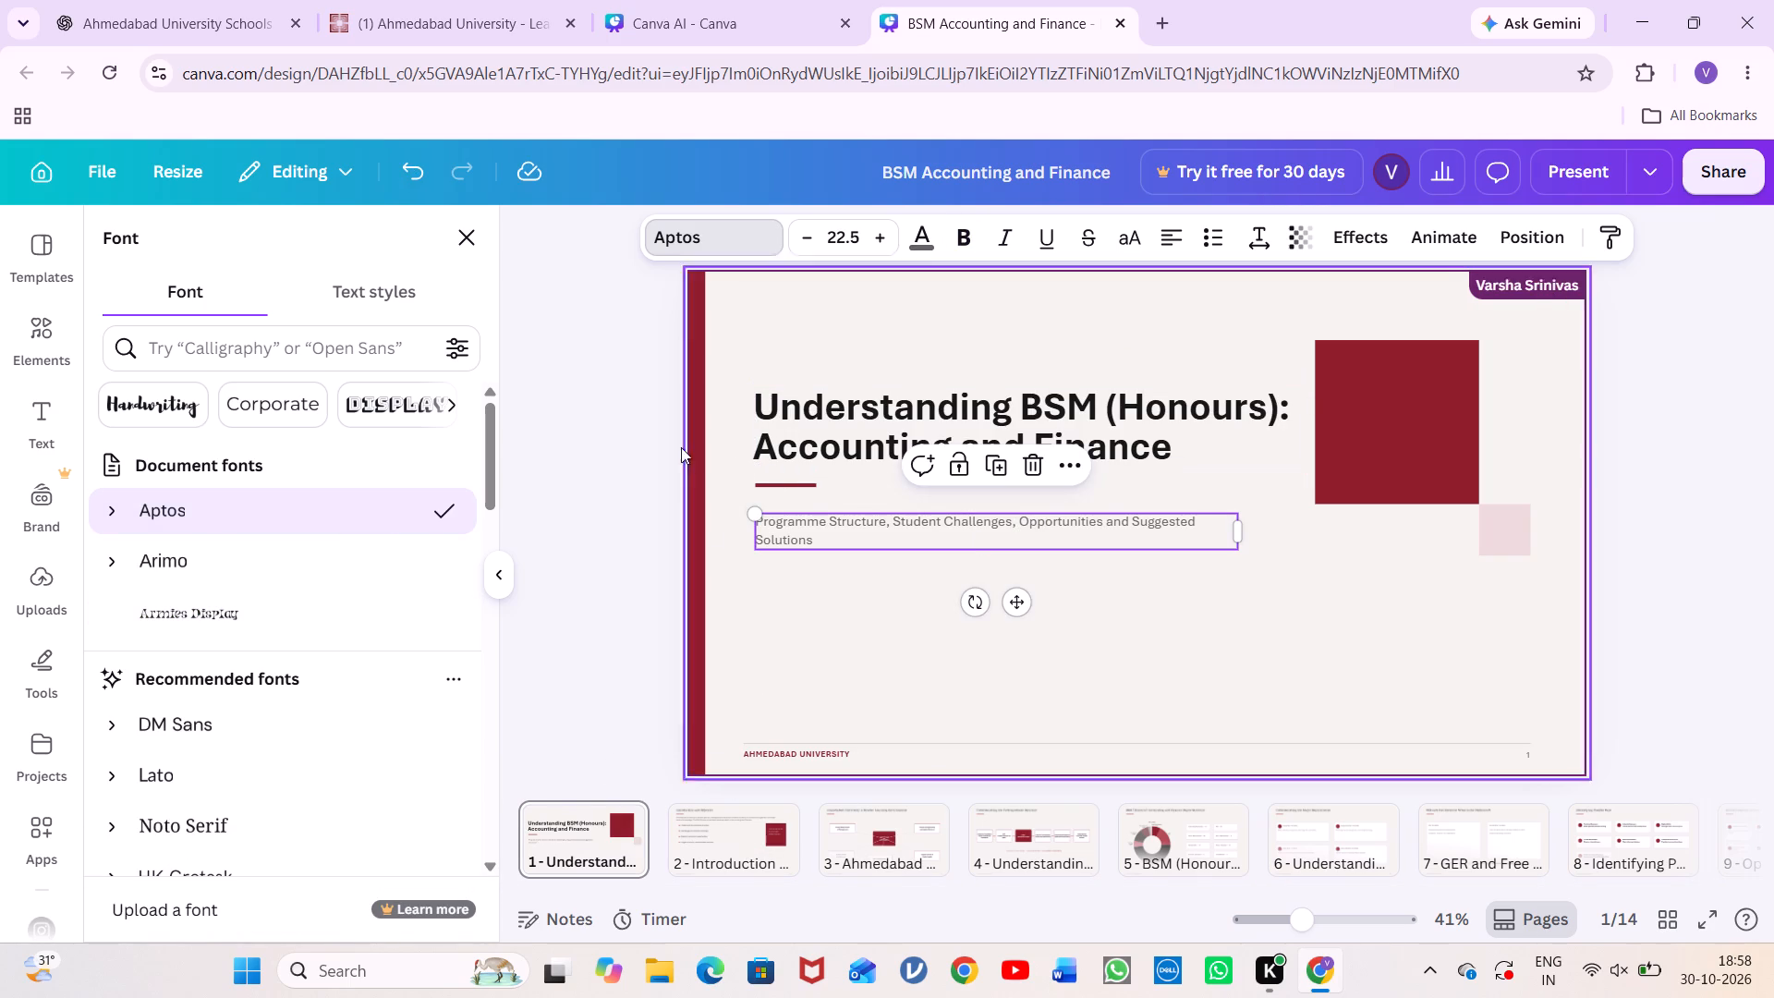
{"action": "left_click", "coordinate": [626, 604]}
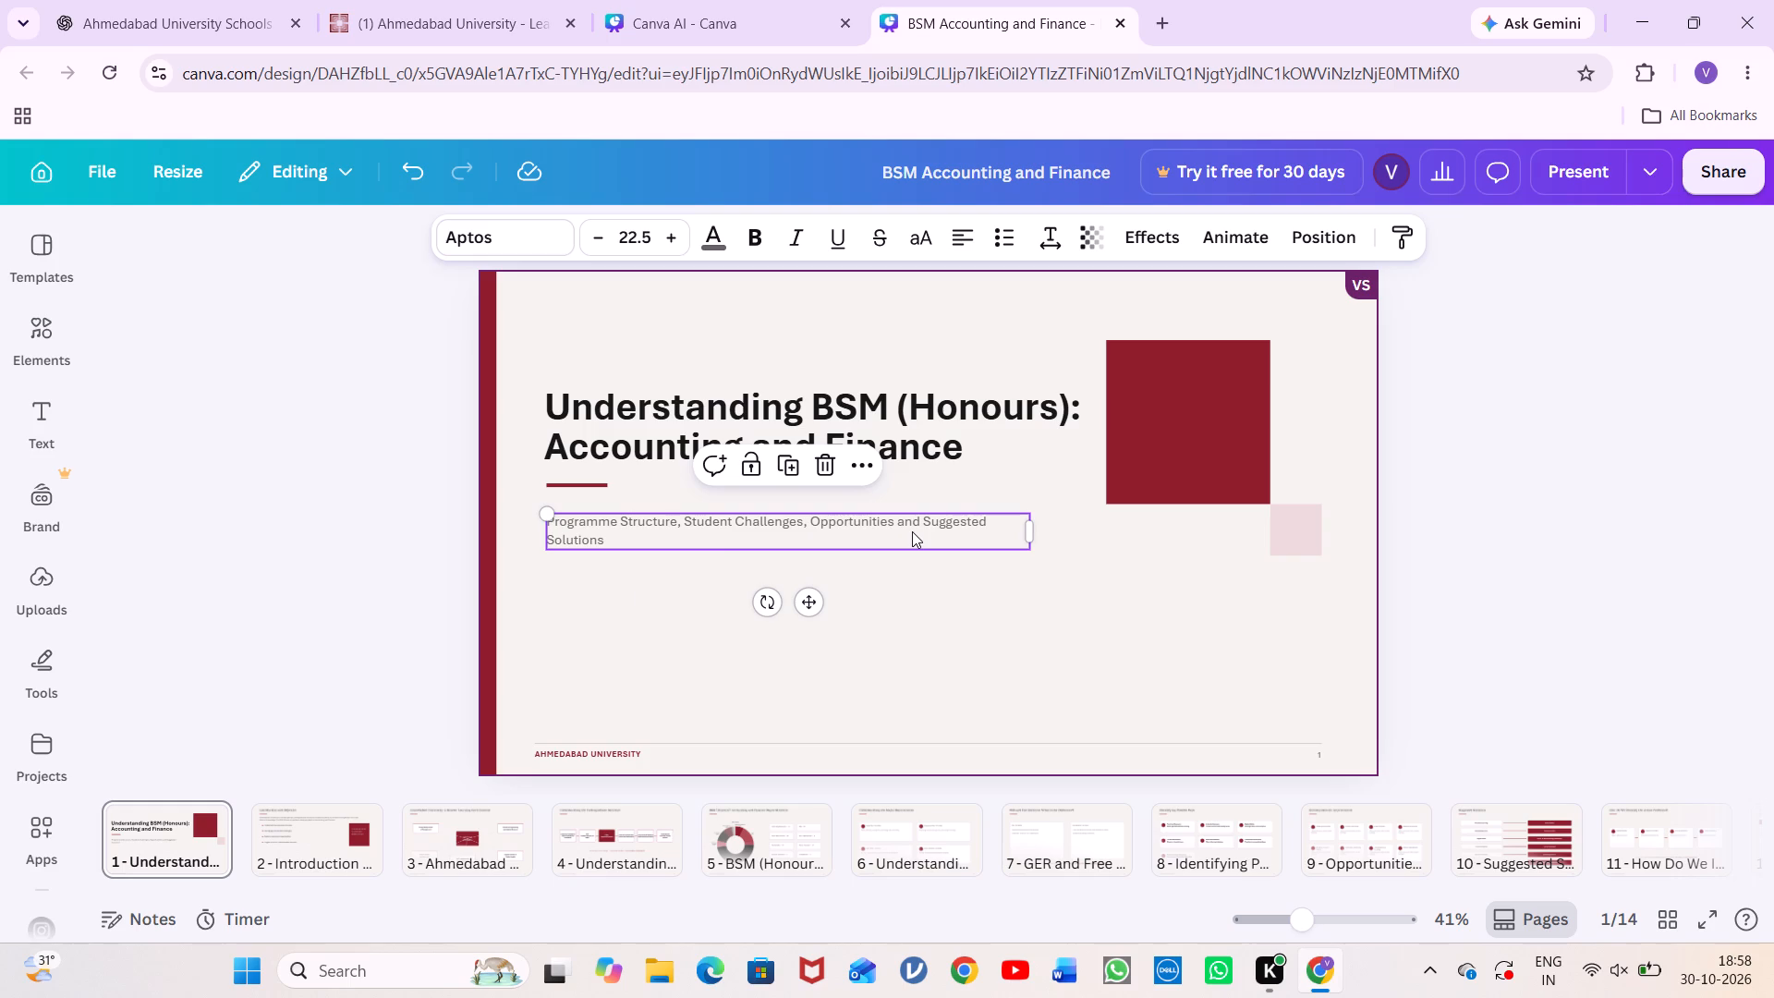
{"action": "left_click", "coordinate": [912, 531]}
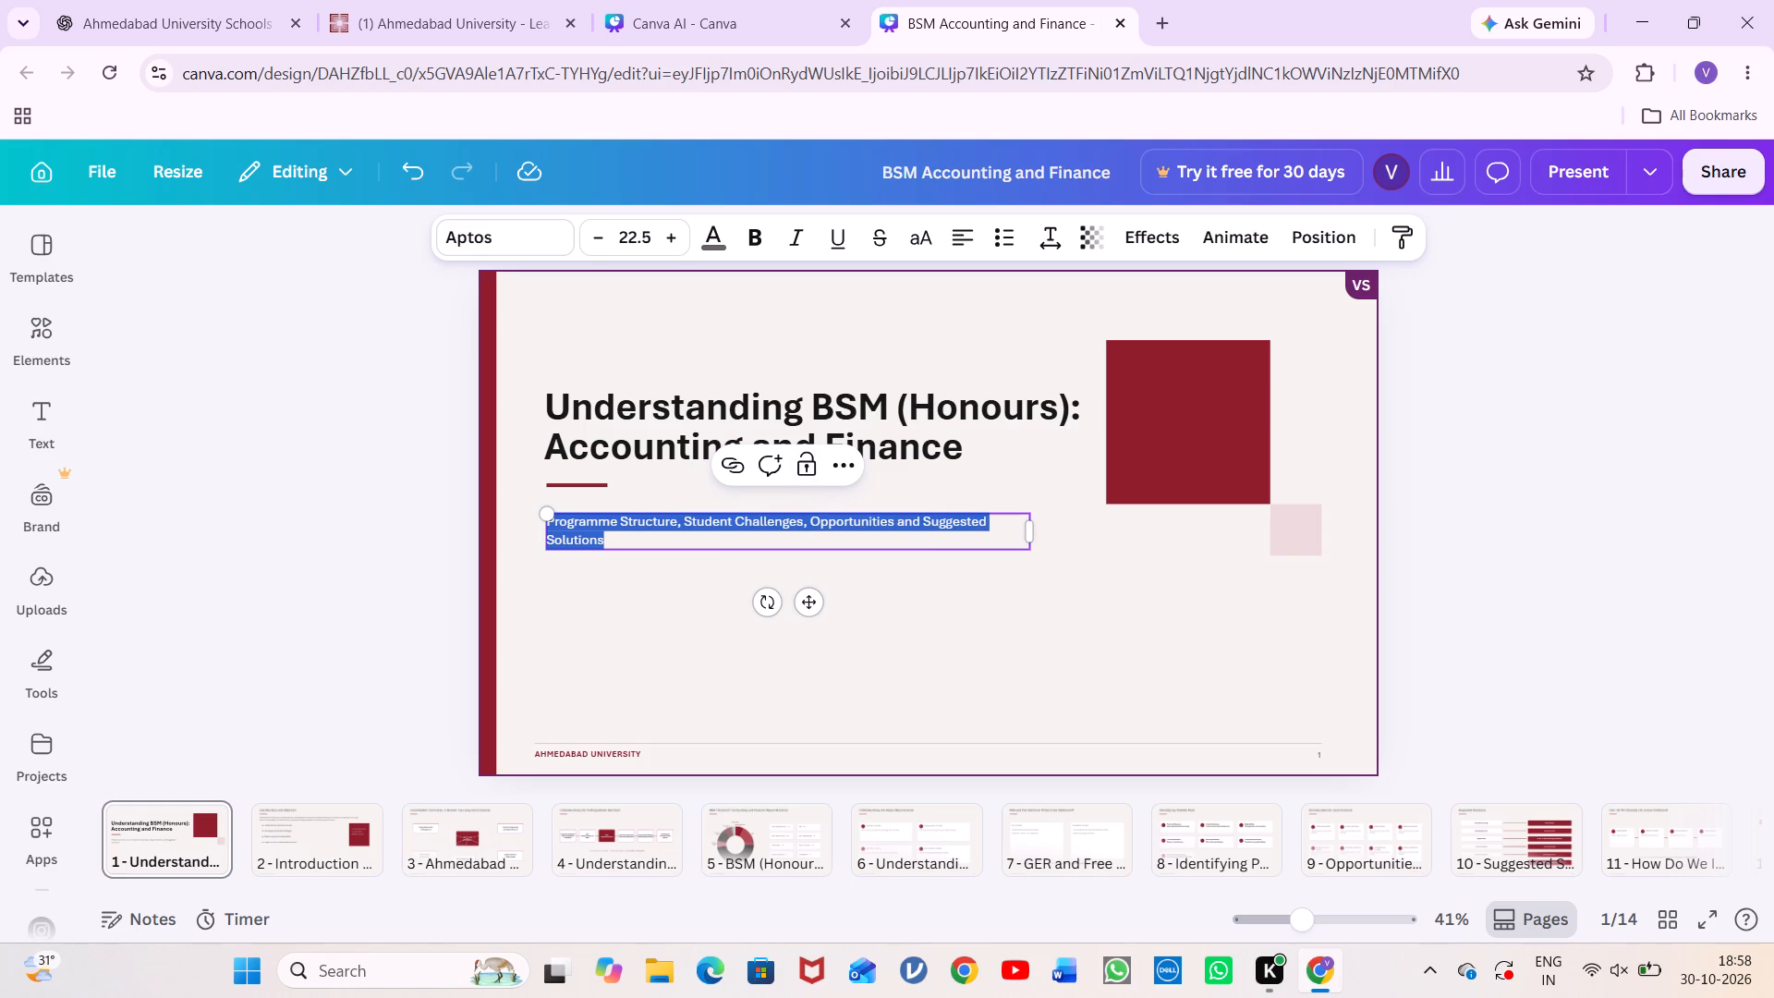
Change all the text on slide 2, Introduction and Objective, to the Aptos font.
{"action": "left_click", "coordinate": [352, 831]}
{"action": "left_click", "coordinate": [676, 606]}
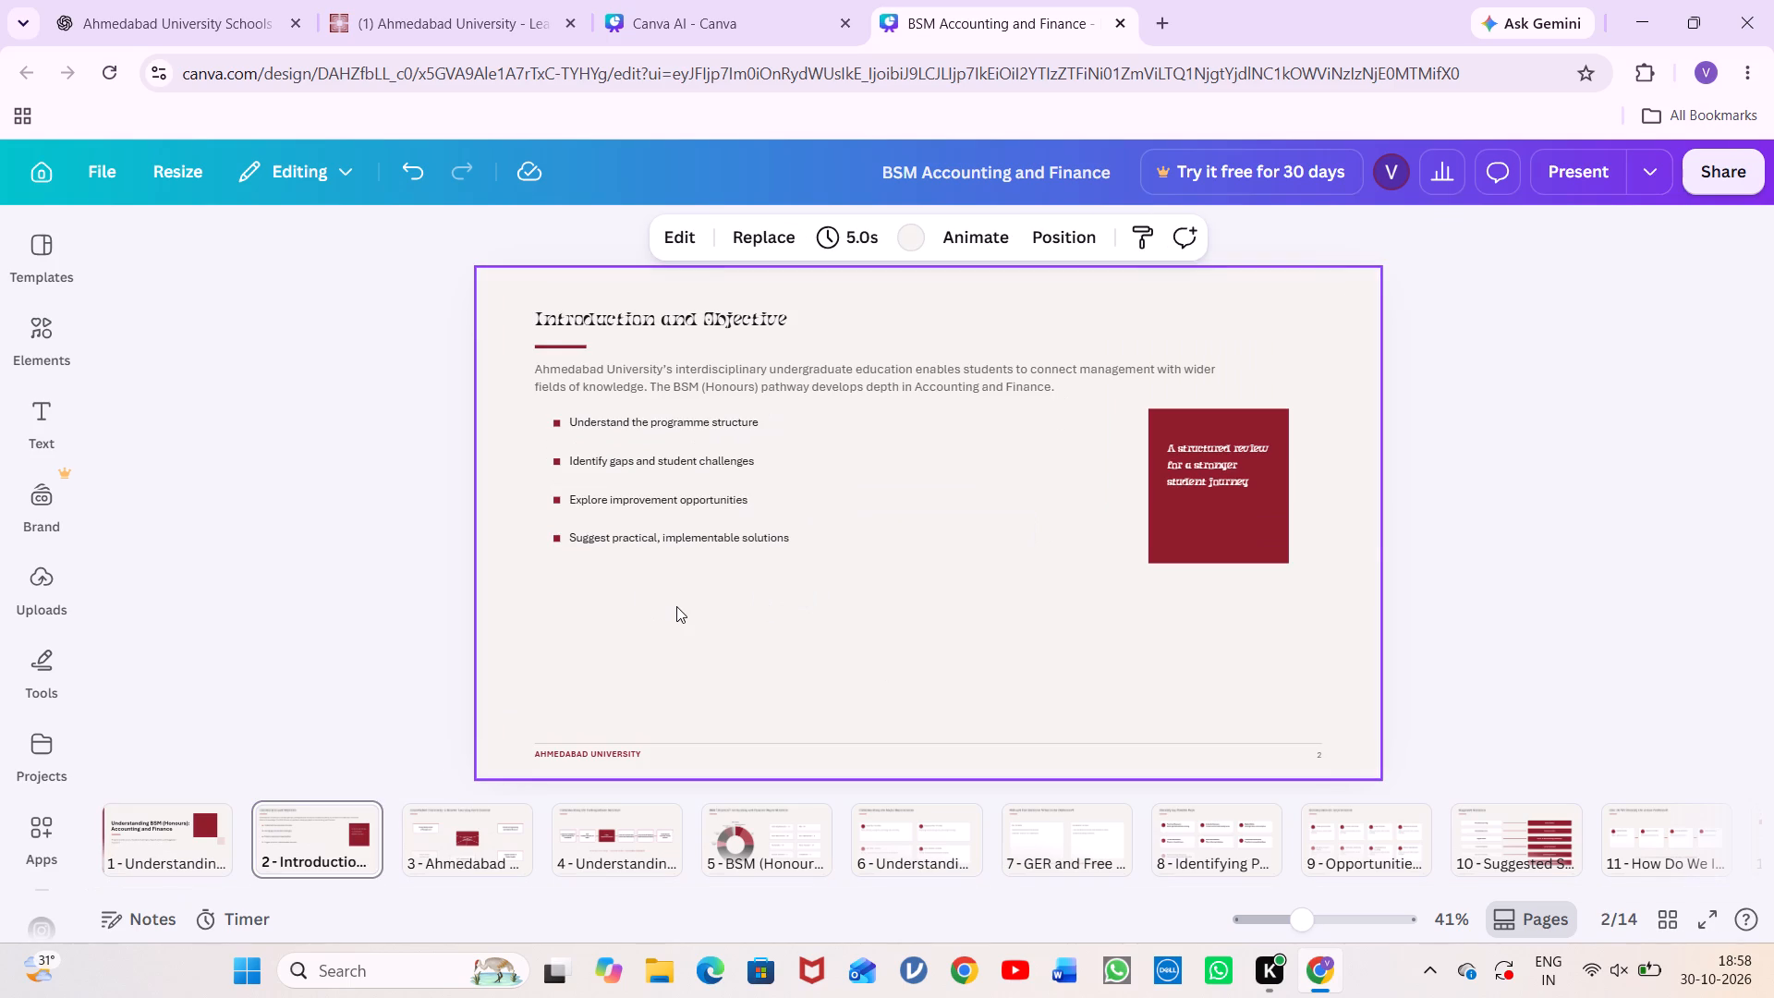
{"action": "key", "text": "ctrl+a"}
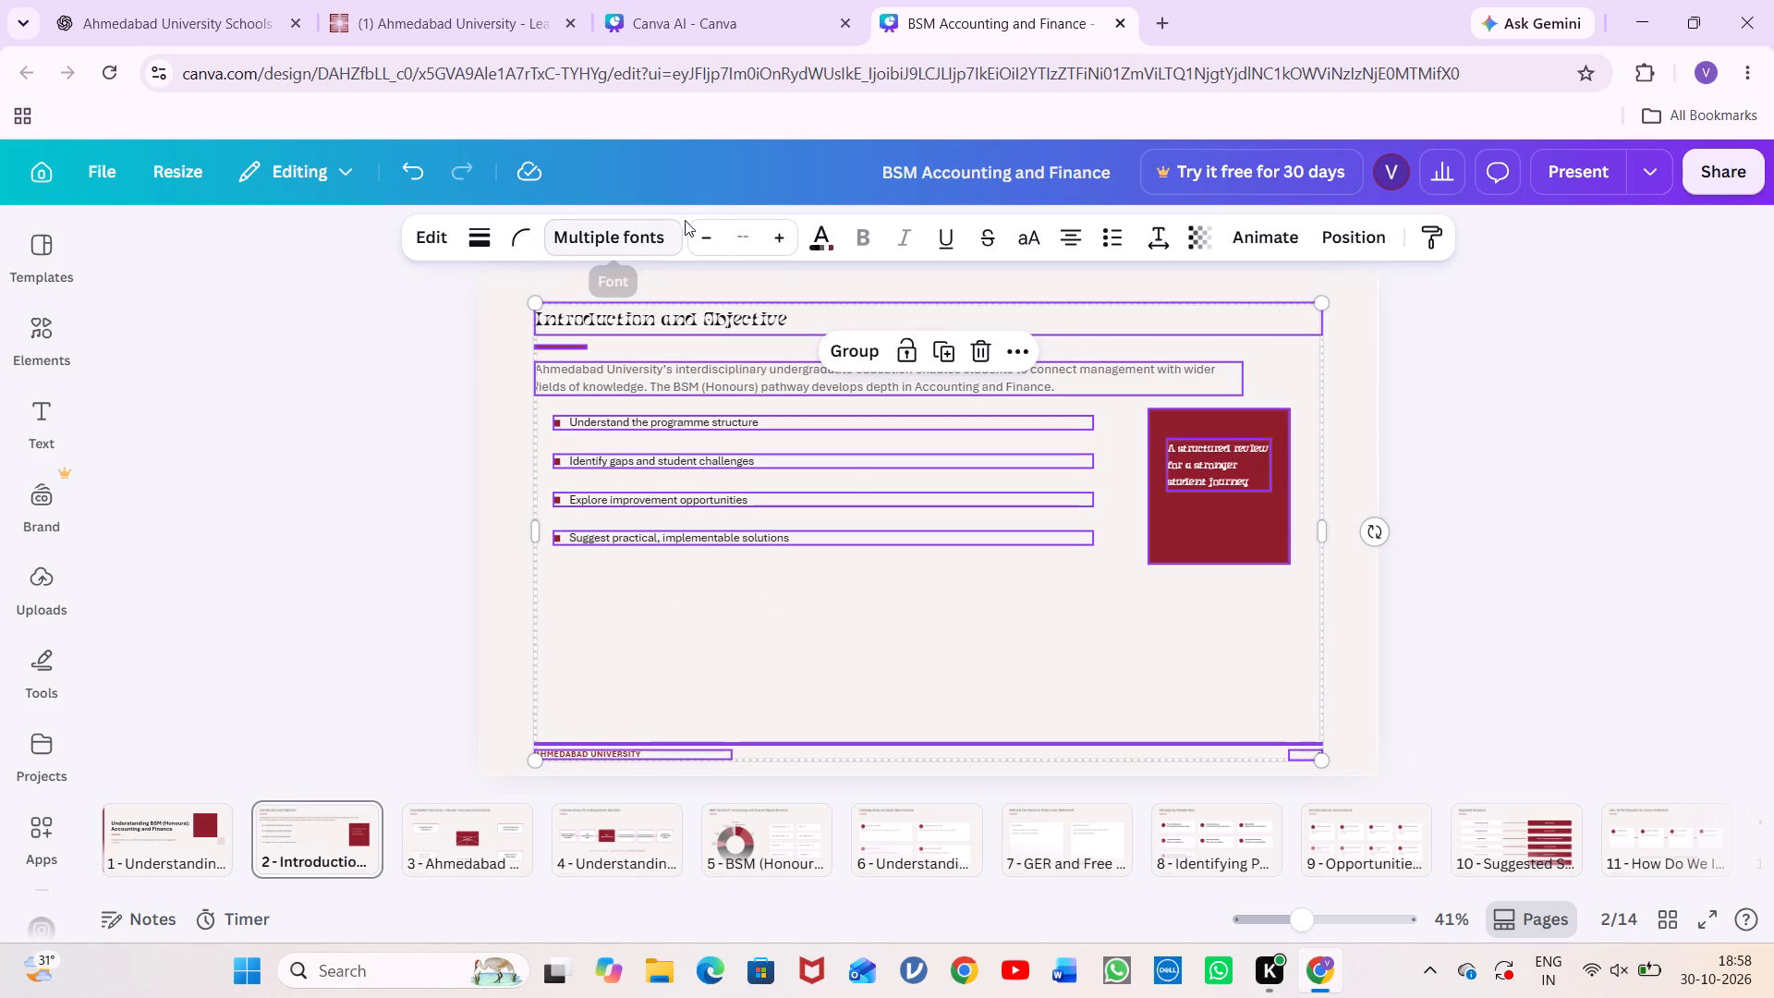
{"action": "left_click", "coordinate": [647, 234]}
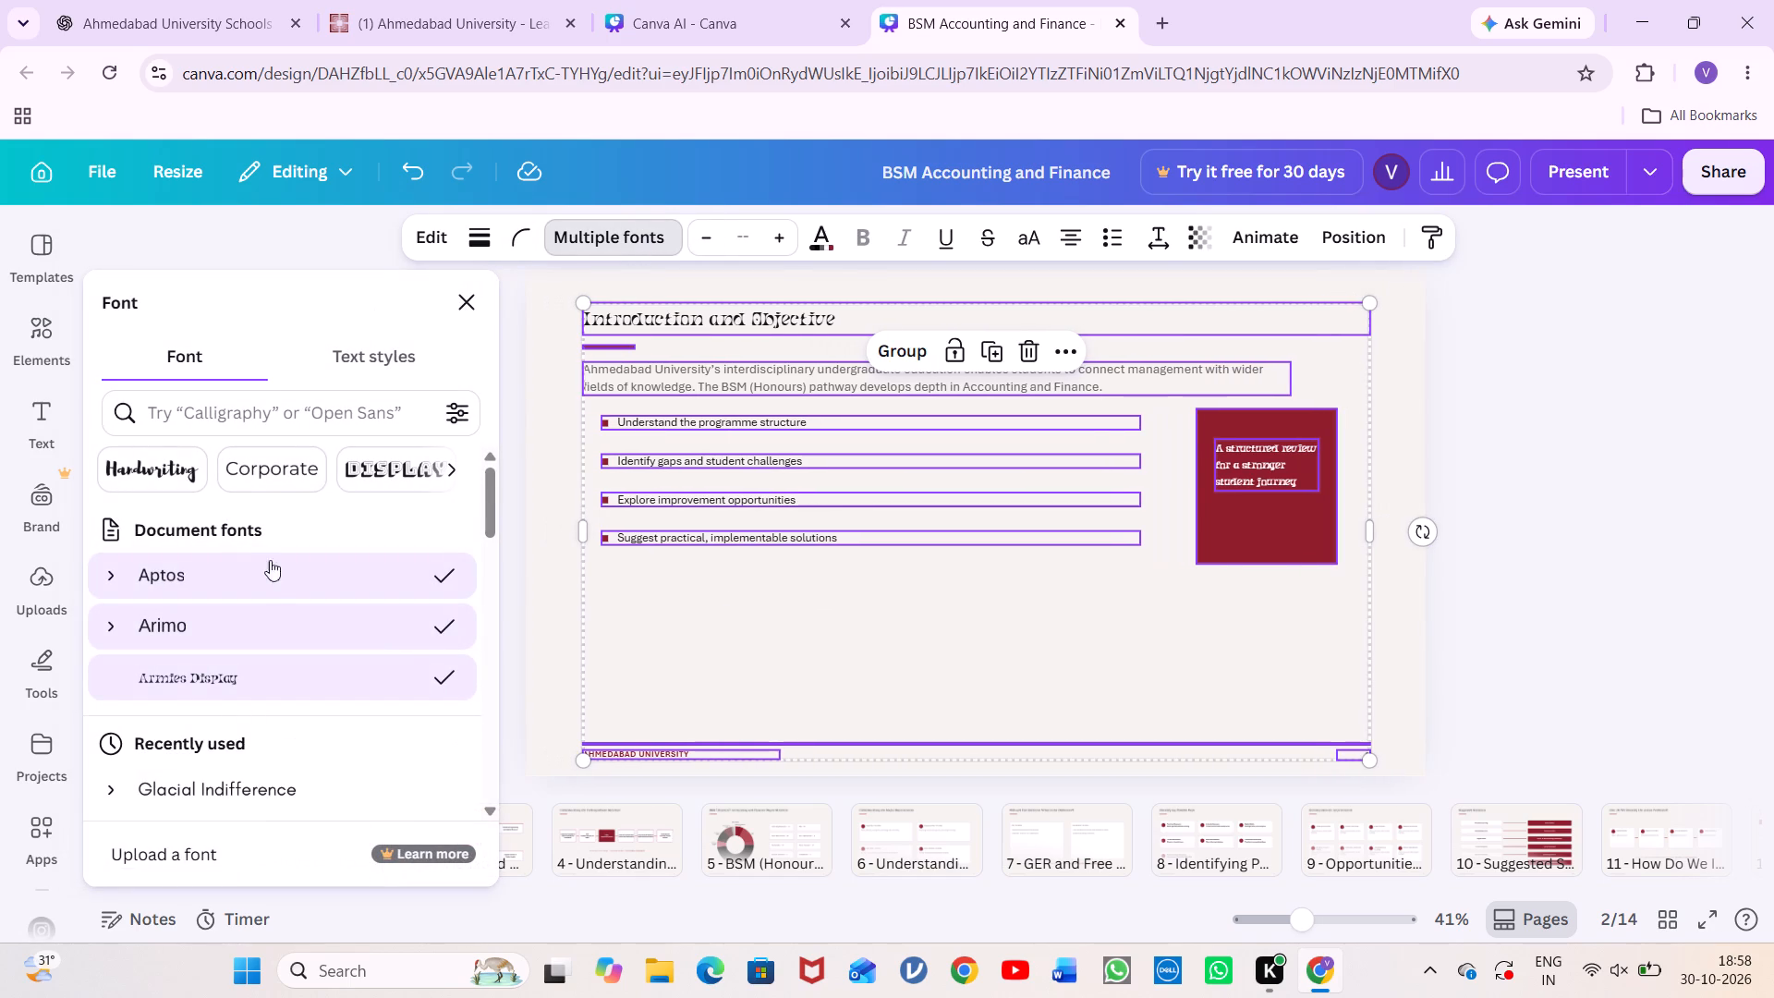
{"action": "left_click", "coordinate": [259, 582]}
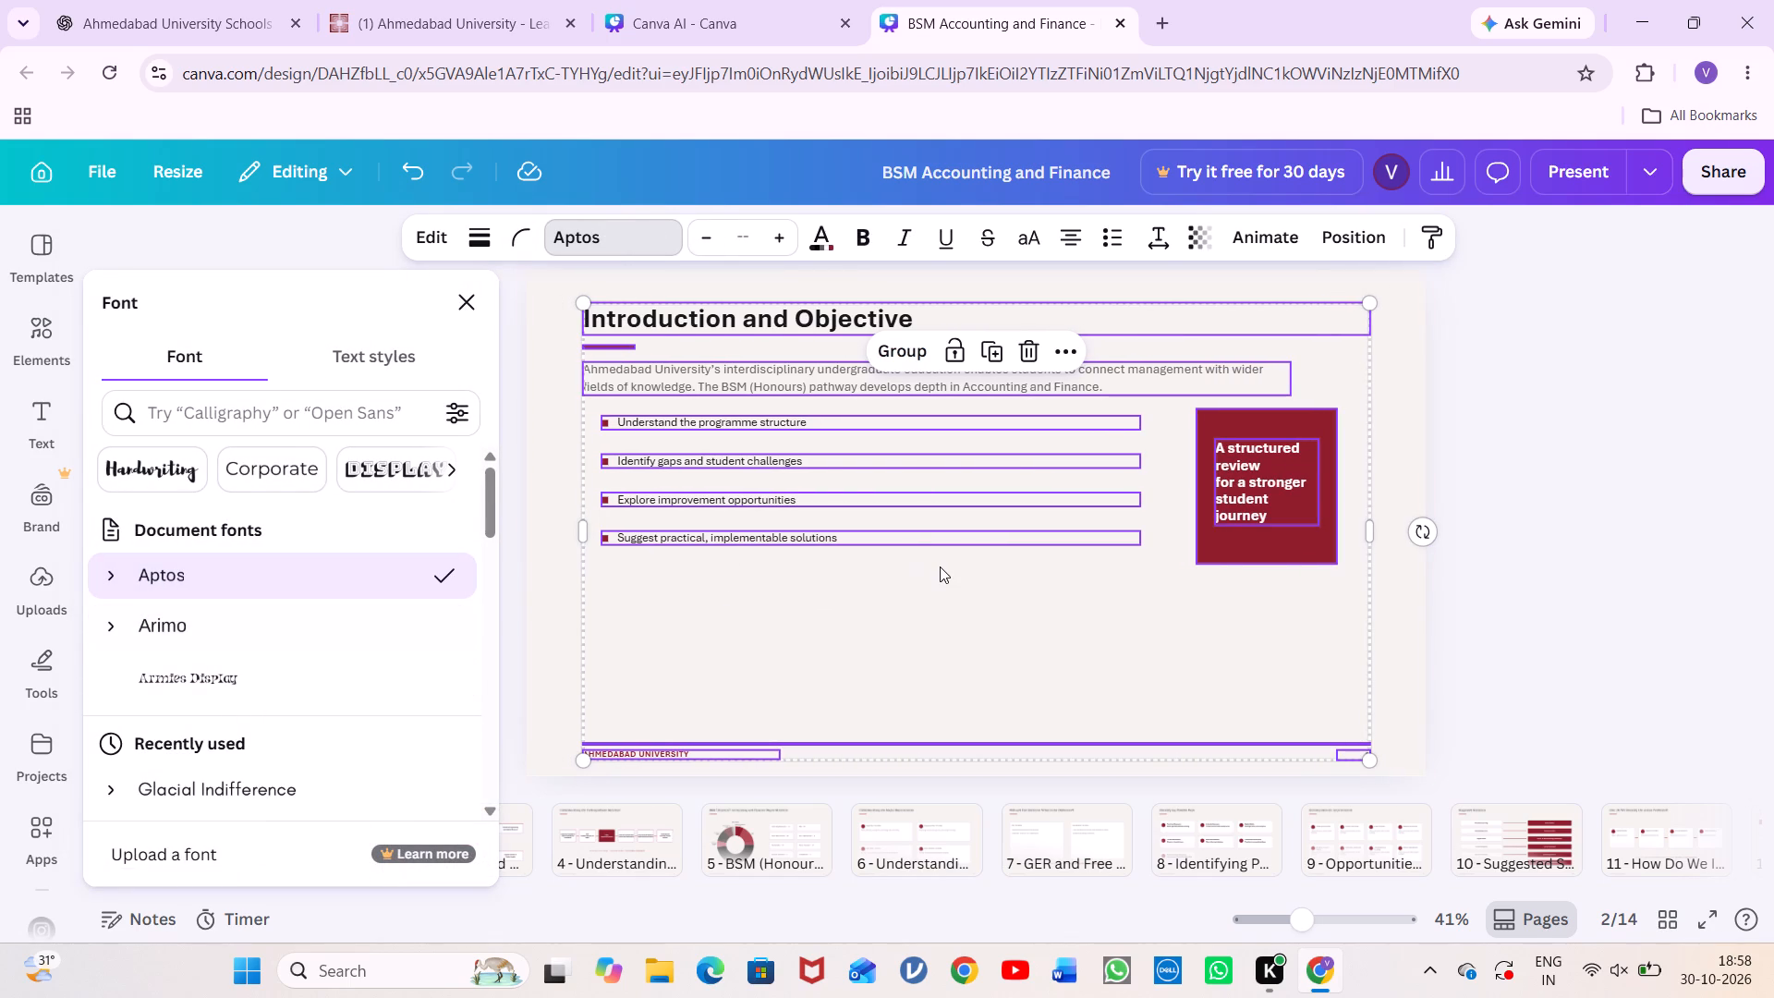
{"action": "left_click", "coordinate": [940, 566]}
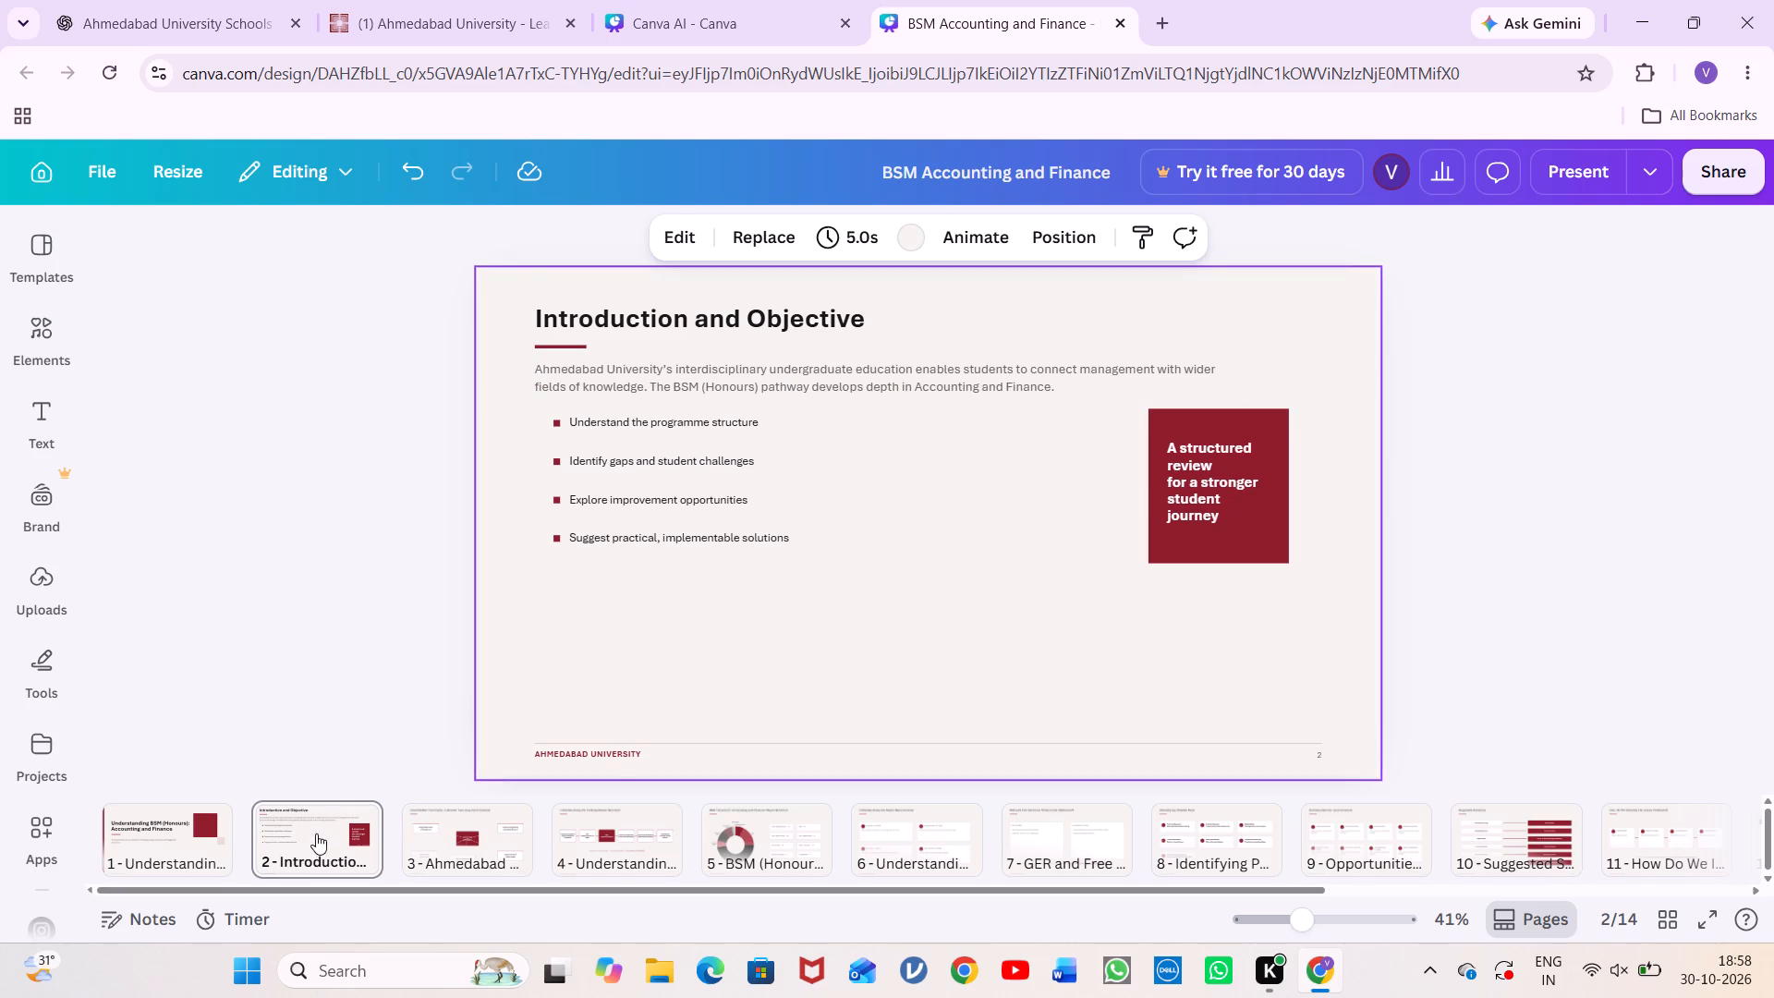
Change all the text on slide 3, Ahmedabad University: A Broader Learning Environment, to the Aptos font.
{"action": "left_click", "coordinate": [444, 837]}
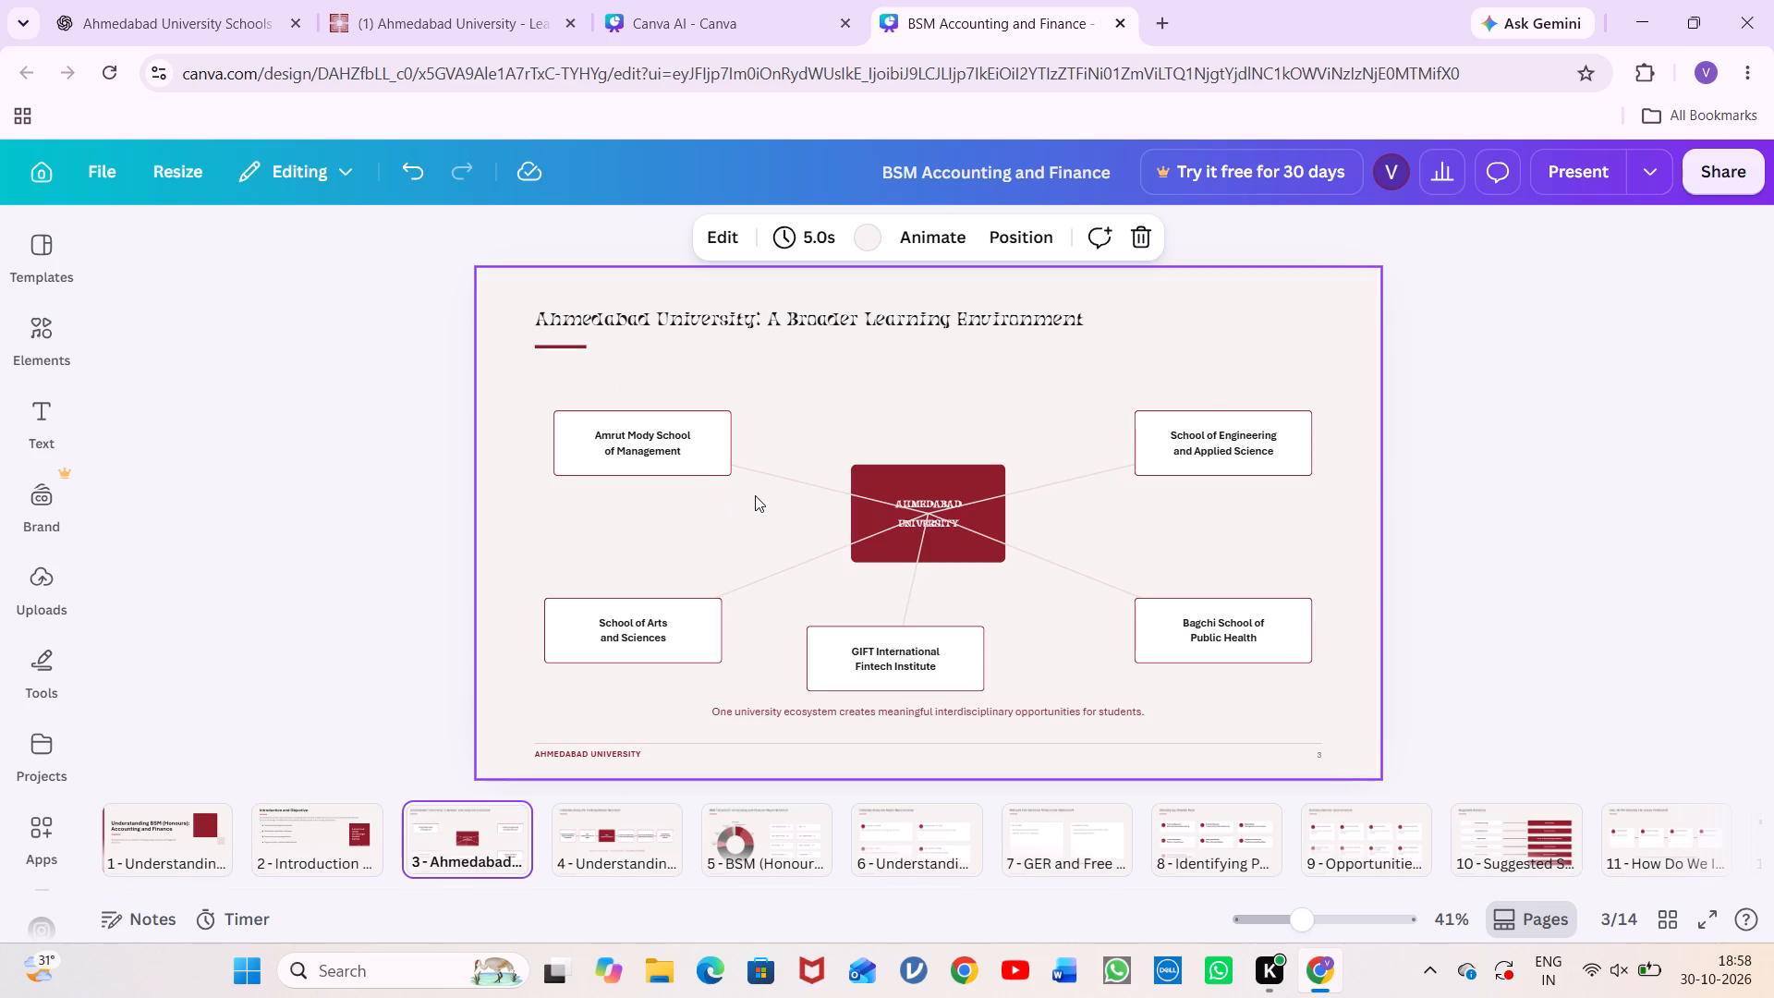
{"action": "left_click", "coordinate": [755, 495]}
{"action": "key", "text": "ctrl+a"}
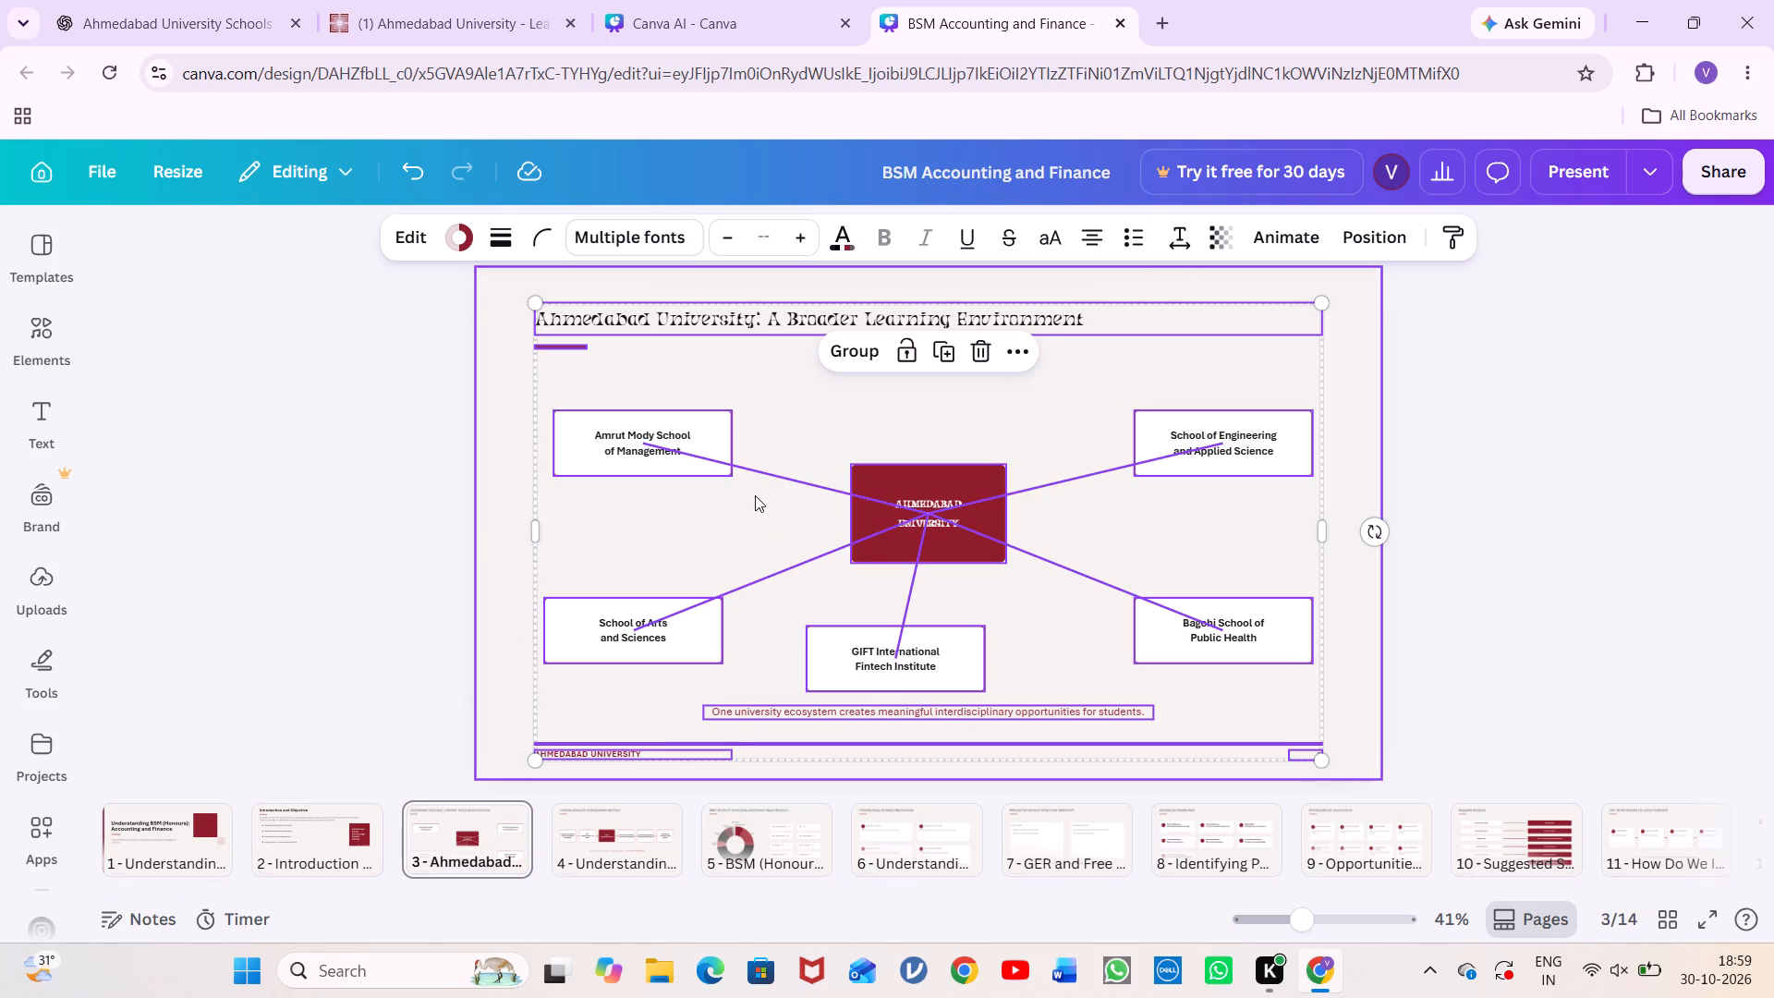
{"action": "left_click", "coordinate": [657, 239]}
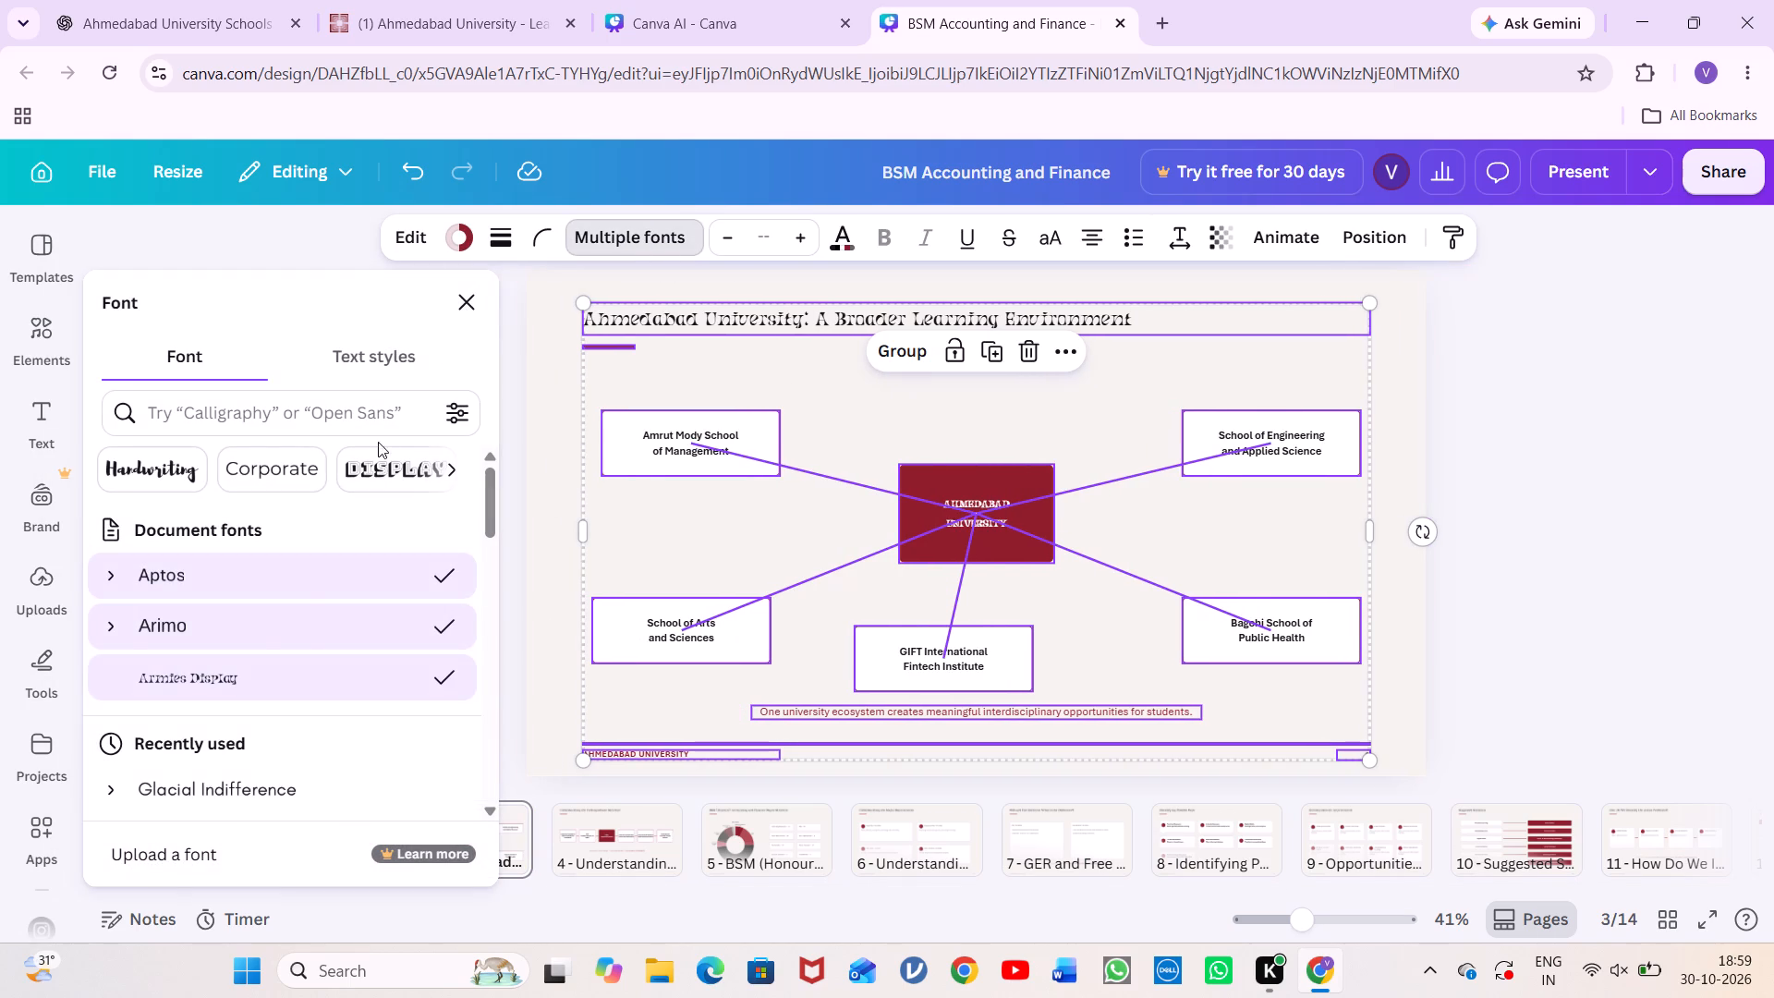
{"action": "left_click", "coordinate": [317, 587]}
{"action": "left_click", "coordinate": [1540, 484]}
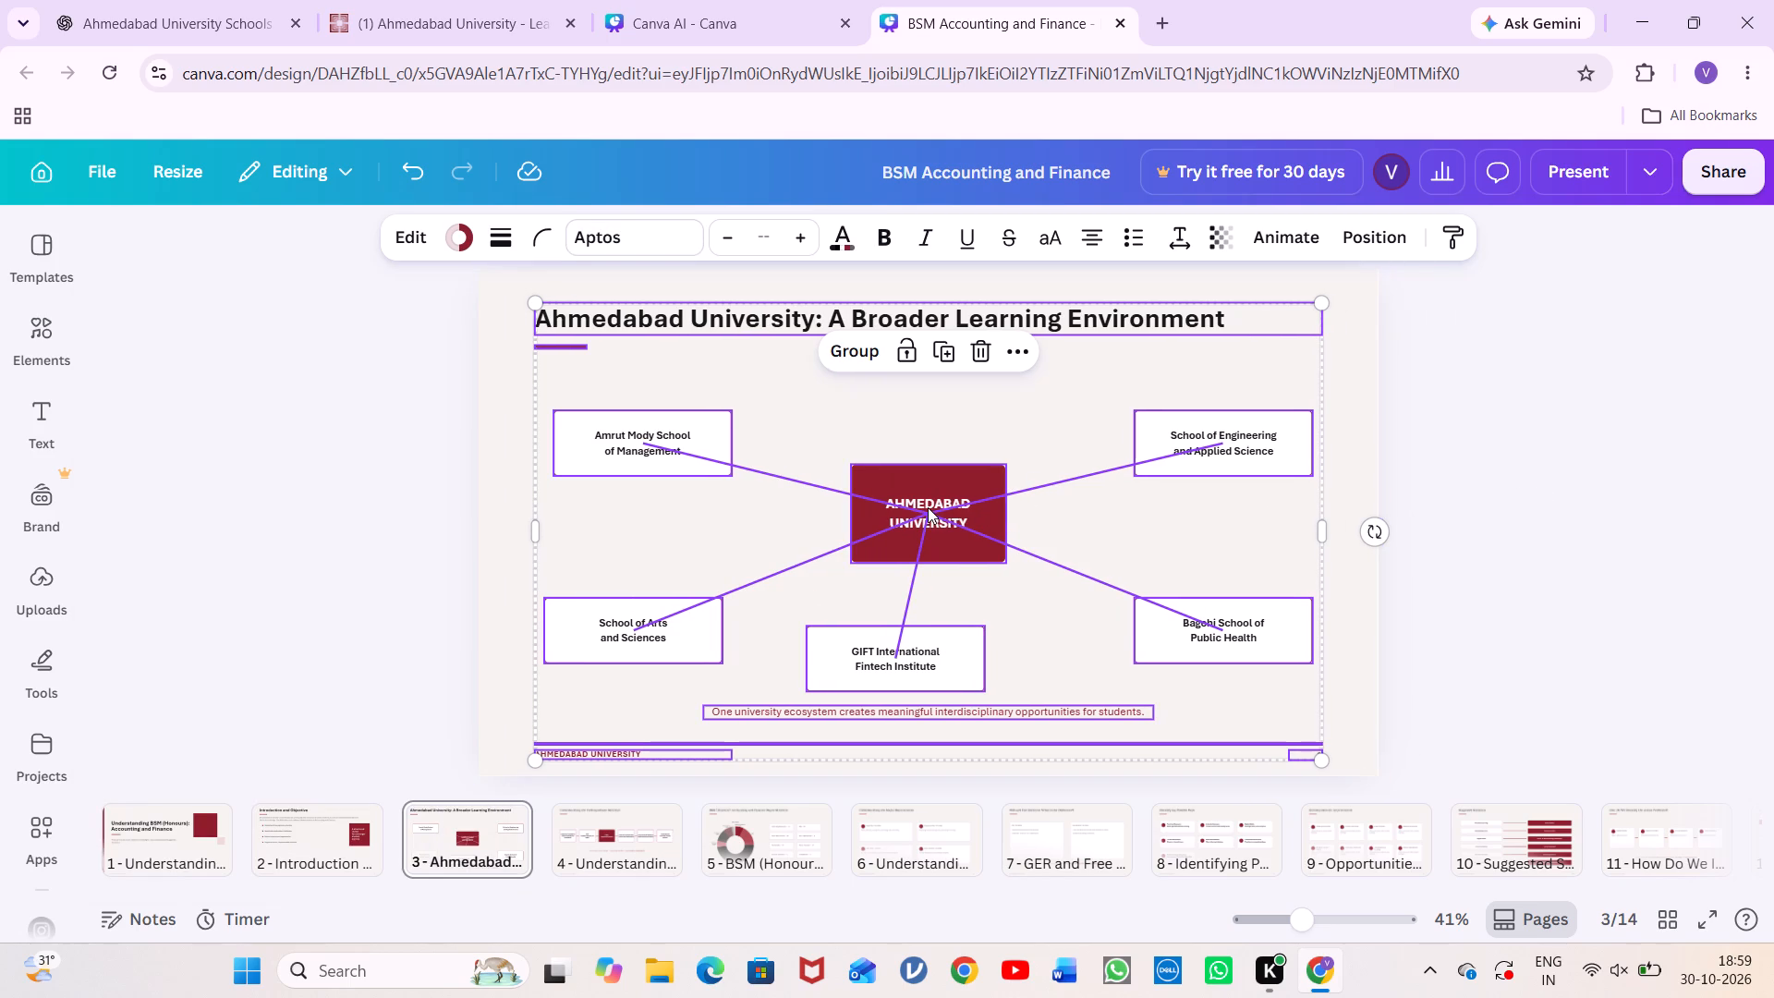
Move the School of Arts and Sciences connector out of the central box's label and end it at the school box's lower edge.
{"action": "left_click", "coordinate": [928, 507]}
{"action": "left_click_drag", "start_coordinate": [926, 509], "coordinate": [923, 515]}
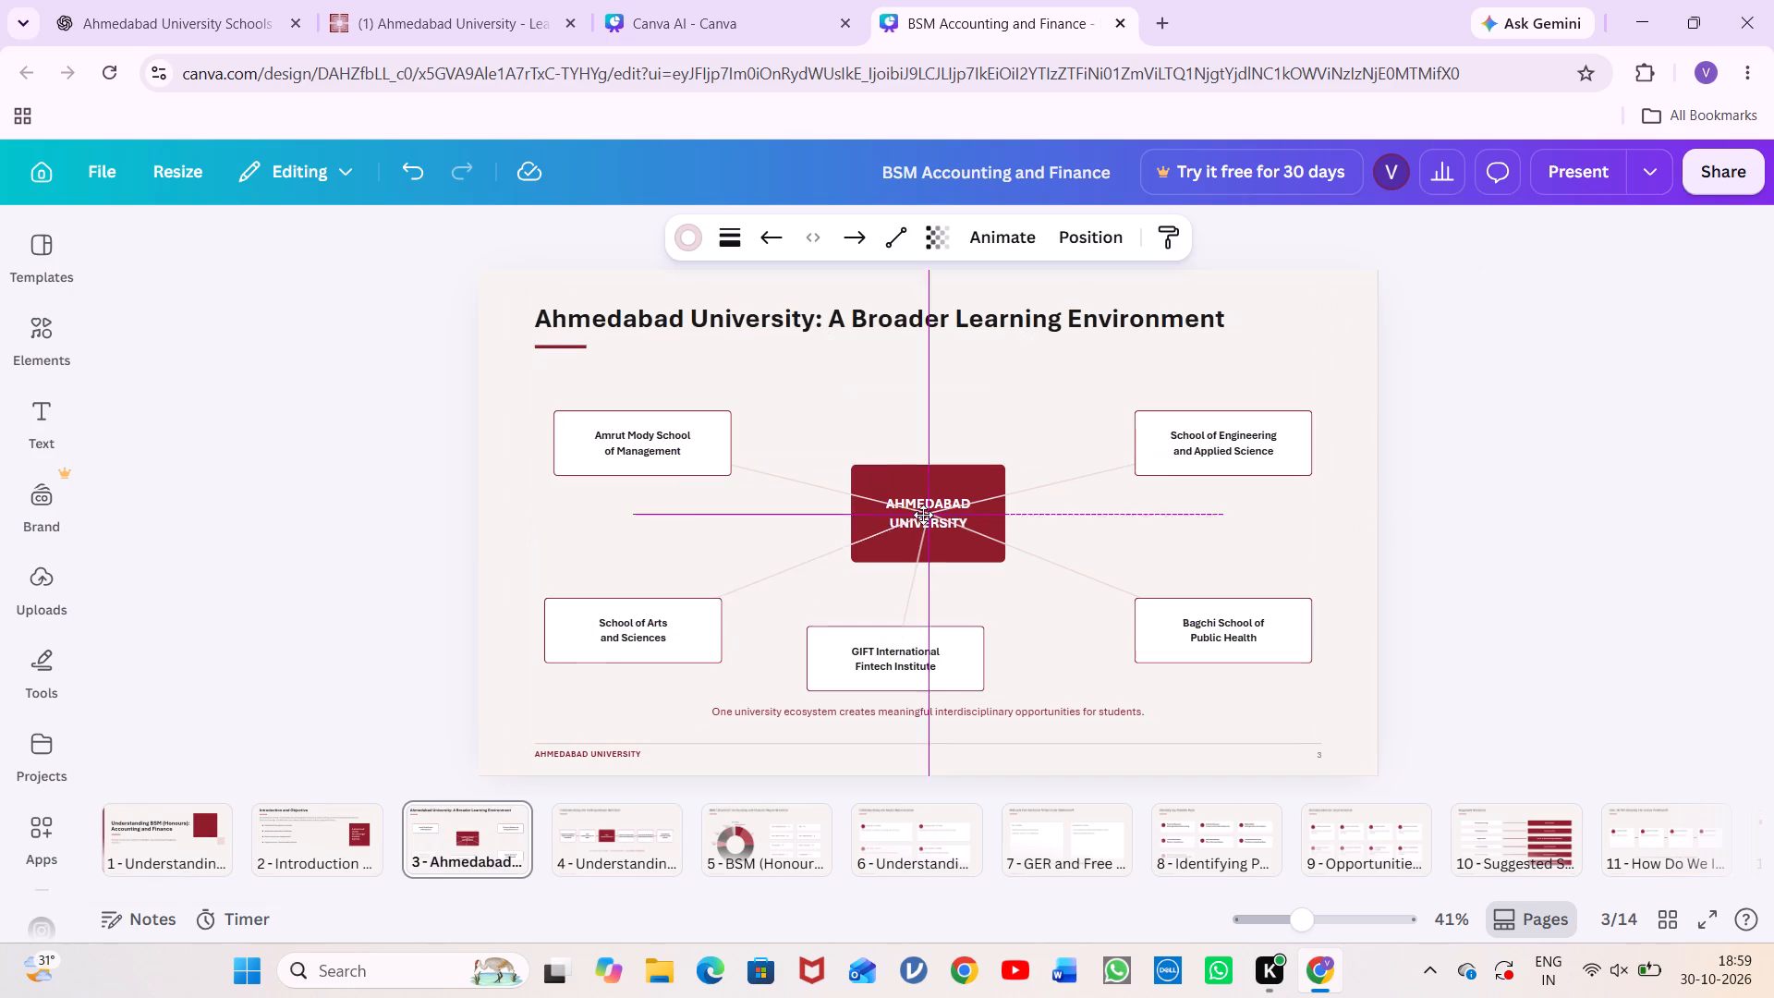
{"action": "left_click_drag", "start_coordinate": [923, 515], "coordinate": [881, 559]}
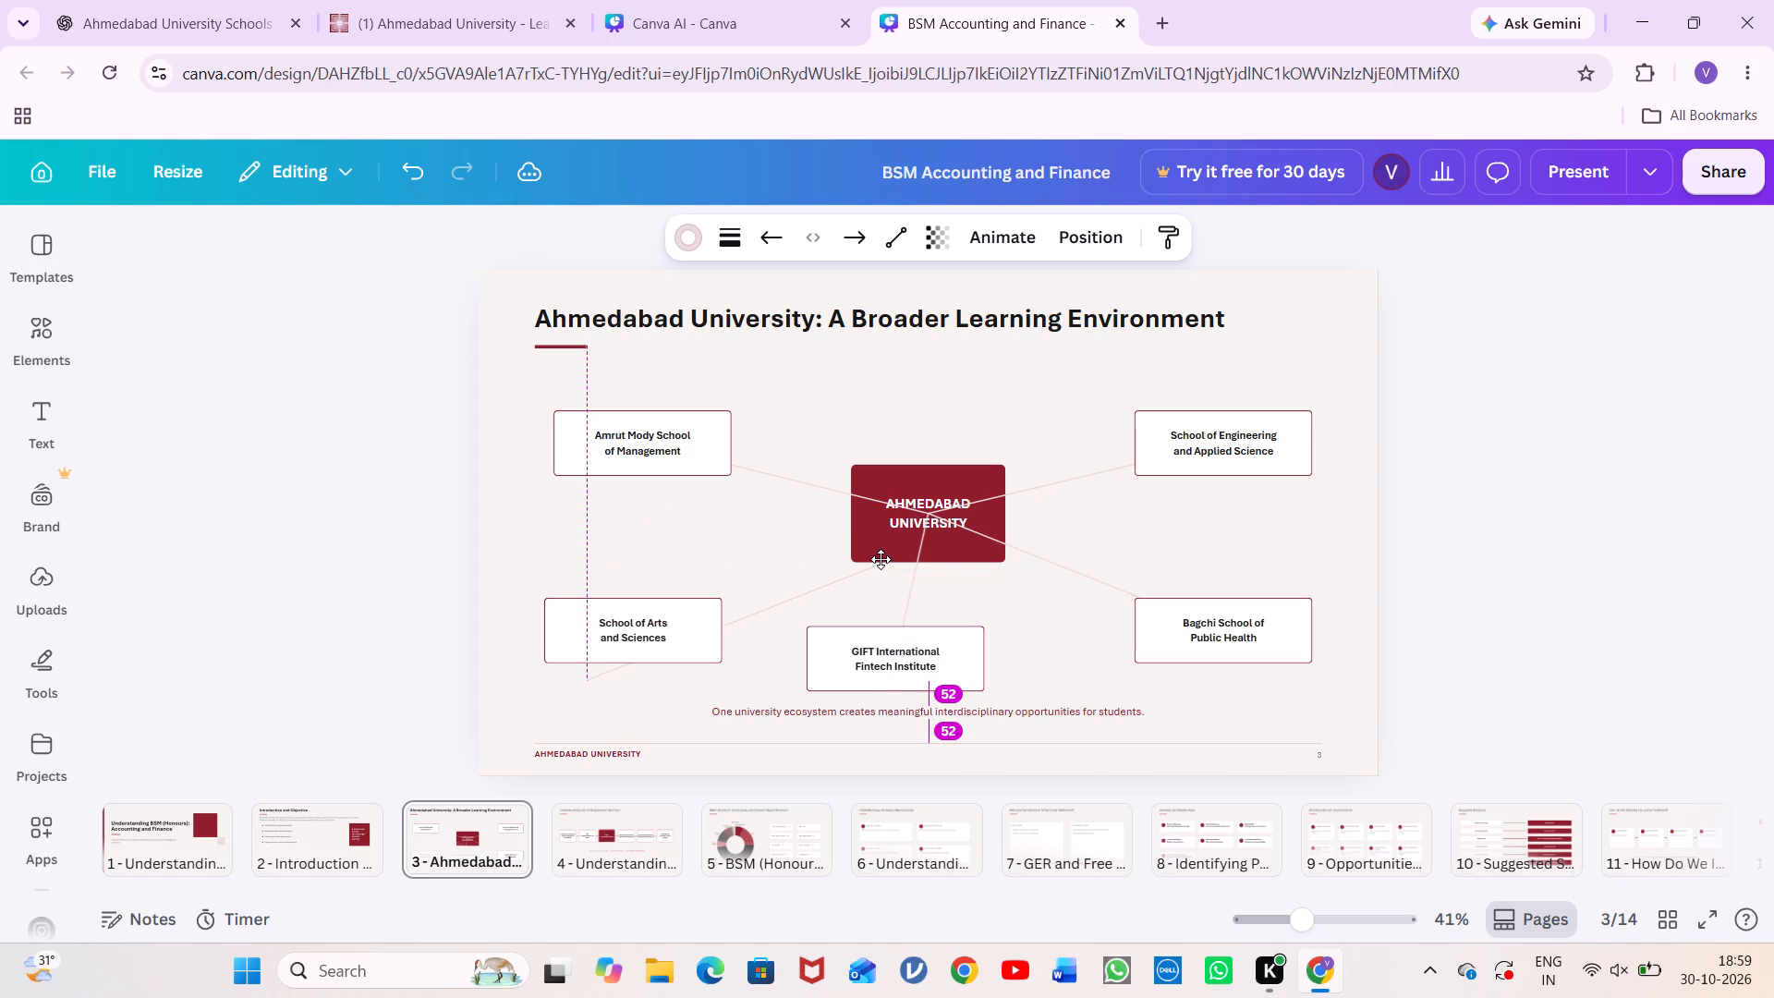
{"action": "left_click_drag", "start_coordinate": [881, 559], "coordinate": [882, 559]}
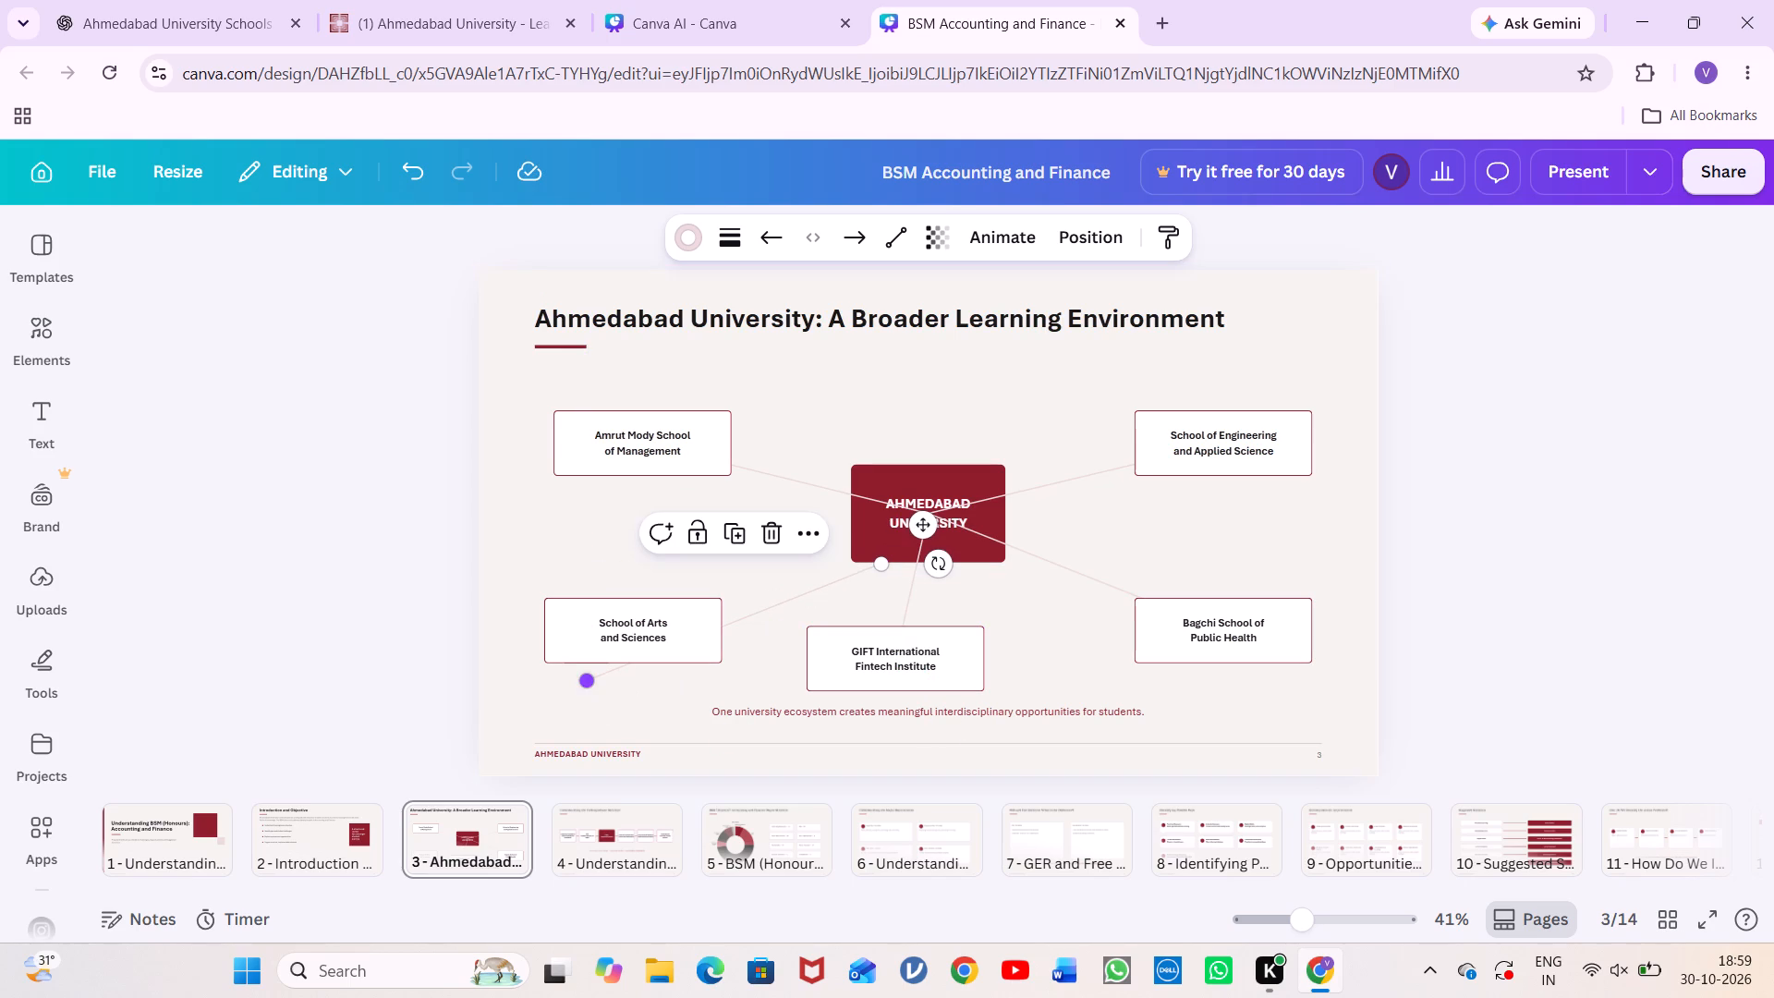
{"action": "left_click_drag", "start_coordinate": [583, 677], "coordinate": [608, 660]}
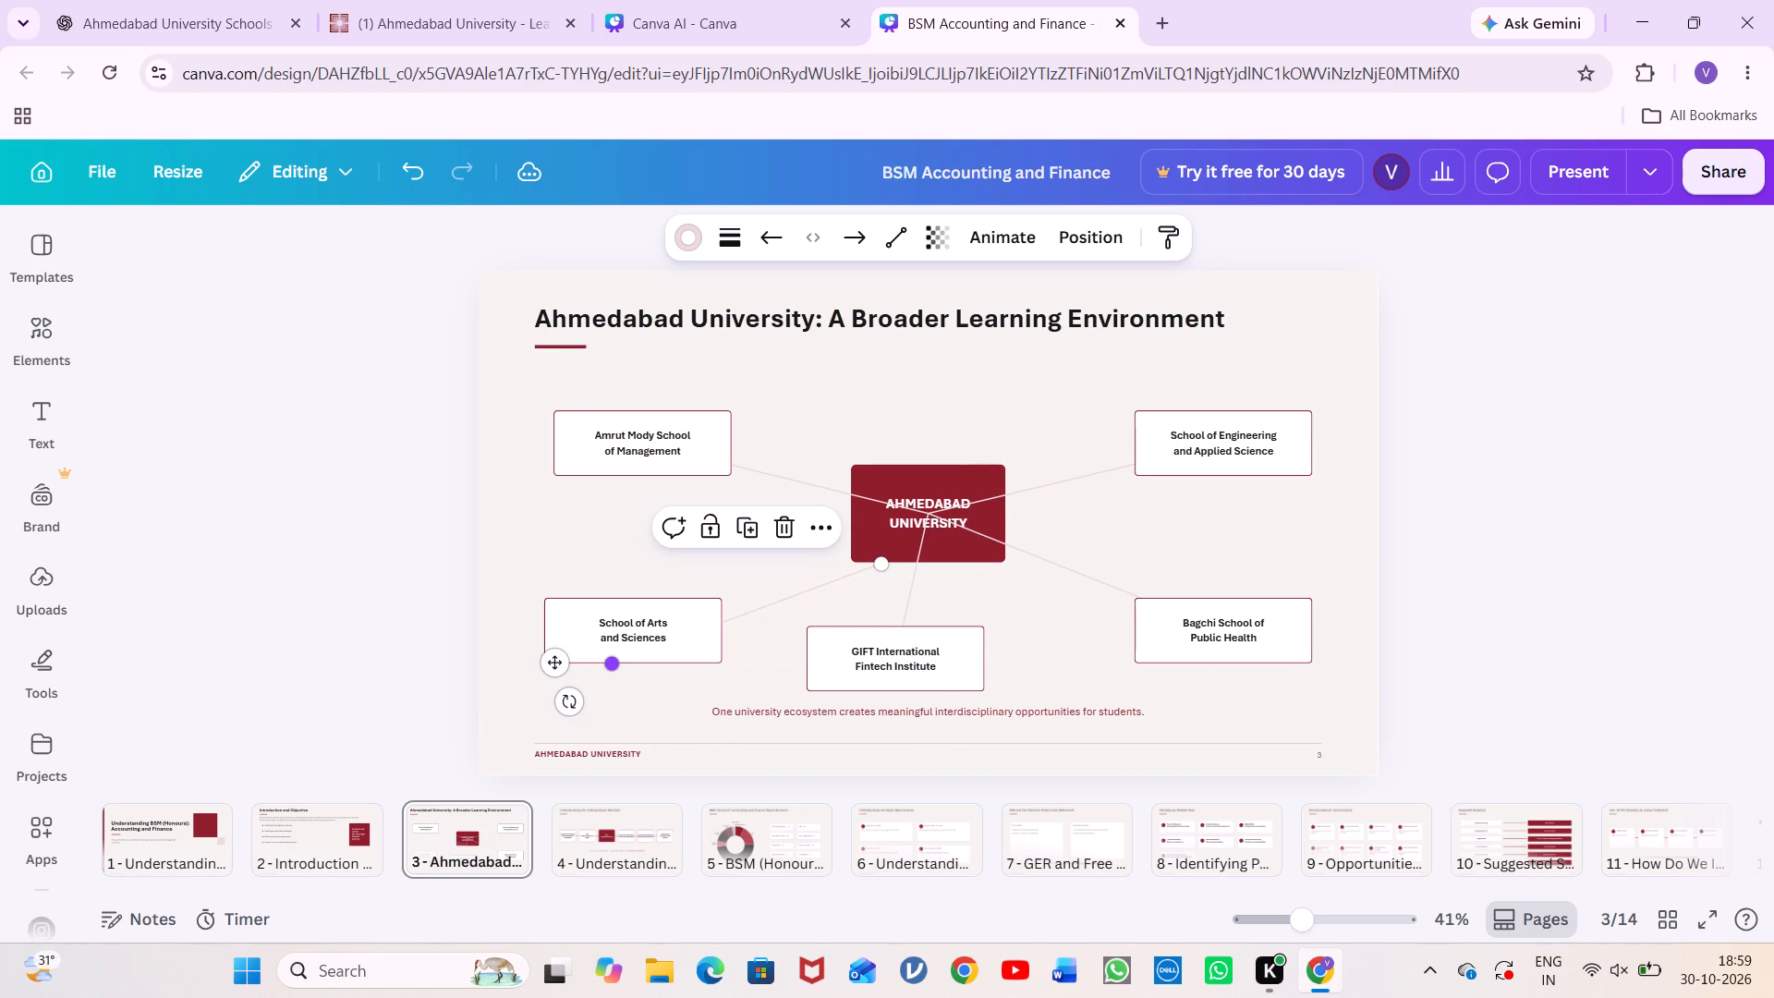
Move the GIFT International Fintech Institute connector to start at the central box's bottom edge and attach its end to the institute's box.
{"action": "left_click_drag", "start_coordinate": [917, 573], "coordinate": [905, 624]}
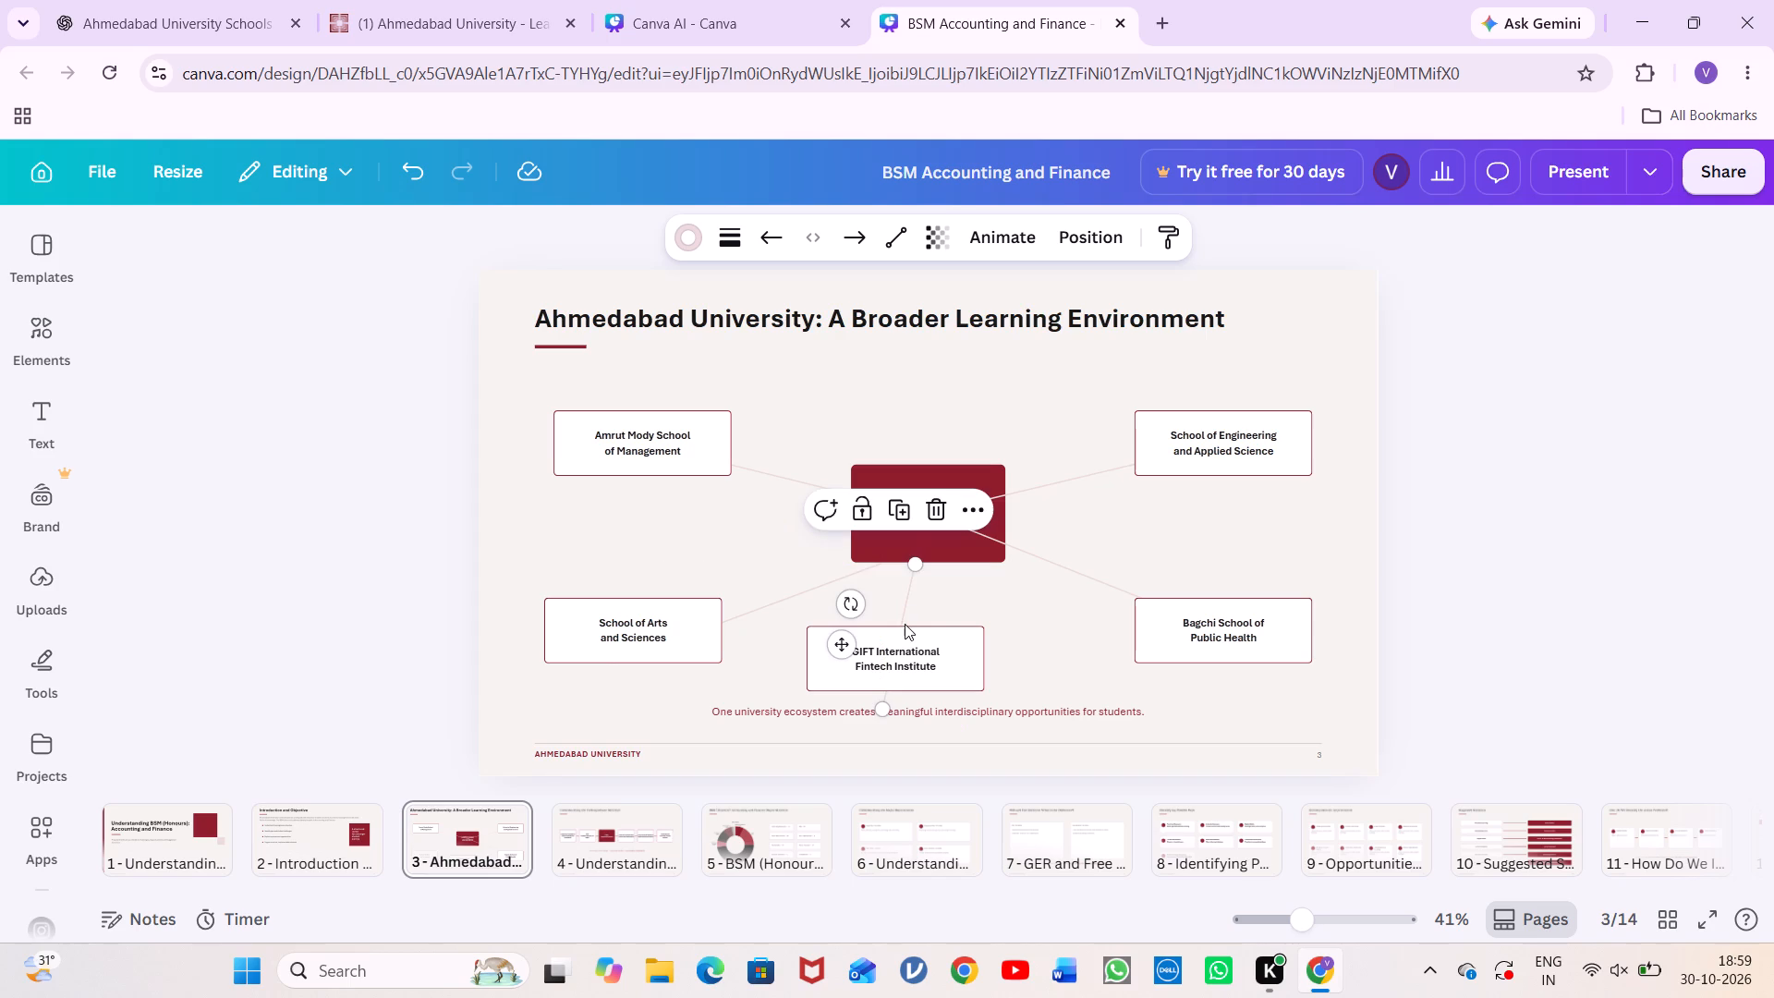
{"action": "left_click_drag", "start_coordinate": [883, 702], "coordinate": [885, 690]}
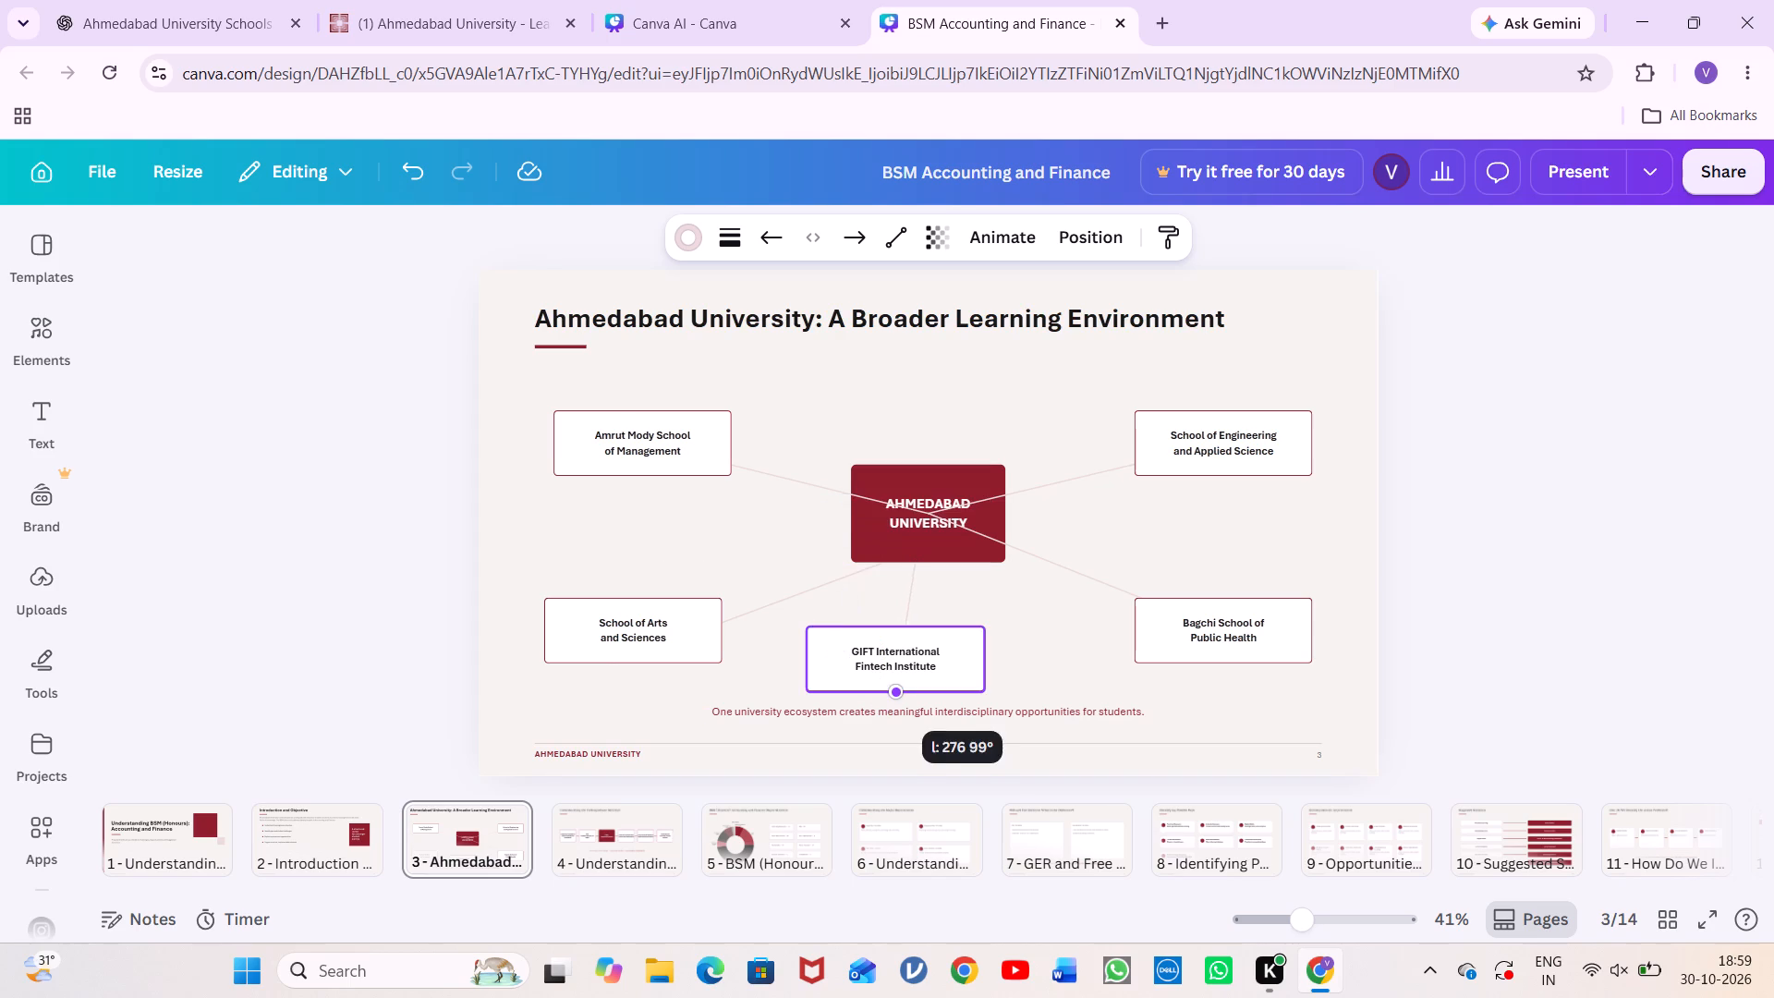
{"action": "left_click_drag", "start_coordinate": [885, 690], "coordinate": [885, 689]}
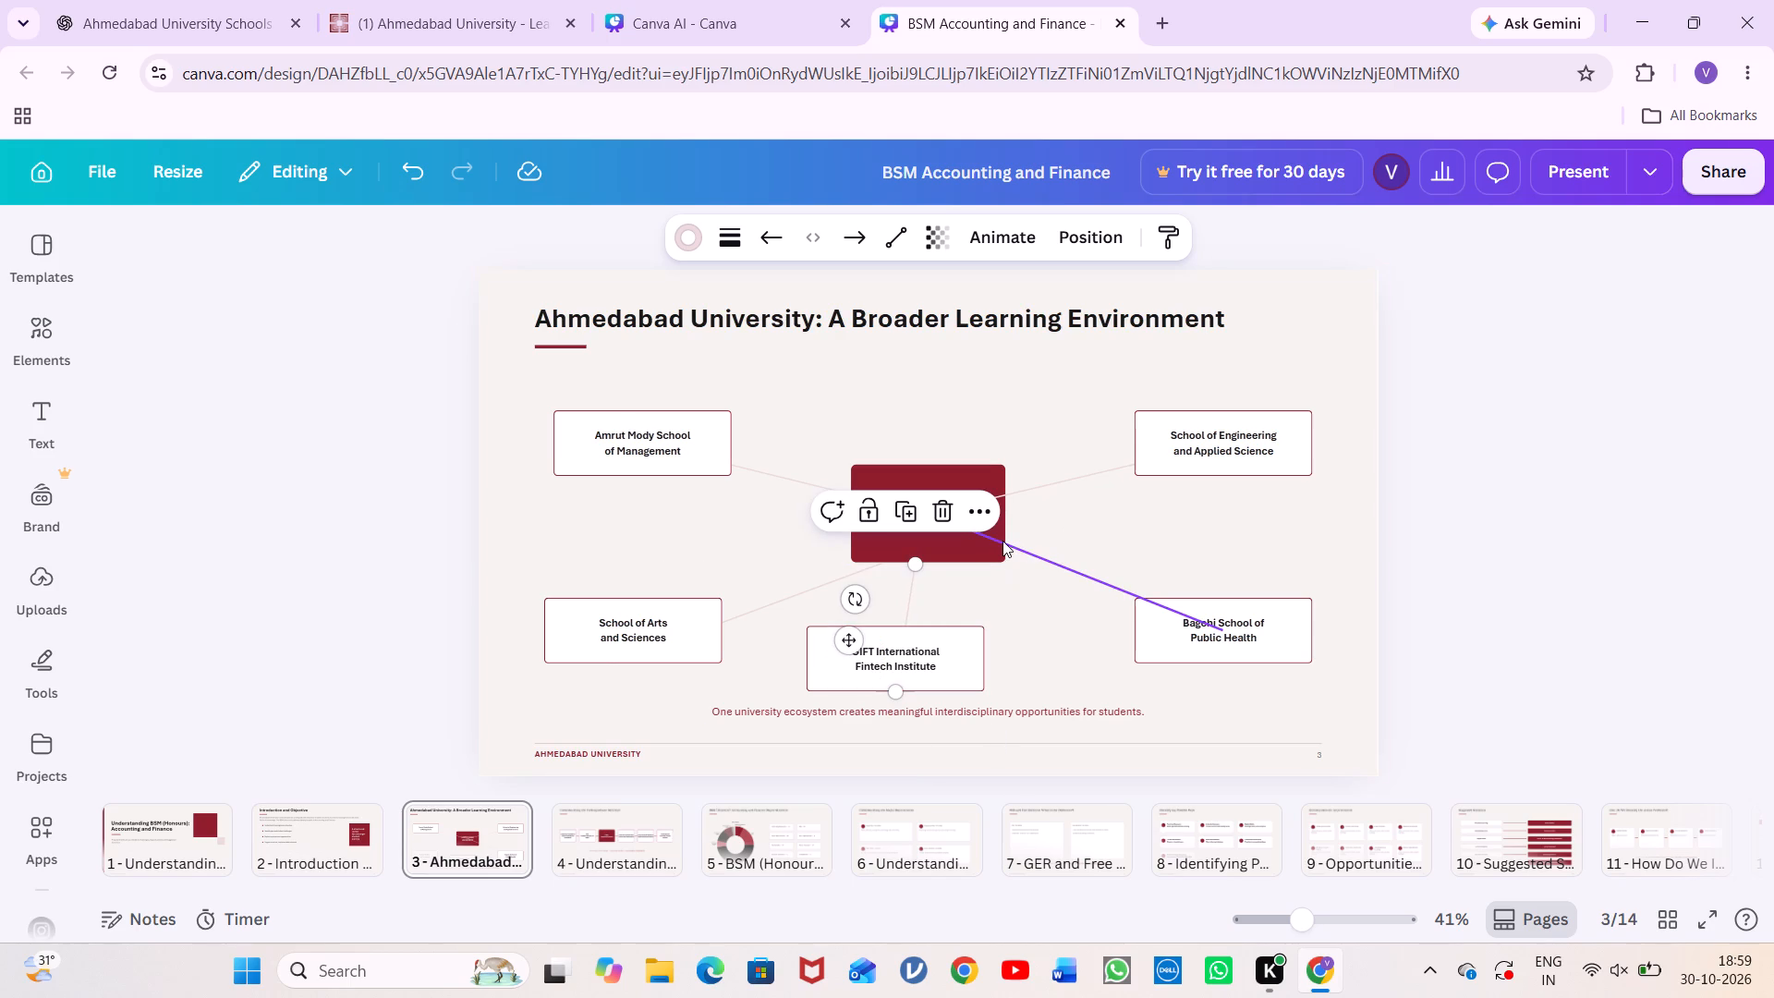
Move the Bagchi School of Public Health connector to start at the central box's bottom edge and end at the school box's lower edge.
{"action": "left_click_drag", "start_coordinate": [1002, 541], "coordinate": [1075, 569]}
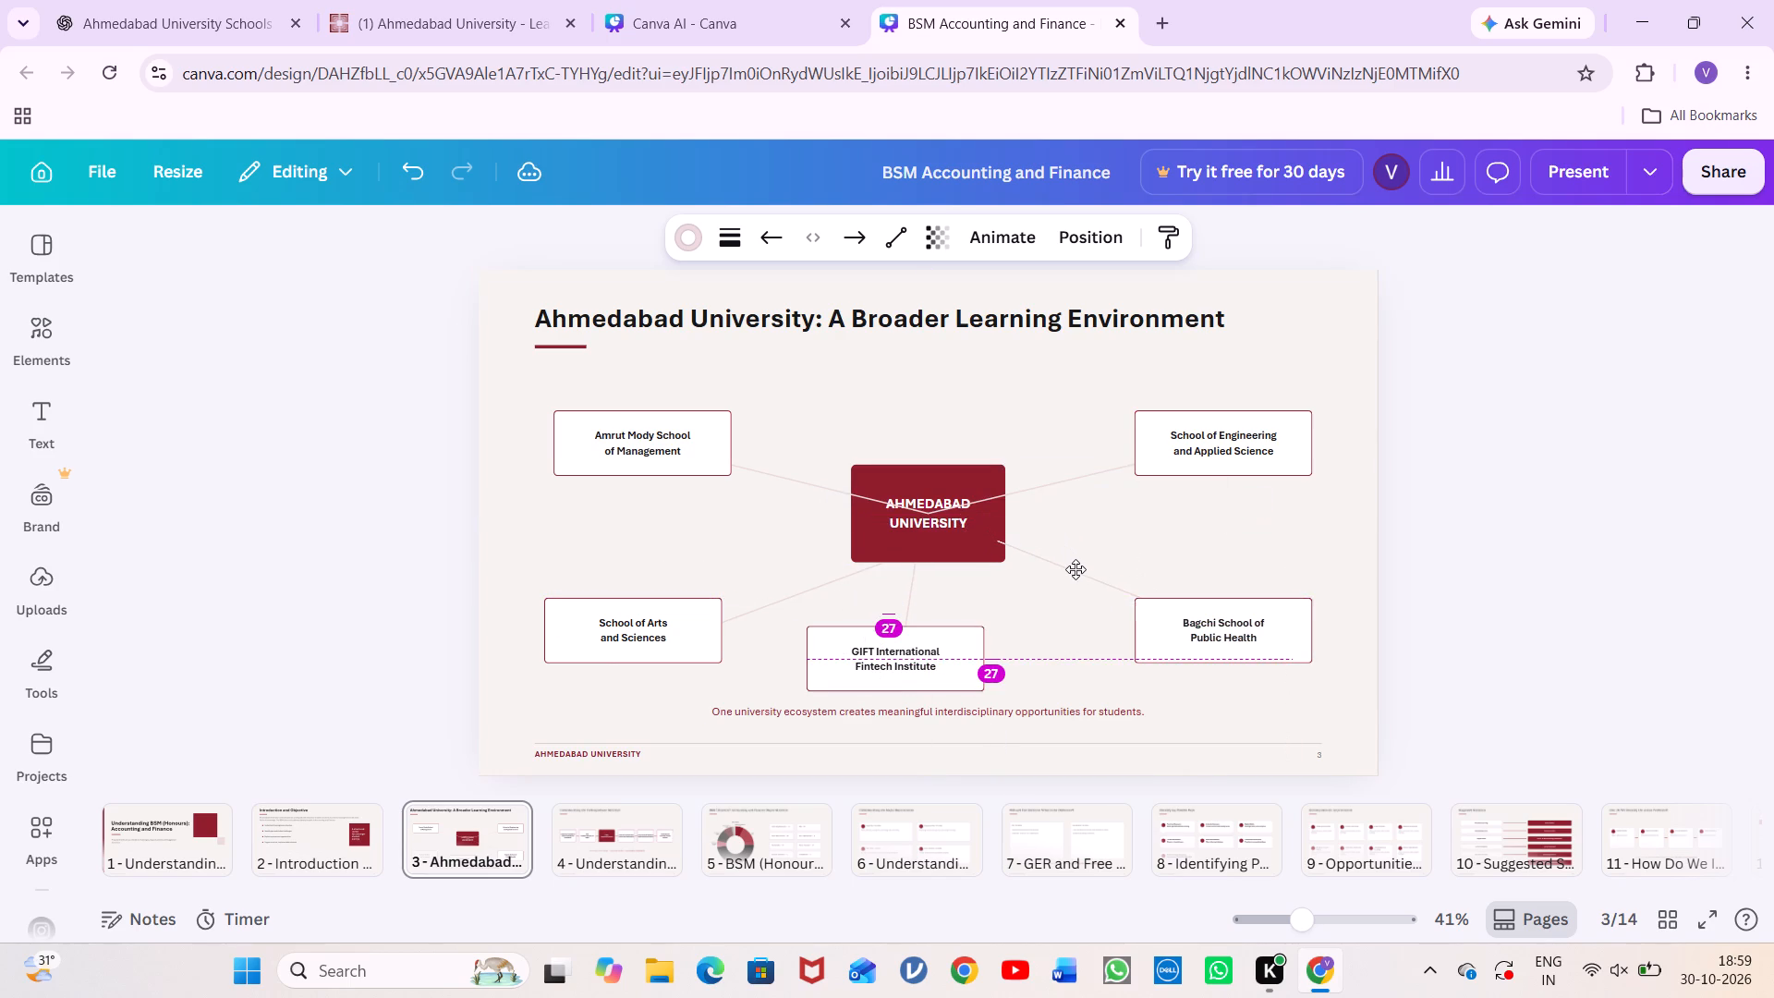
{"action": "left_click_drag", "start_coordinate": [1075, 569], "coordinate": [1054, 590]}
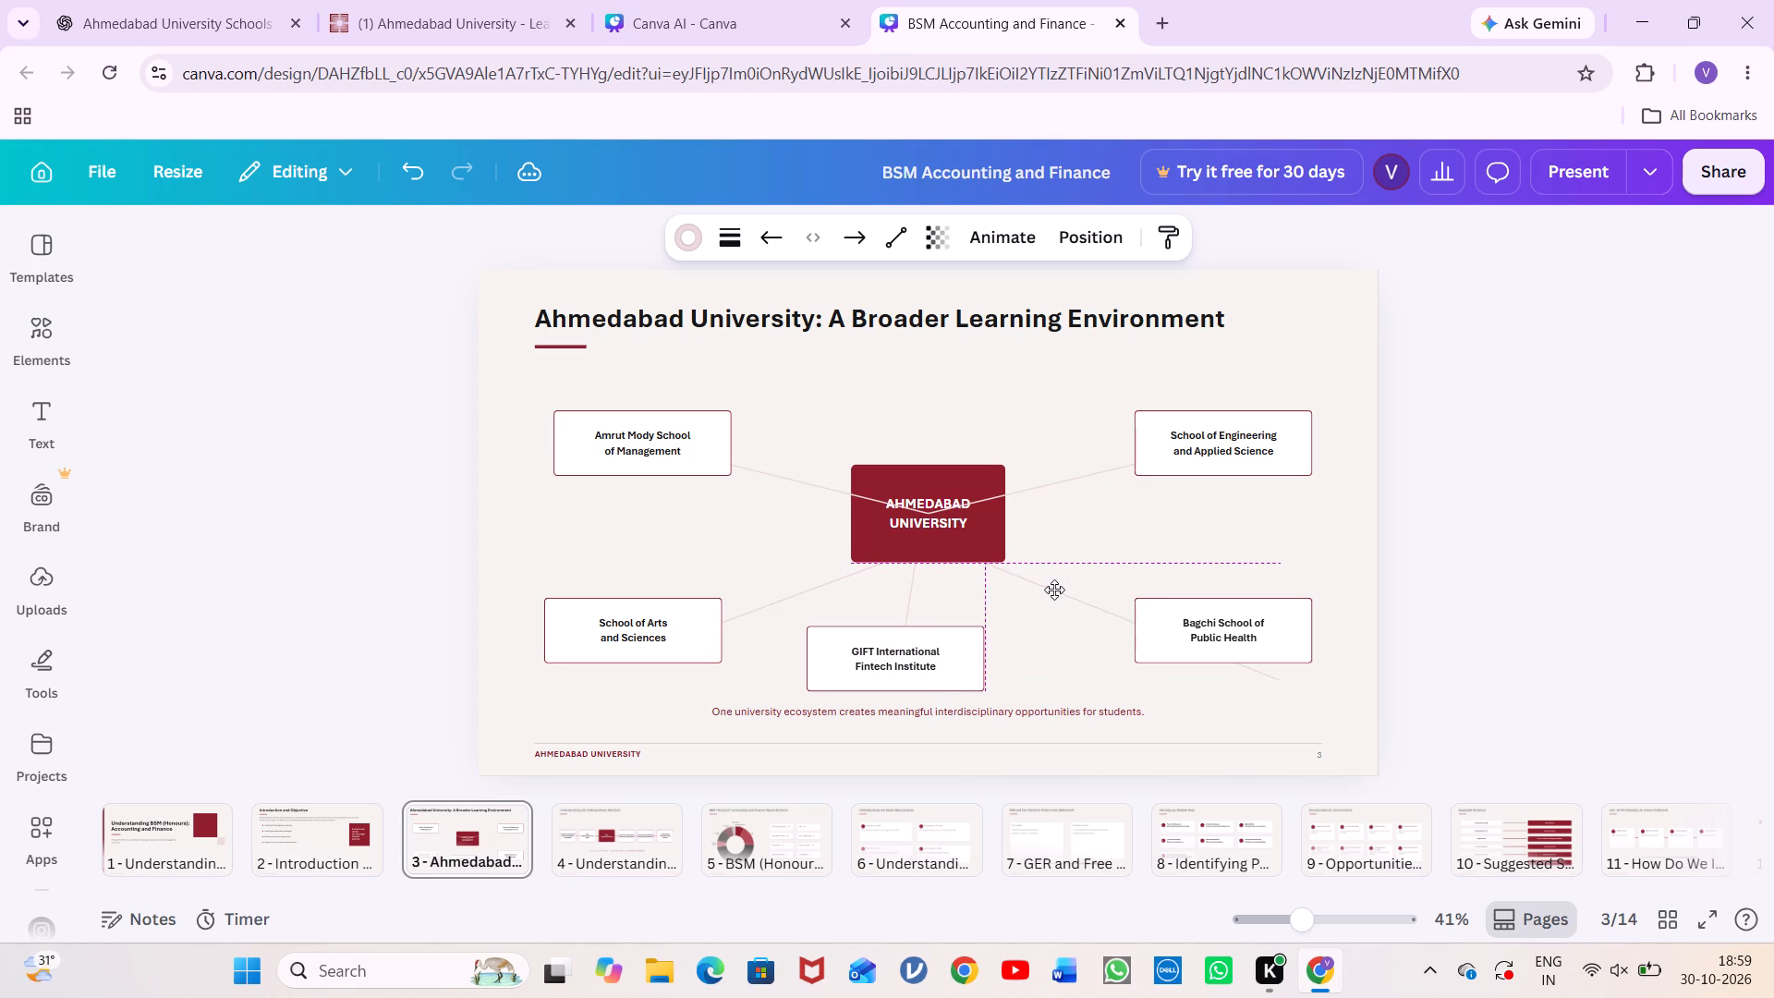
{"action": "left_click_drag", "start_coordinate": [1054, 590], "coordinate": [1039, 586]}
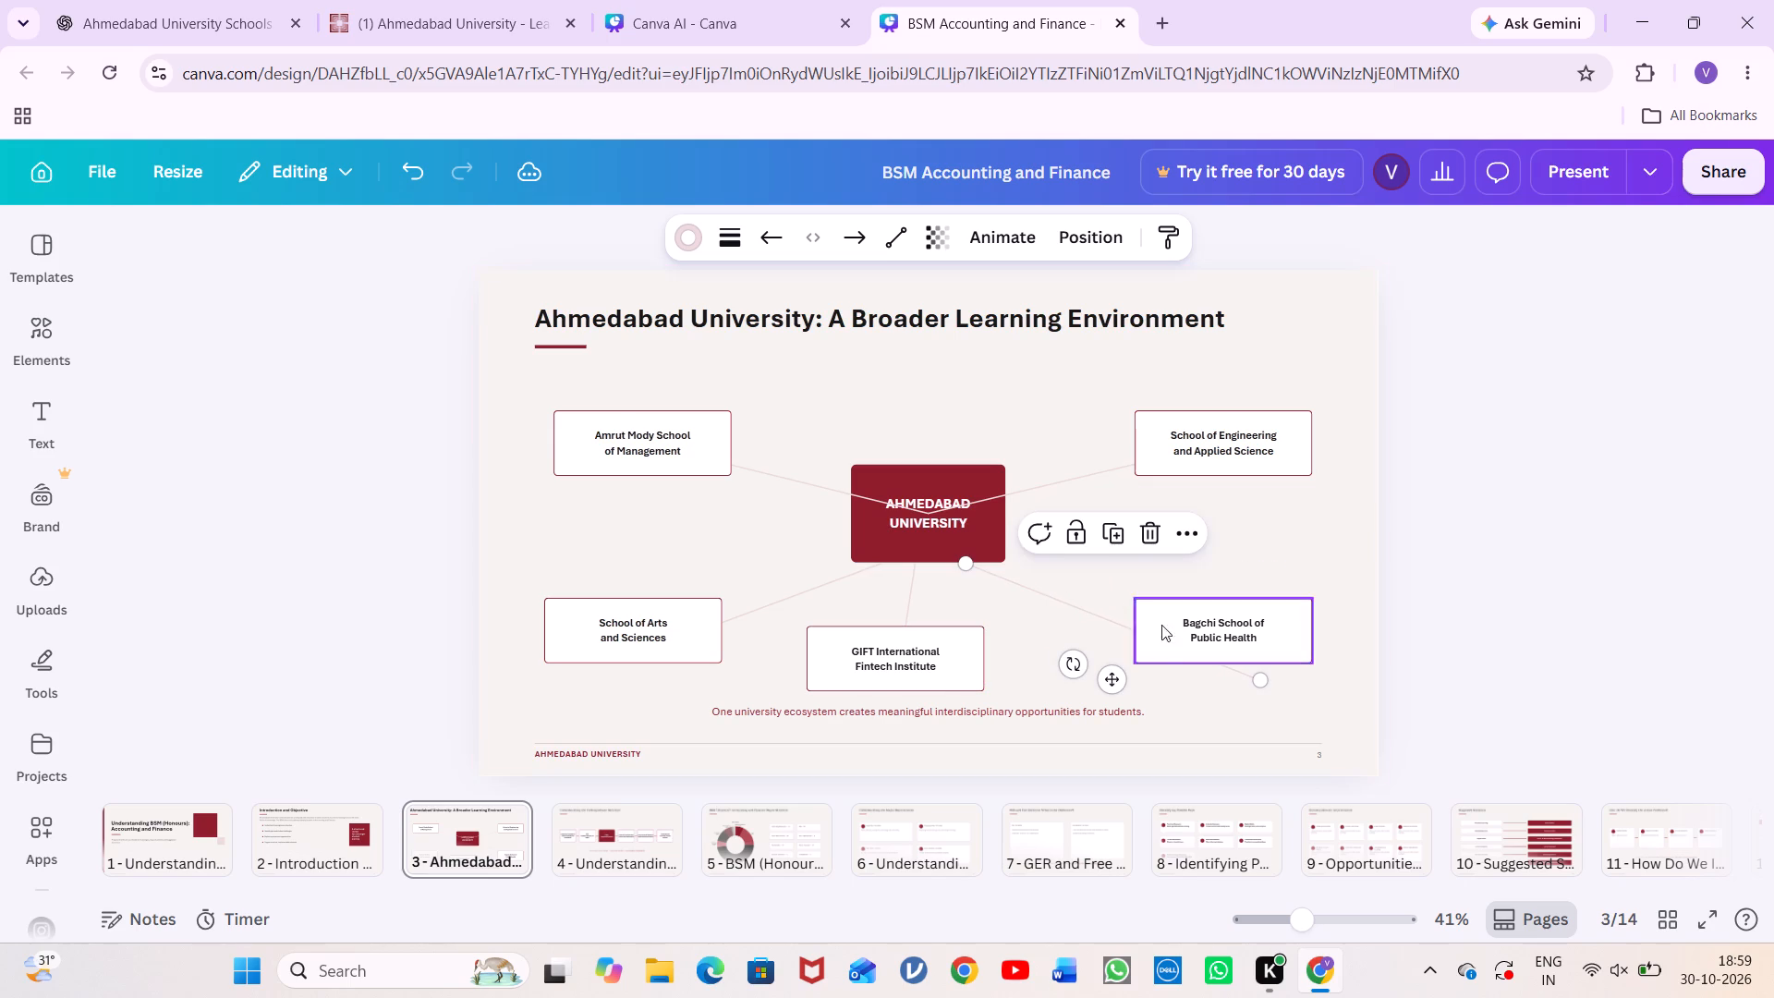
{"action": "left_click_drag", "start_coordinate": [1258, 679], "coordinate": [1234, 664]}
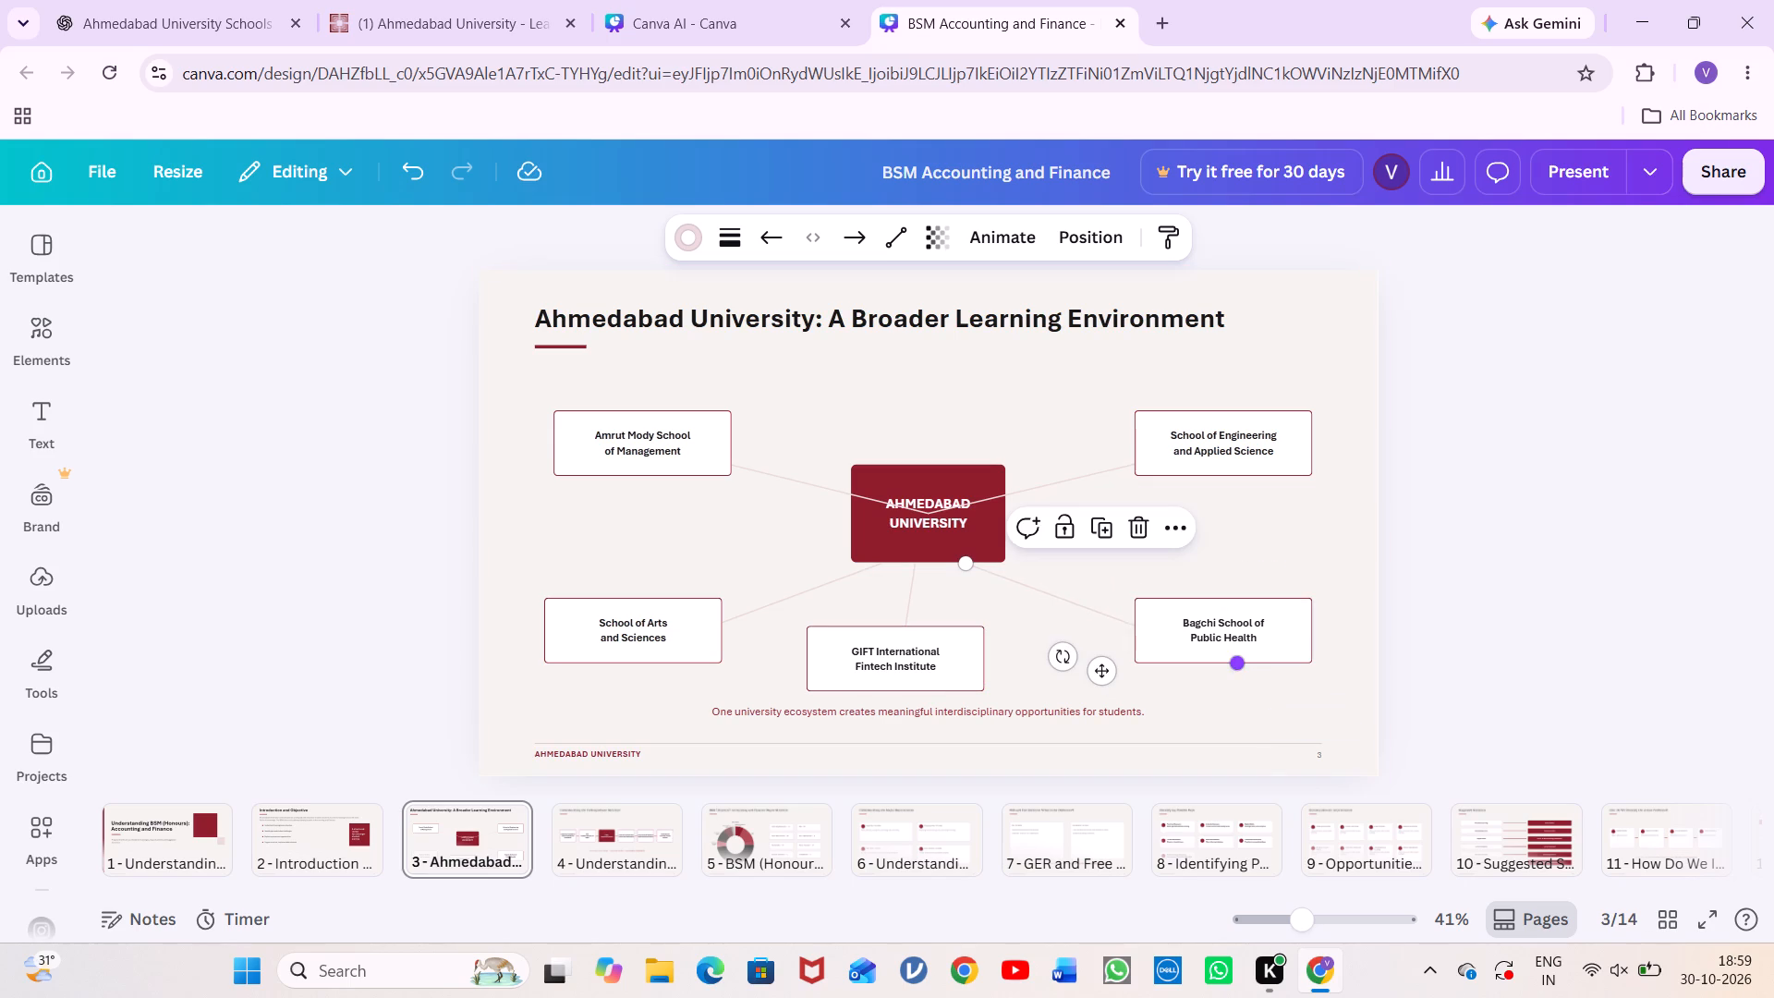
Move the School of Engineering and Applied Science and Amrut Mody School of Management connectors outward to start at the central box's side edges.
{"action": "left_click", "coordinate": [1009, 493]}
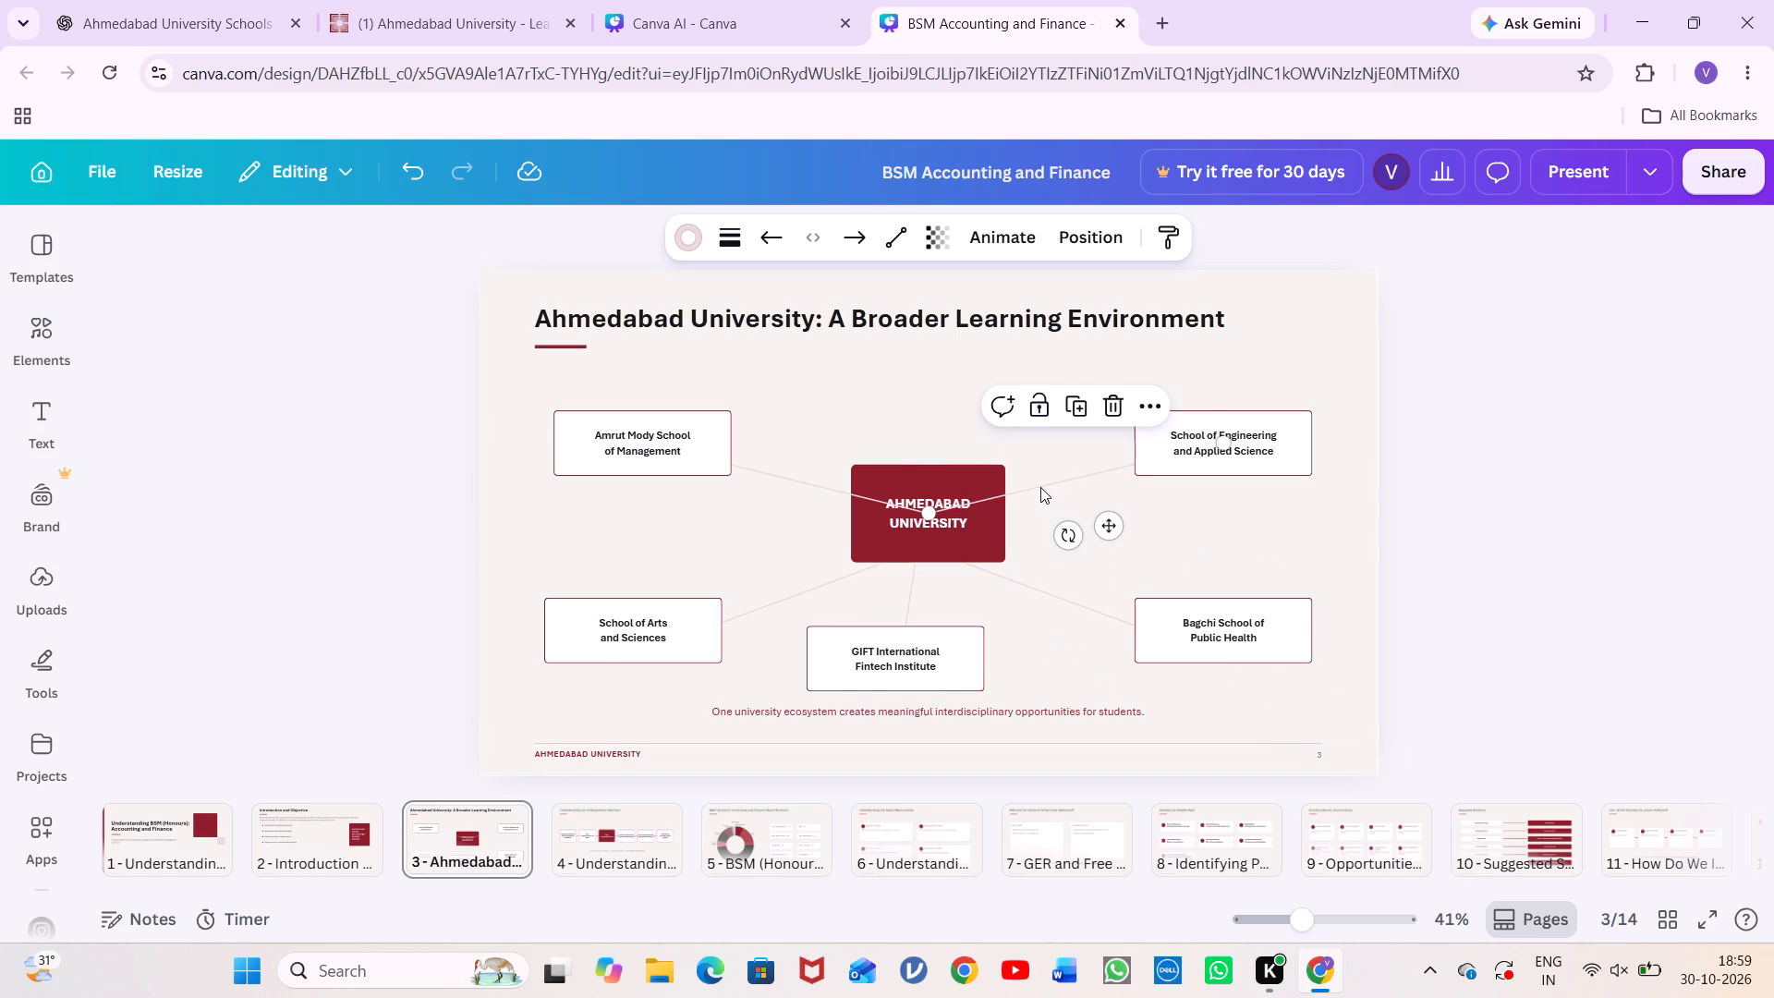
{"action": "left_click_drag", "start_coordinate": [1040, 487], "coordinate": [1113, 454]}
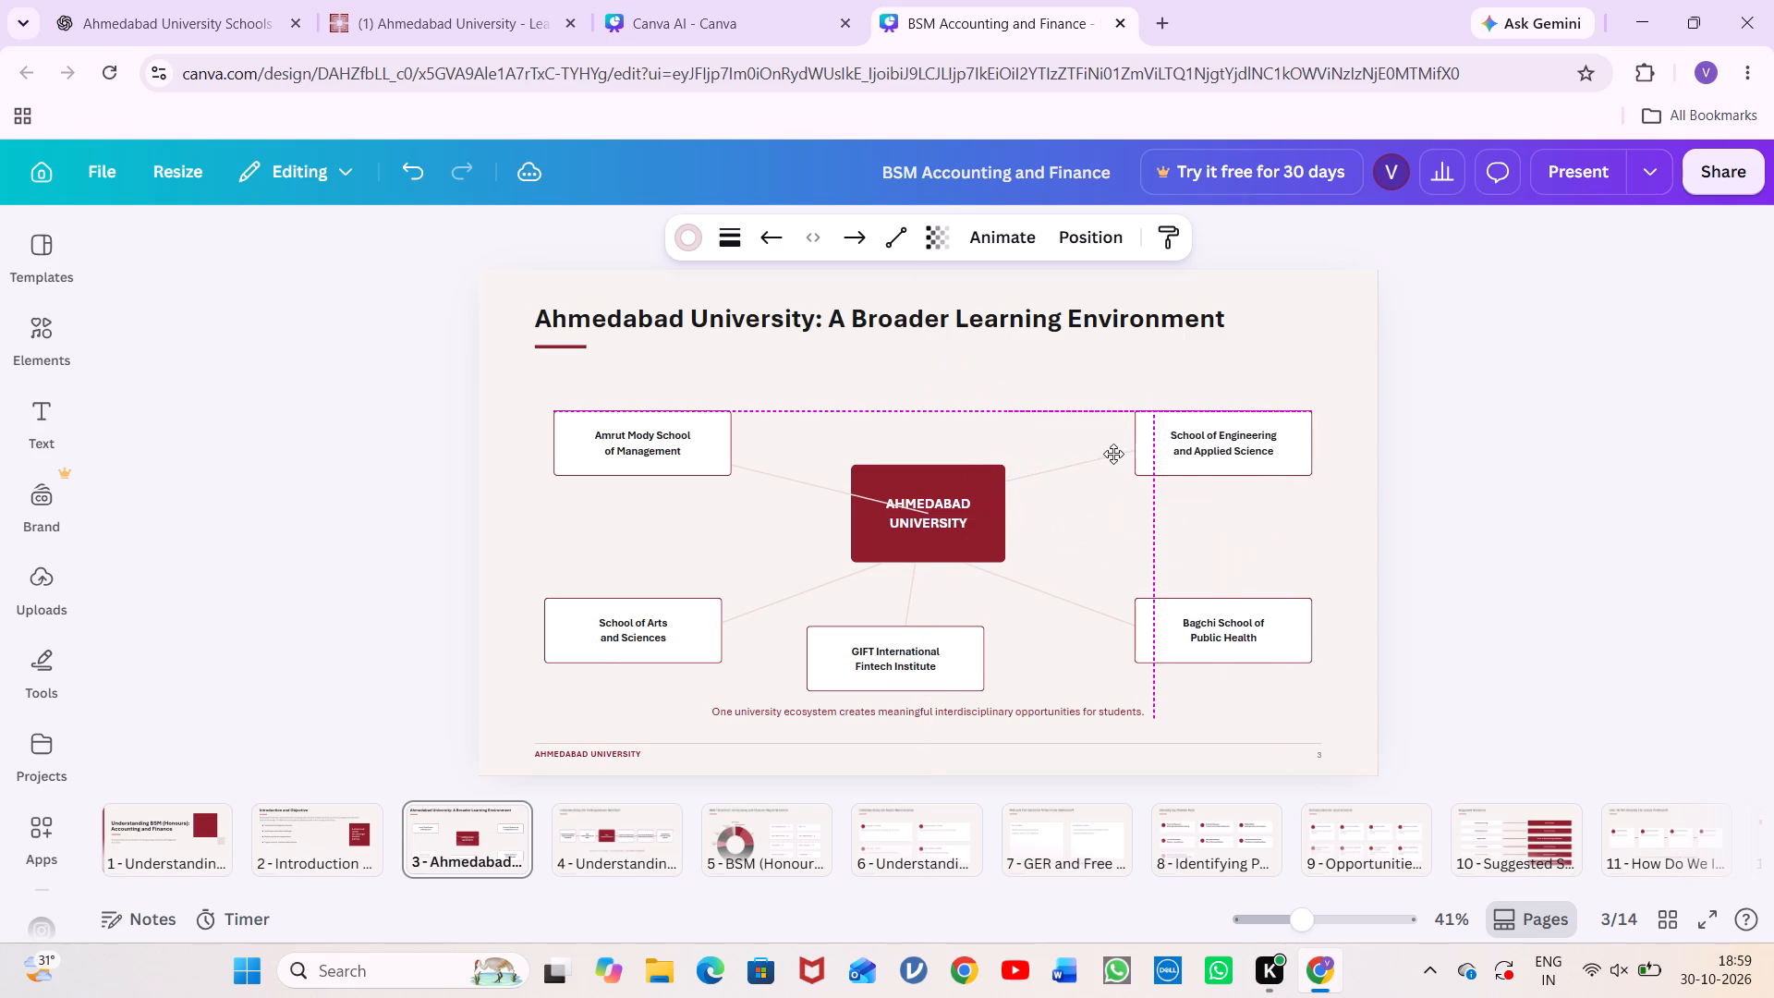
{"action": "left_click_drag", "start_coordinate": [1113, 454], "coordinate": [1117, 465]}
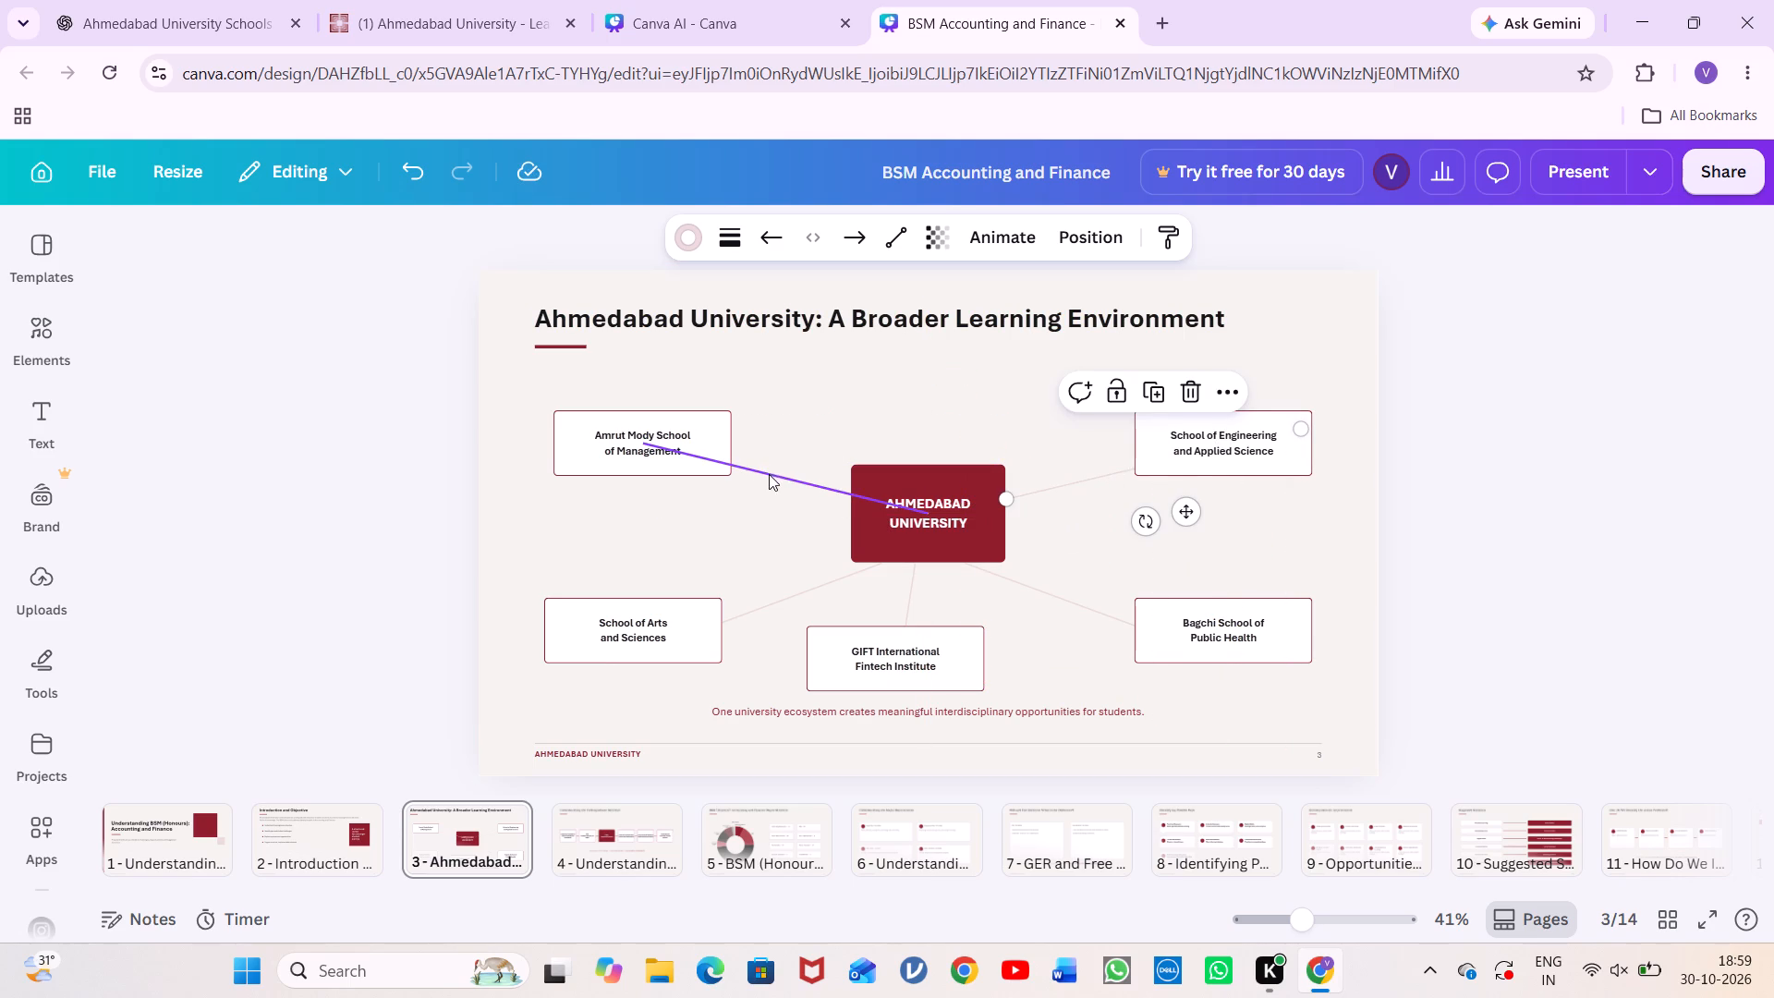
{"action": "left_click_drag", "start_coordinate": [783, 473], "coordinate": [710, 458]}
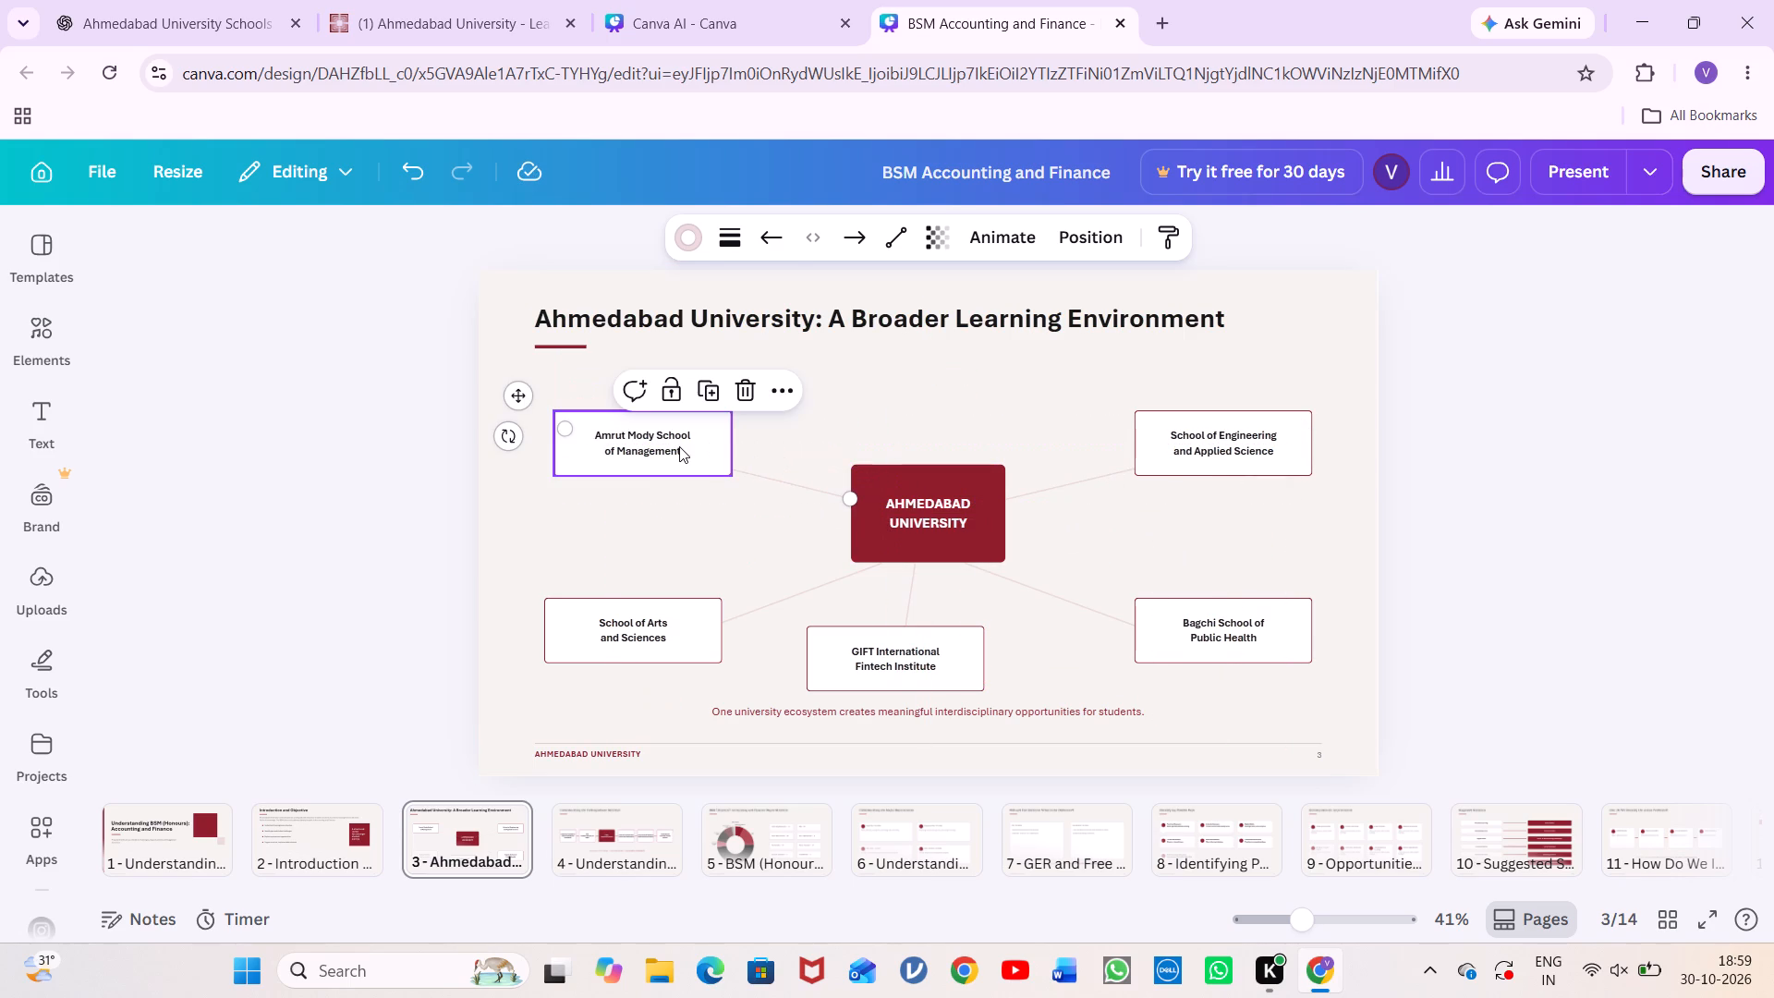
Move the Amrut Mody School of Management and School of Engineering and Applied Science boxes slightly down, keeping them level with each other.
{"action": "left_click_drag", "start_coordinate": [679, 446], "coordinate": [677, 463]}
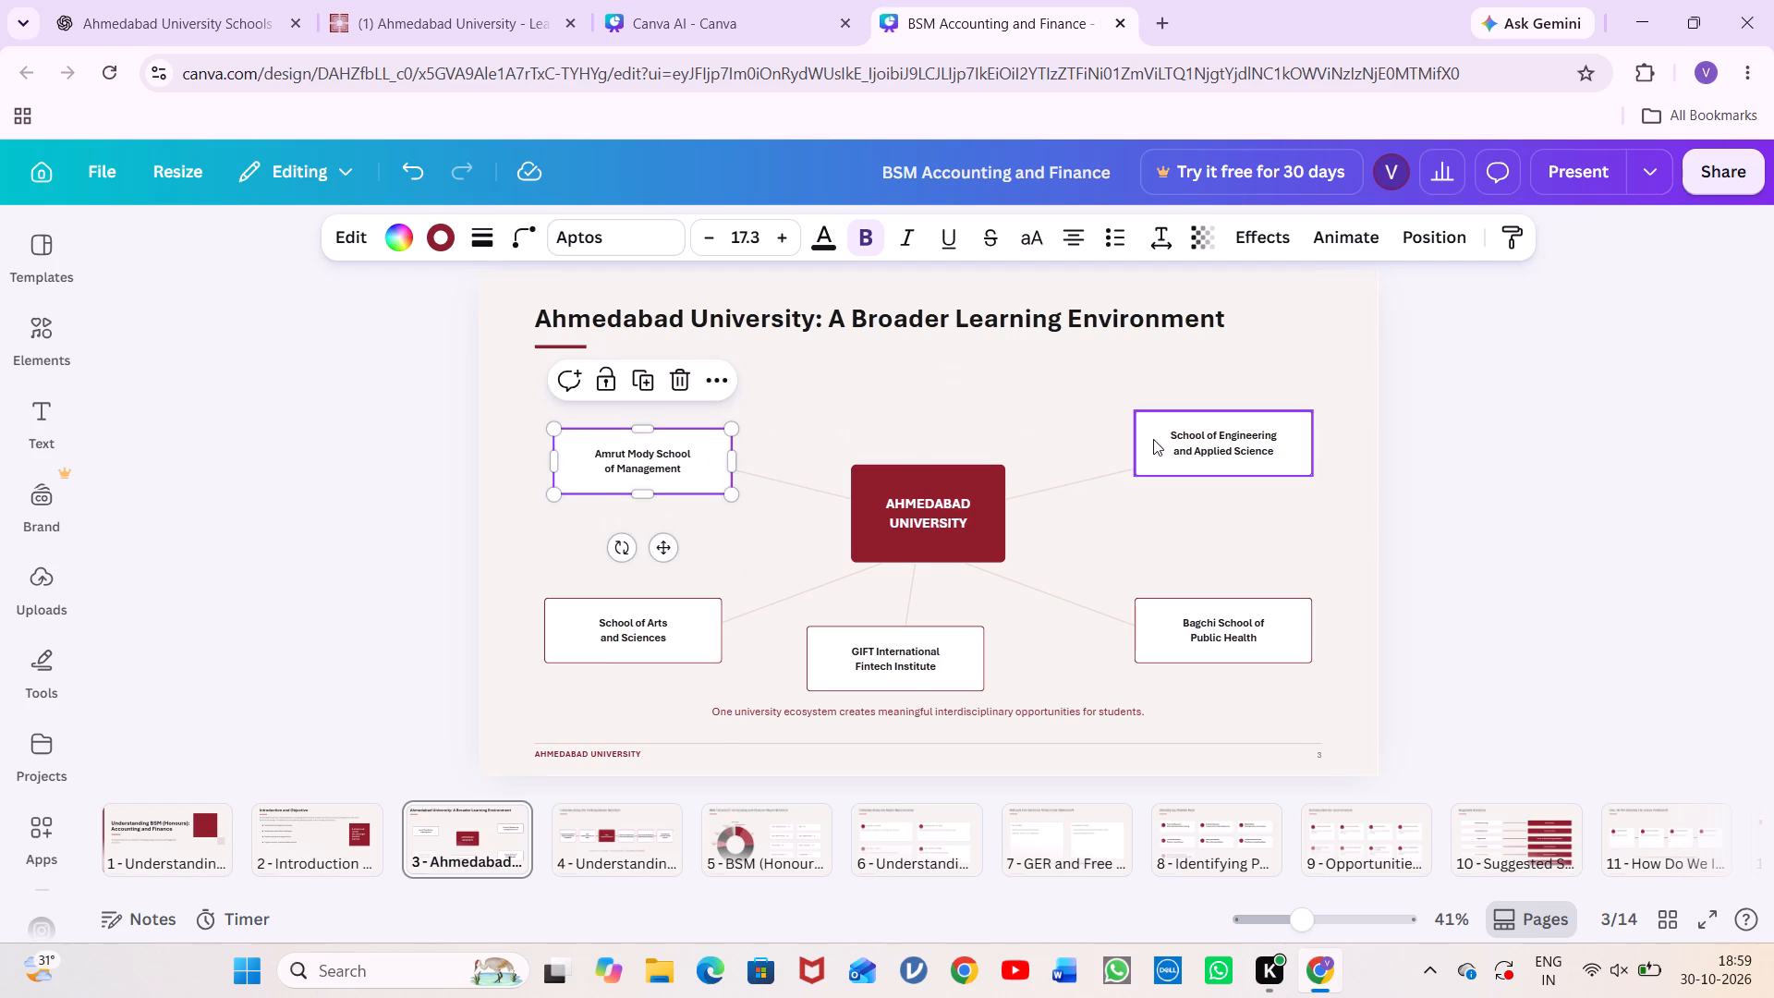
{"action": "left_click_drag", "start_coordinate": [1173, 442], "coordinate": [1176, 458]}
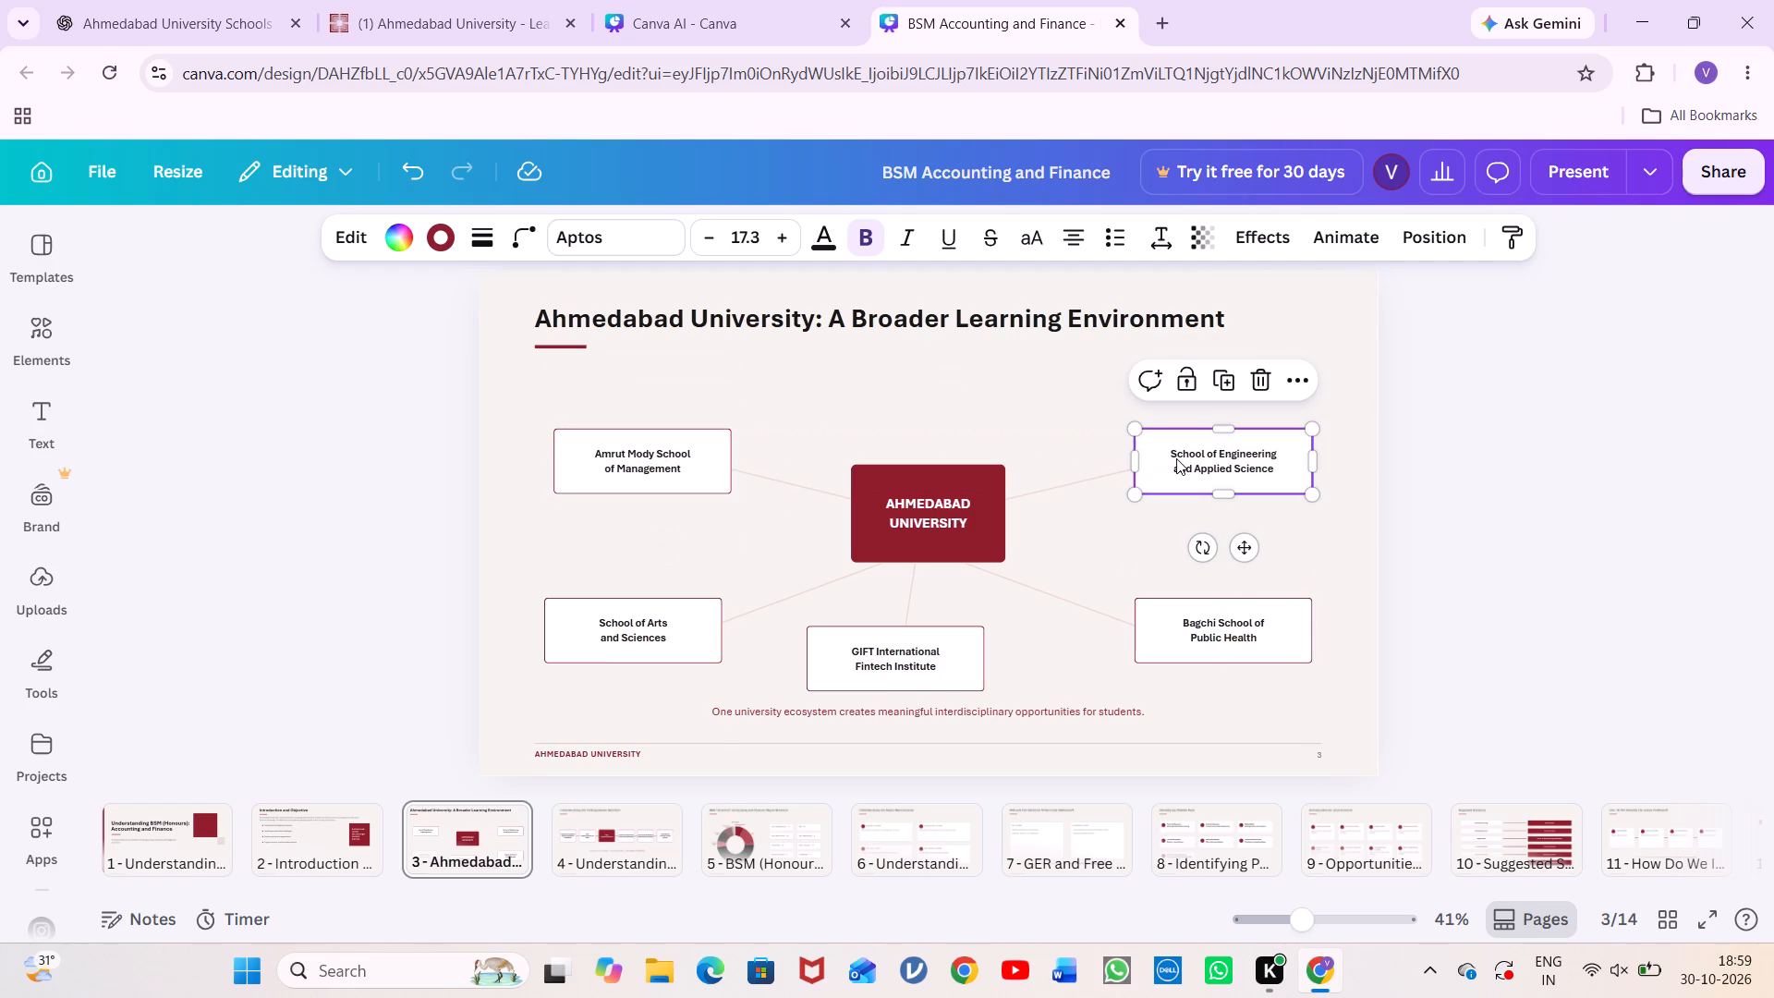
{"action": "left_click", "coordinate": [987, 386]}
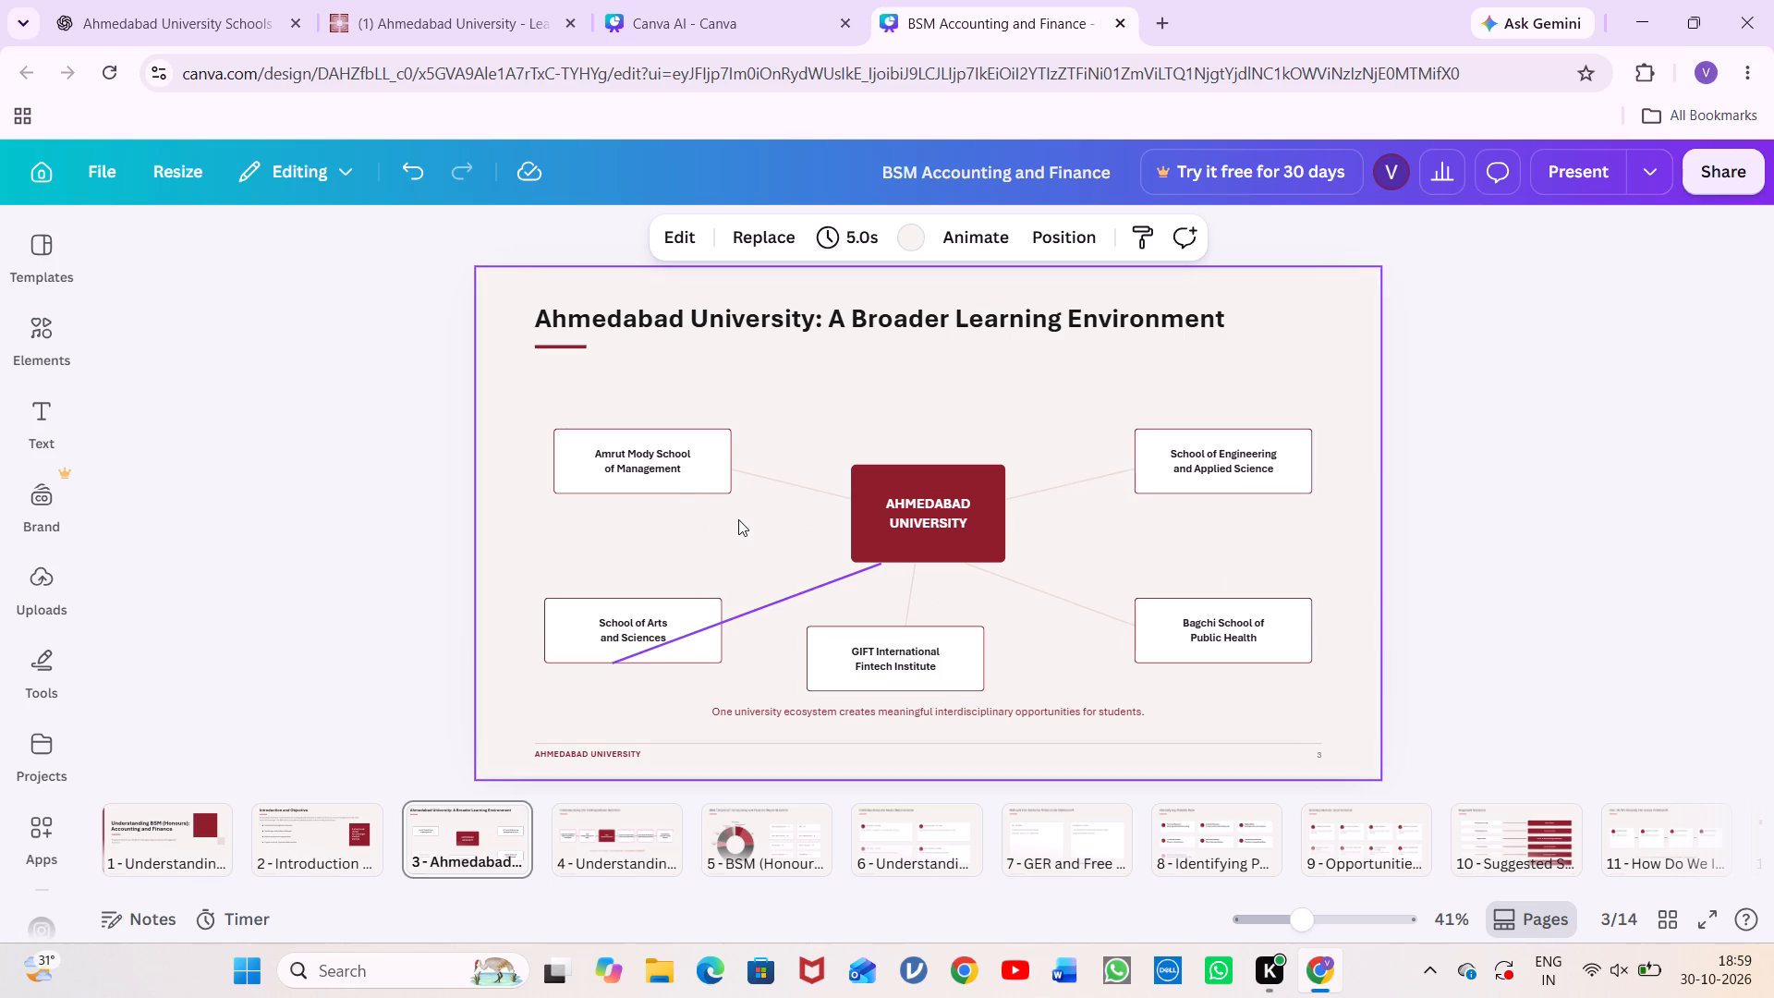
Change all the text on slide 4, Understanding the Undergraduate Structure, to the Aptos font.
{"action": "scroll", "coordinate": [738, 519], "scroll_direction": "down", "scroll_amount": 1}
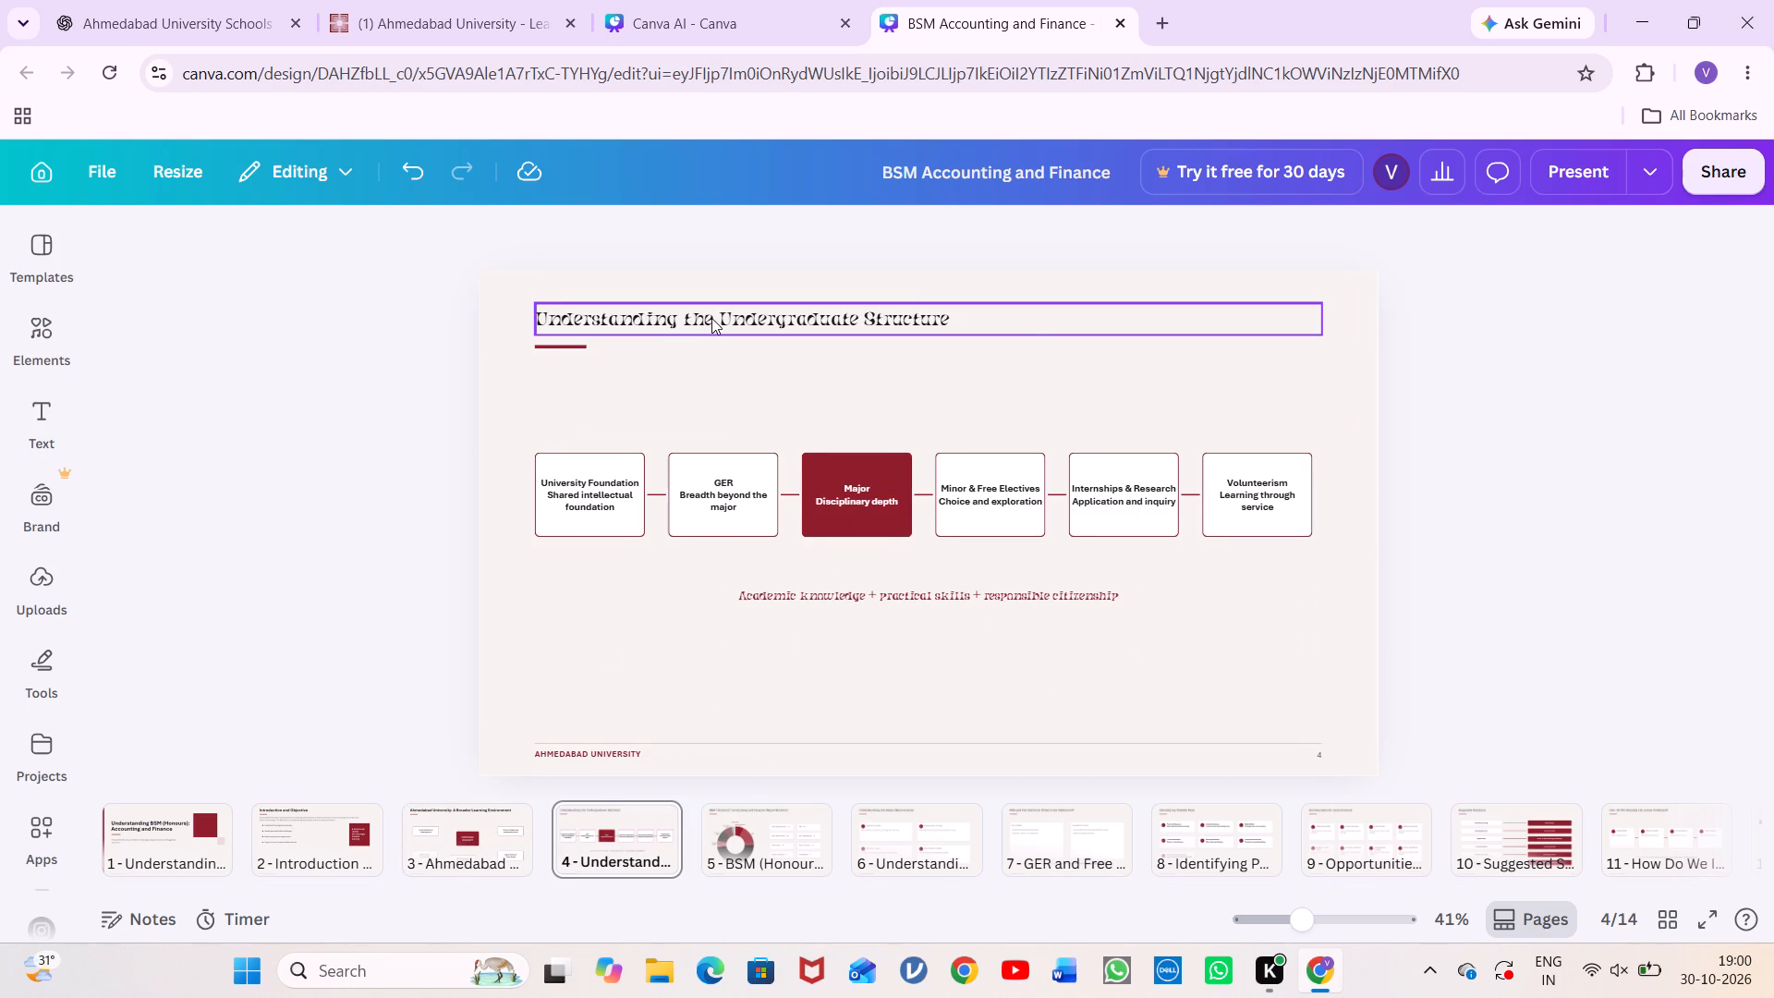
{"action": "key", "text": "ctrl+a"}
{"action": "left_click", "coordinate": [641, 250]}
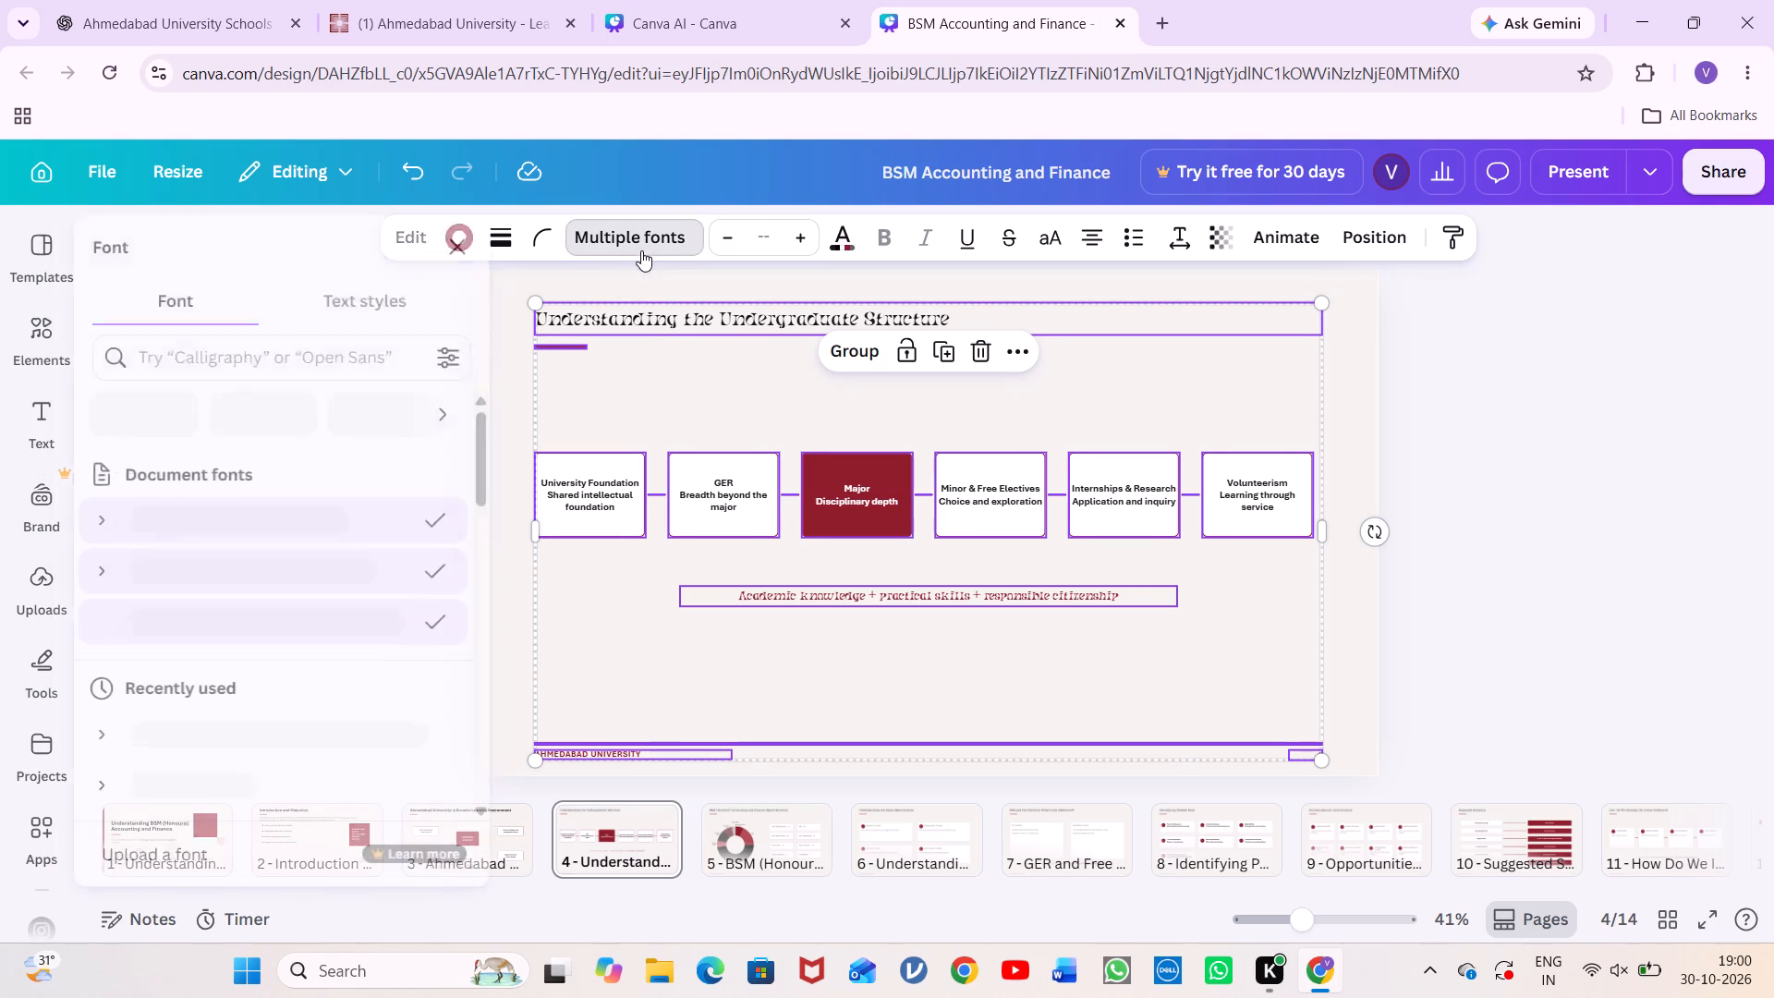
{"action": "left_click", "coordinate": [392, 588]}
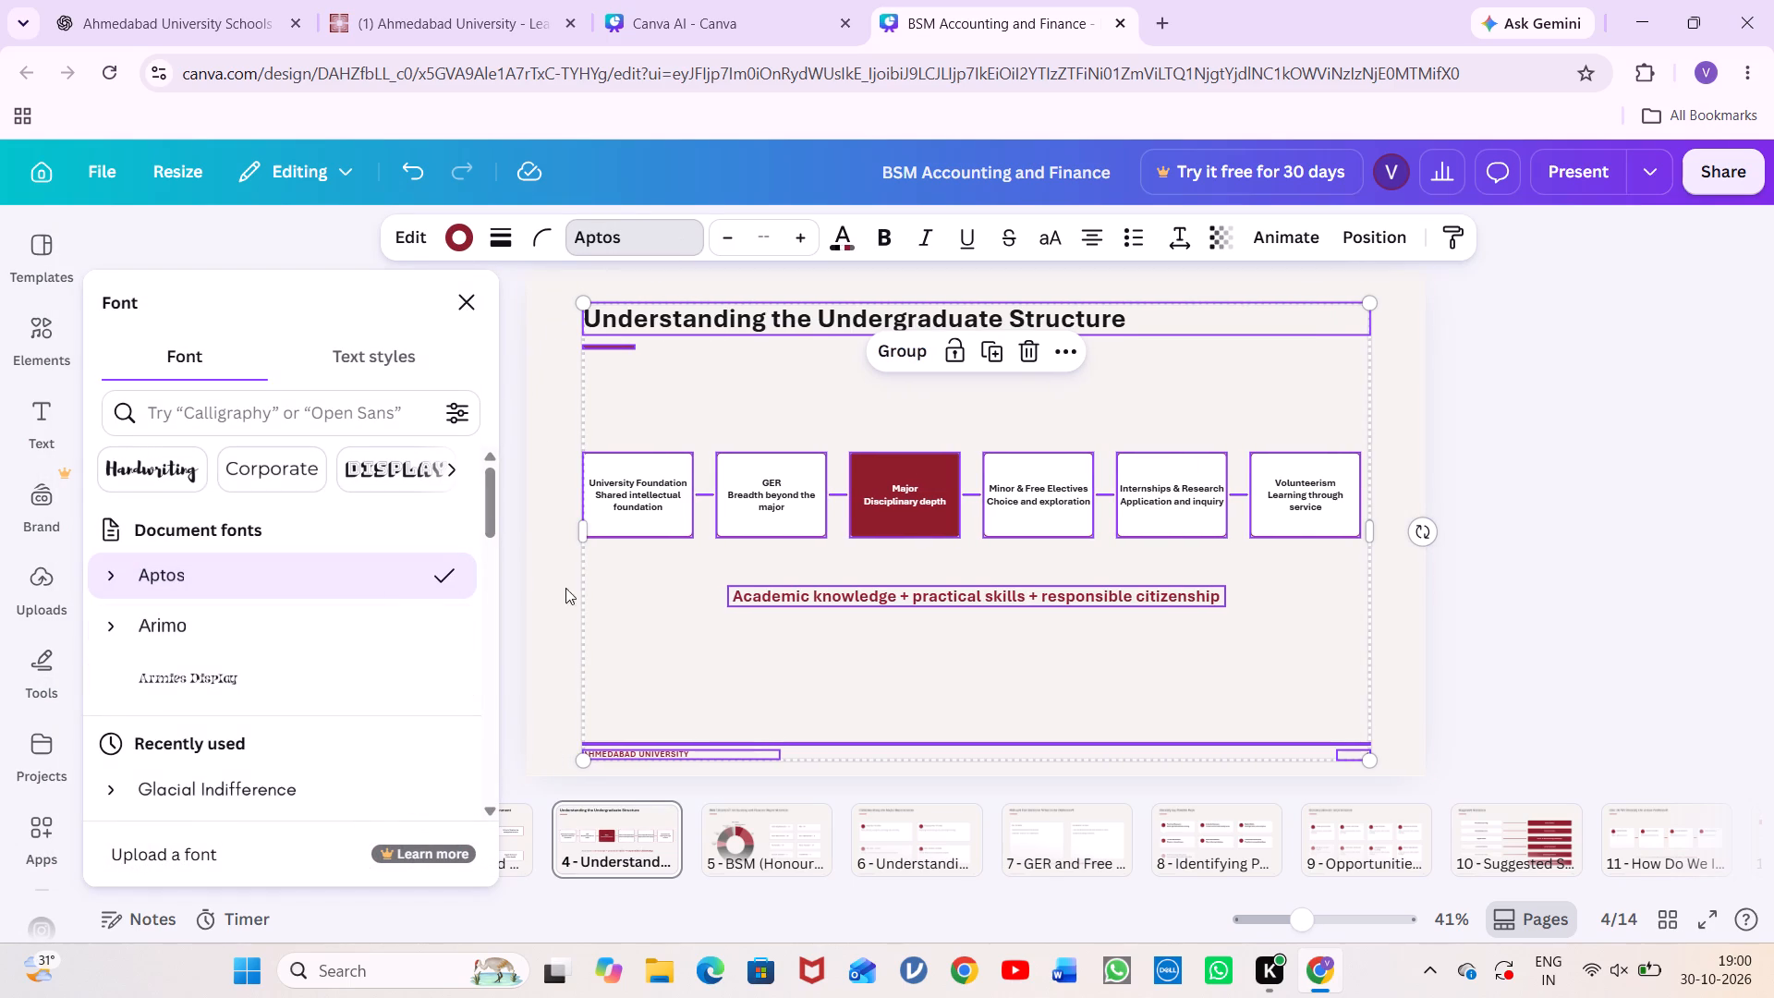
{"action": "left_click", "coordinate": [679, 600]}
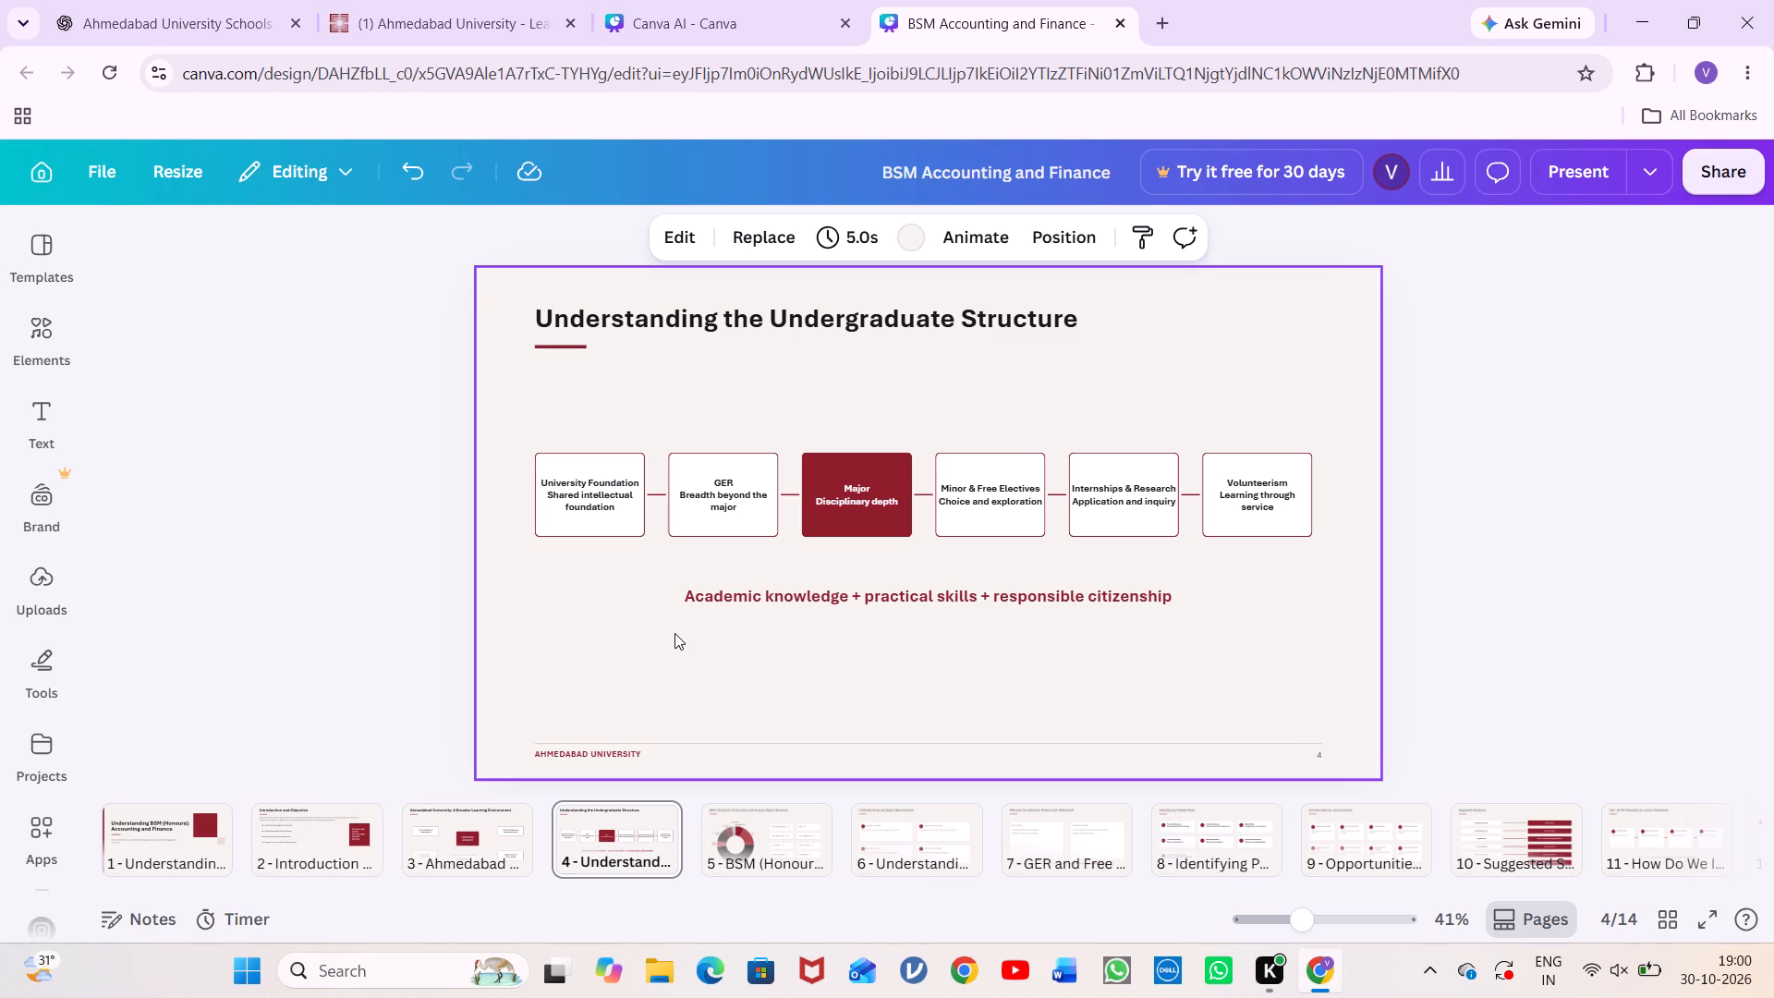
Open slide 5, BSM (Honours): Accounting and Finance Degree Structure.
{"action": "left_click", "coordinate": [743, 815]}
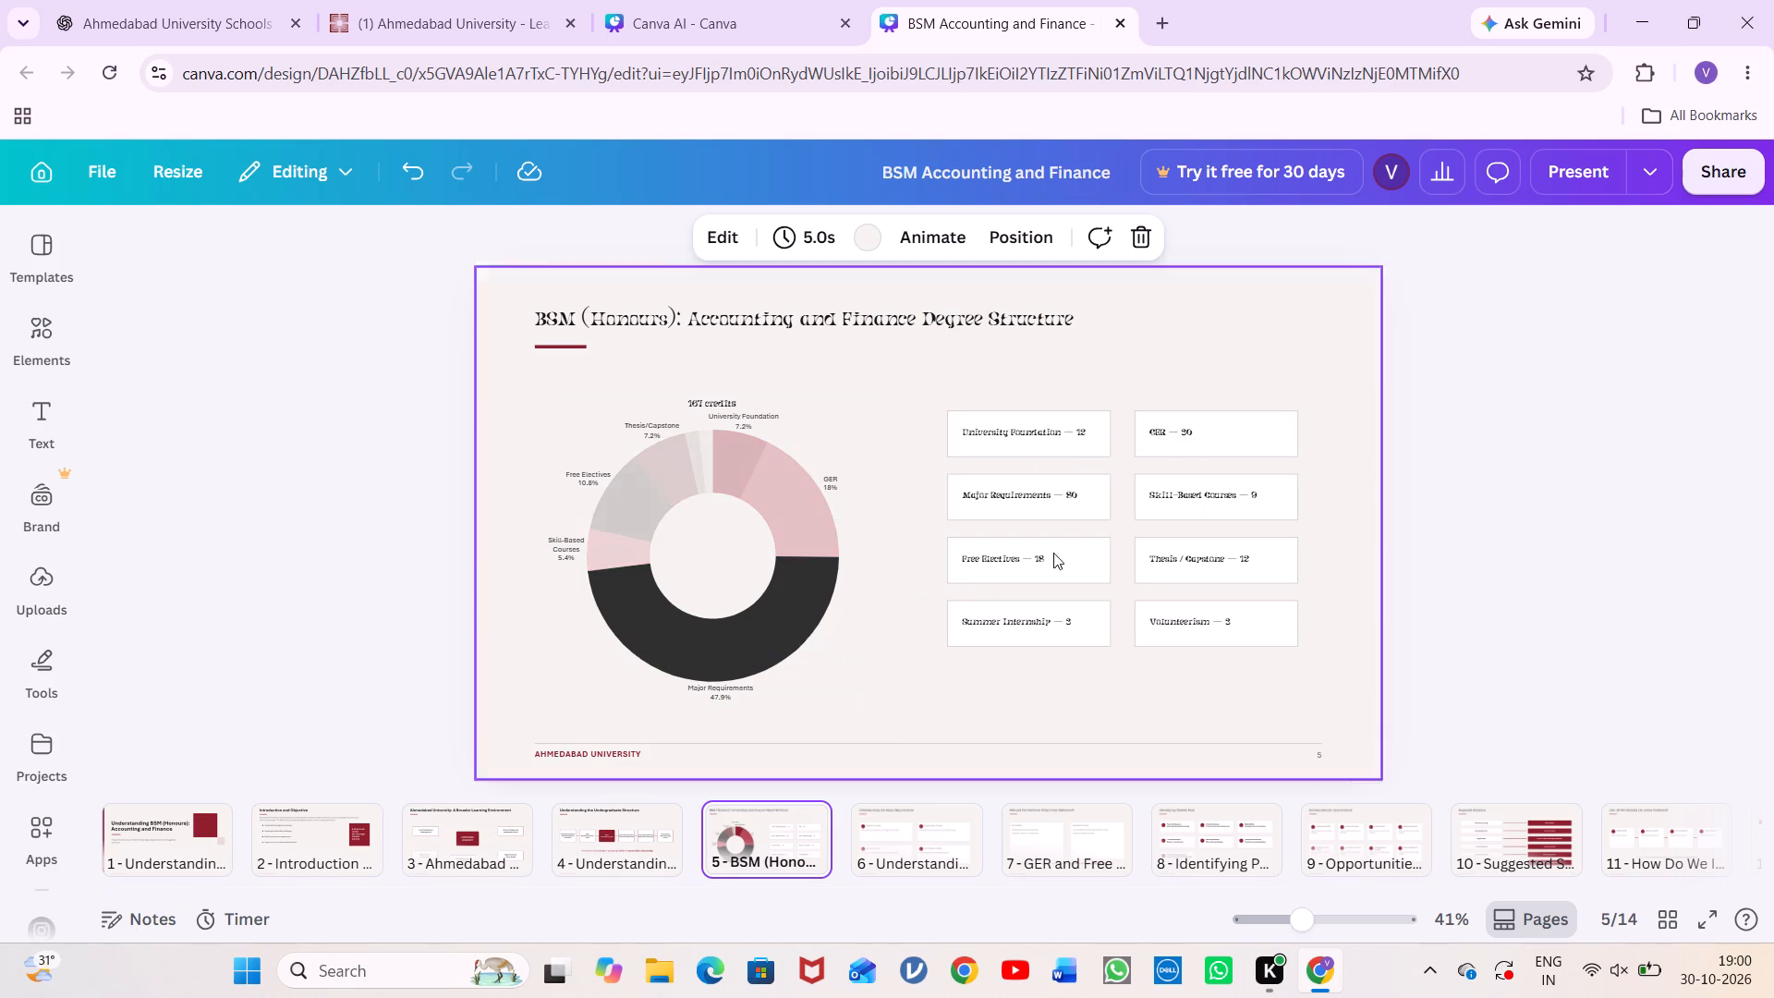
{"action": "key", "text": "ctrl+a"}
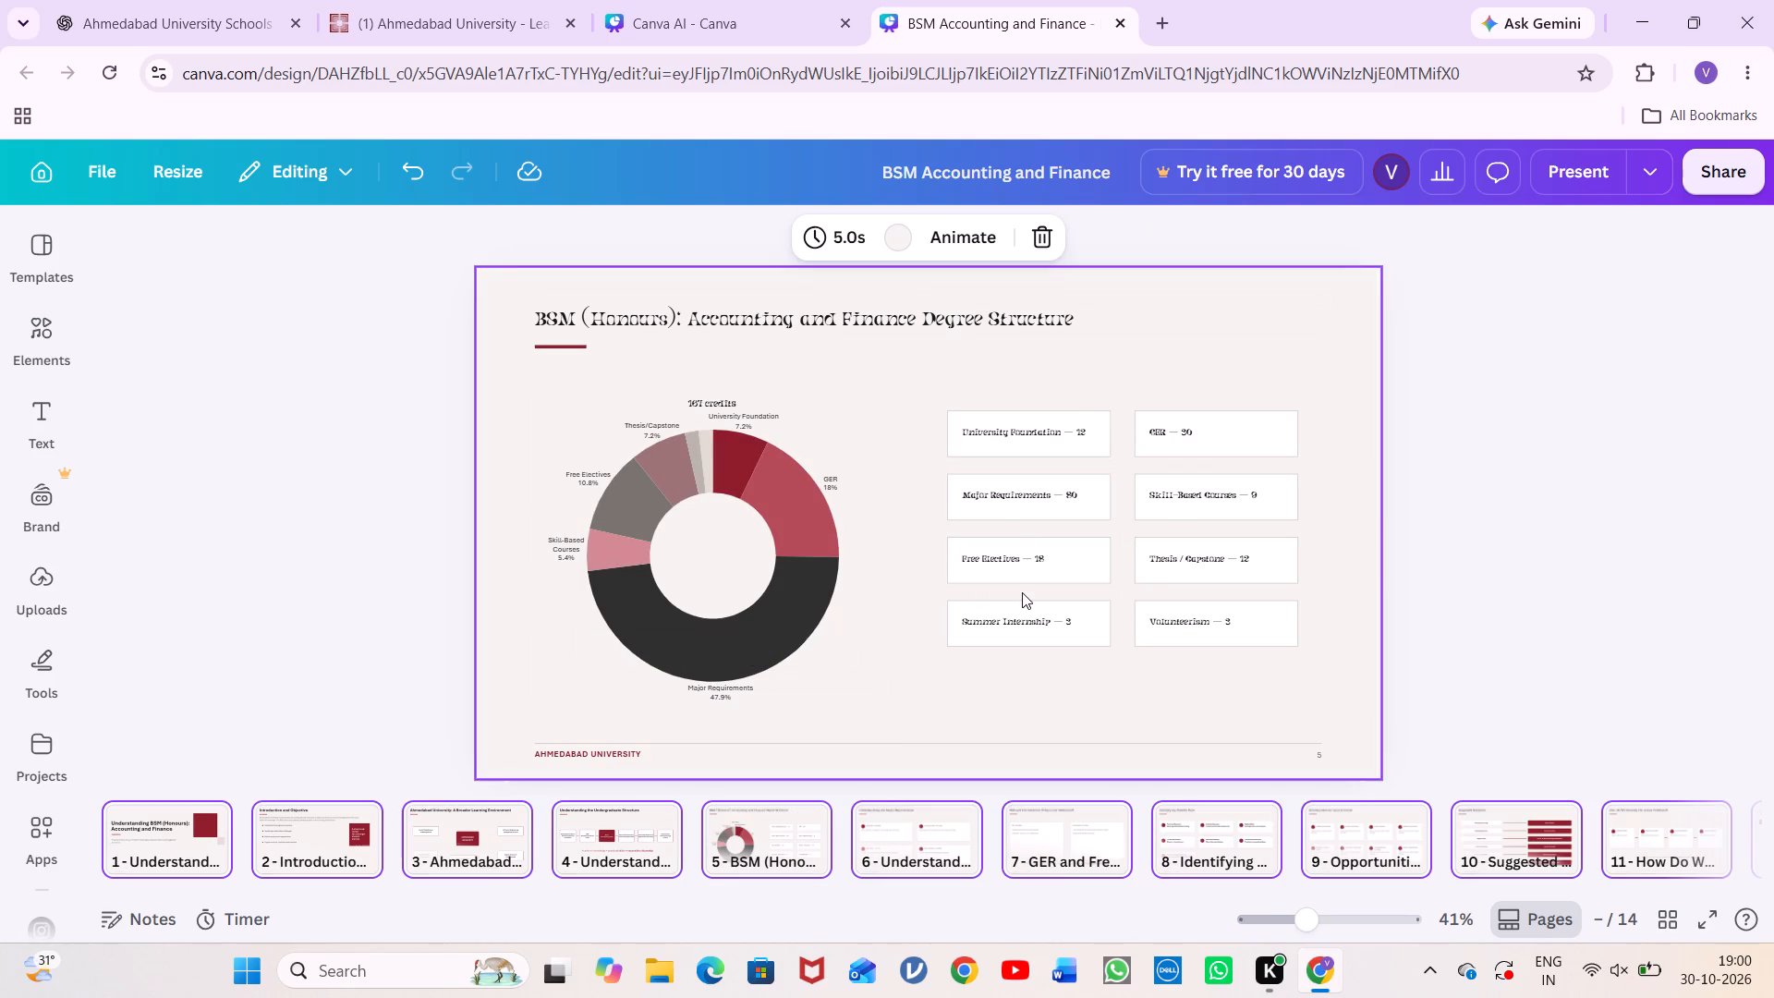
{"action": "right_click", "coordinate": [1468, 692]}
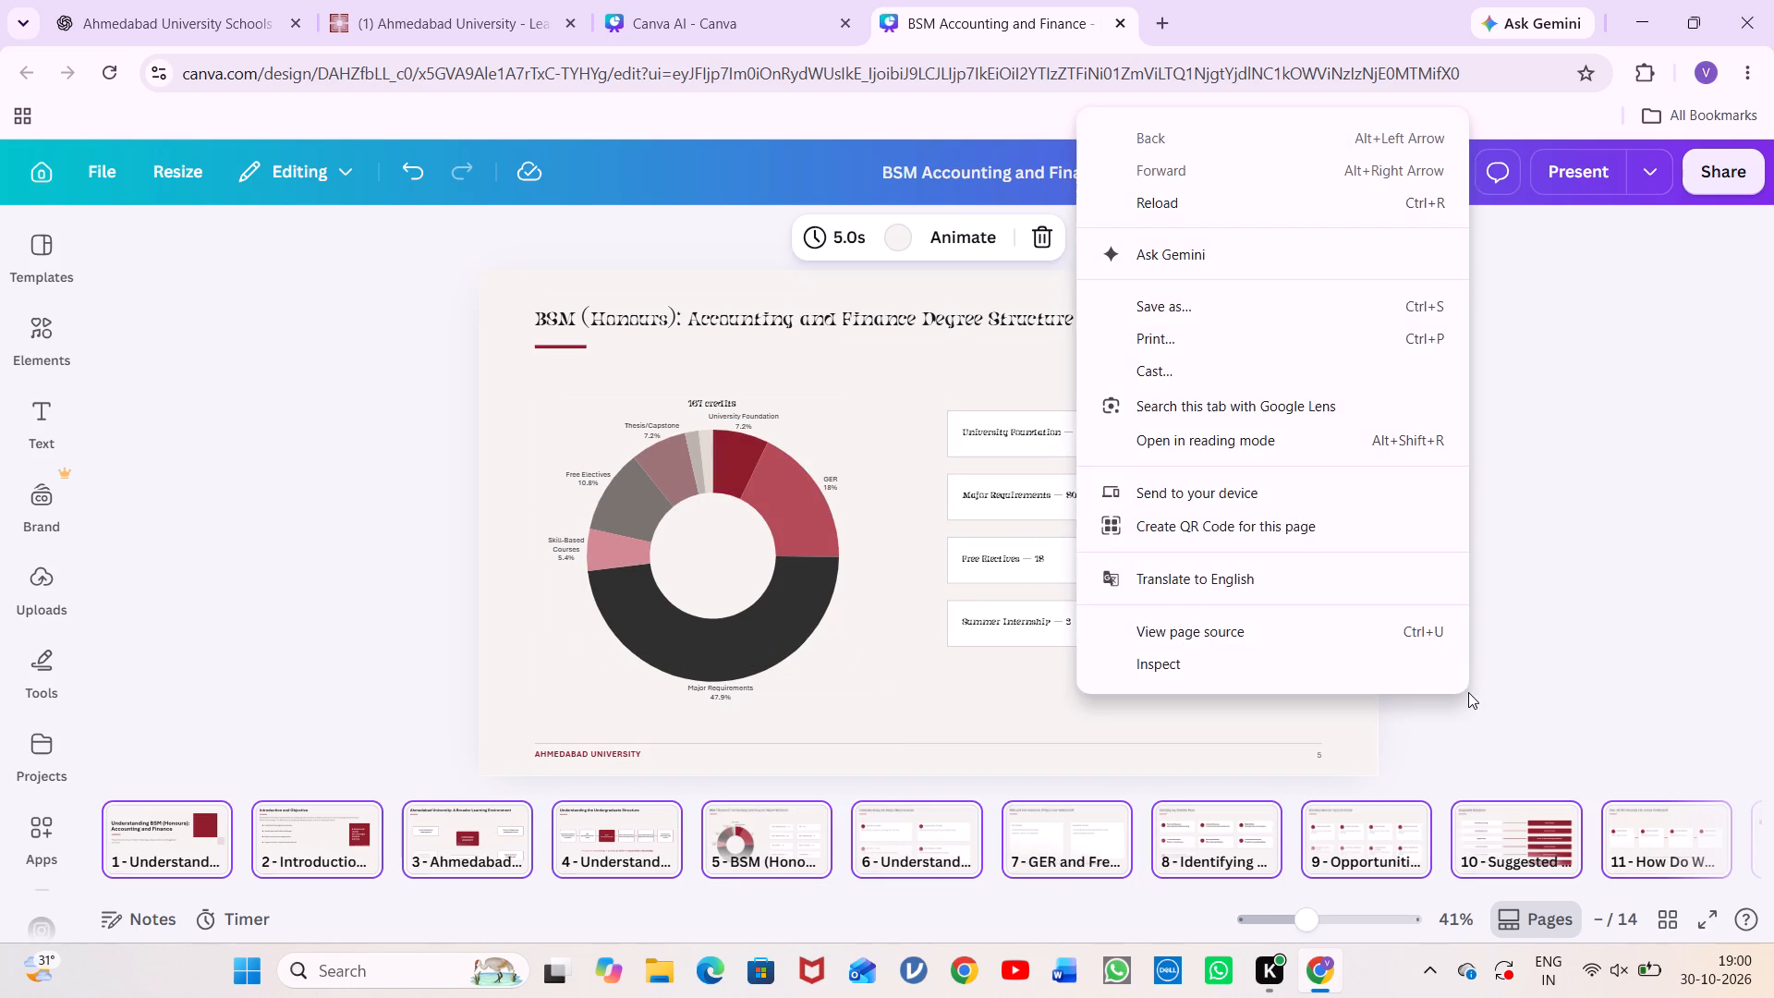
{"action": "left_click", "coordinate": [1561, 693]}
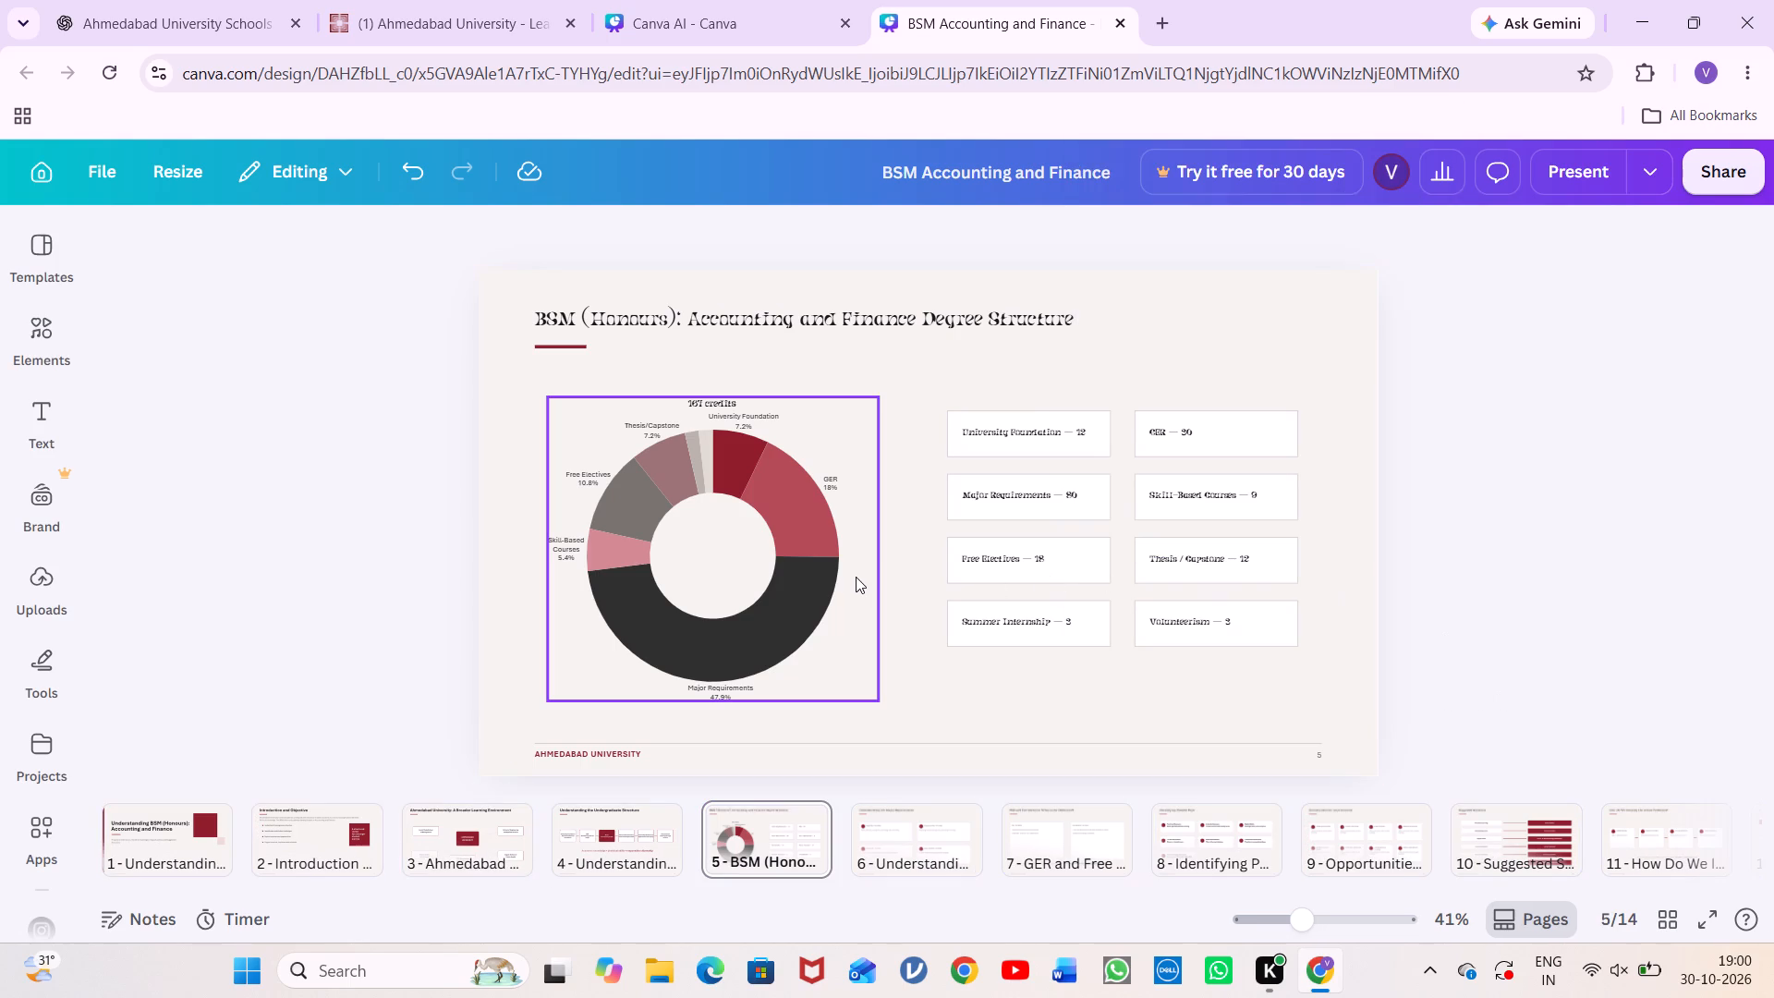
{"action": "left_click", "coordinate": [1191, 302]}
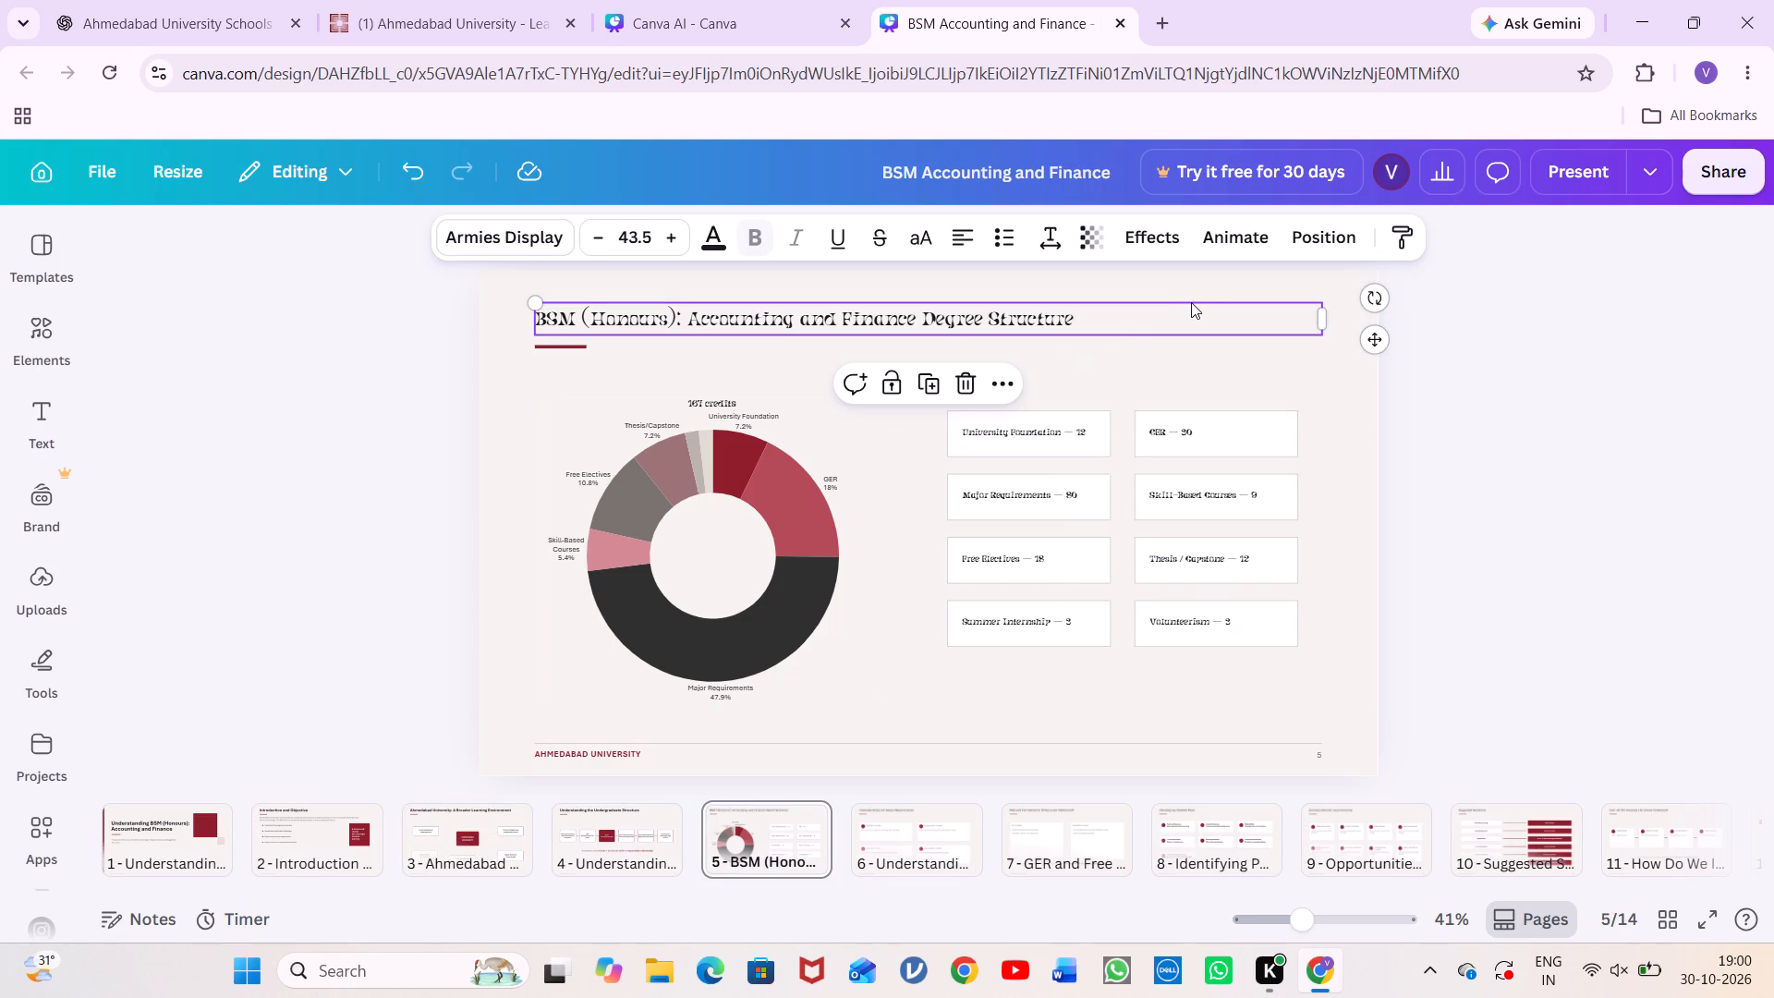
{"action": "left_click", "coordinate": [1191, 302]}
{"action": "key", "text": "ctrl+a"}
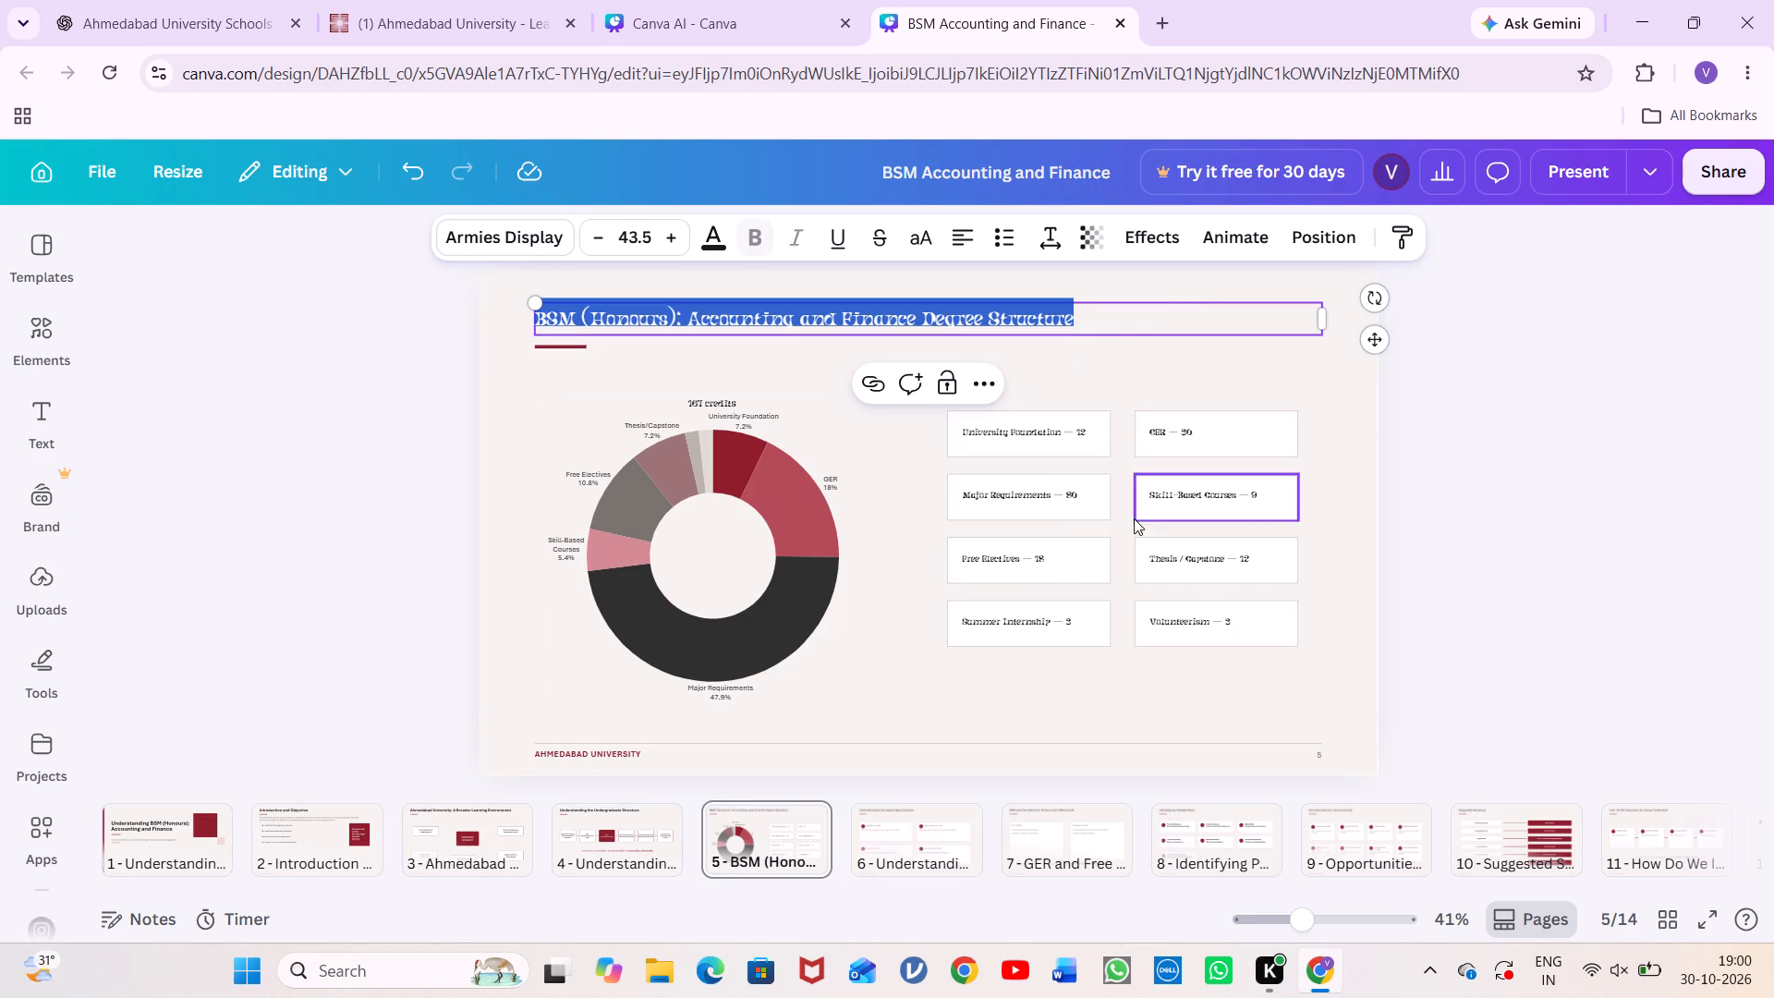
Select everything on slide 5 and change the slide title and chart title to the Aptos font.
{"action": "left_click", "coordinate": [1220, 753], "text": "ctrl"}
{"action": "key", "text": "ctrl+a"}
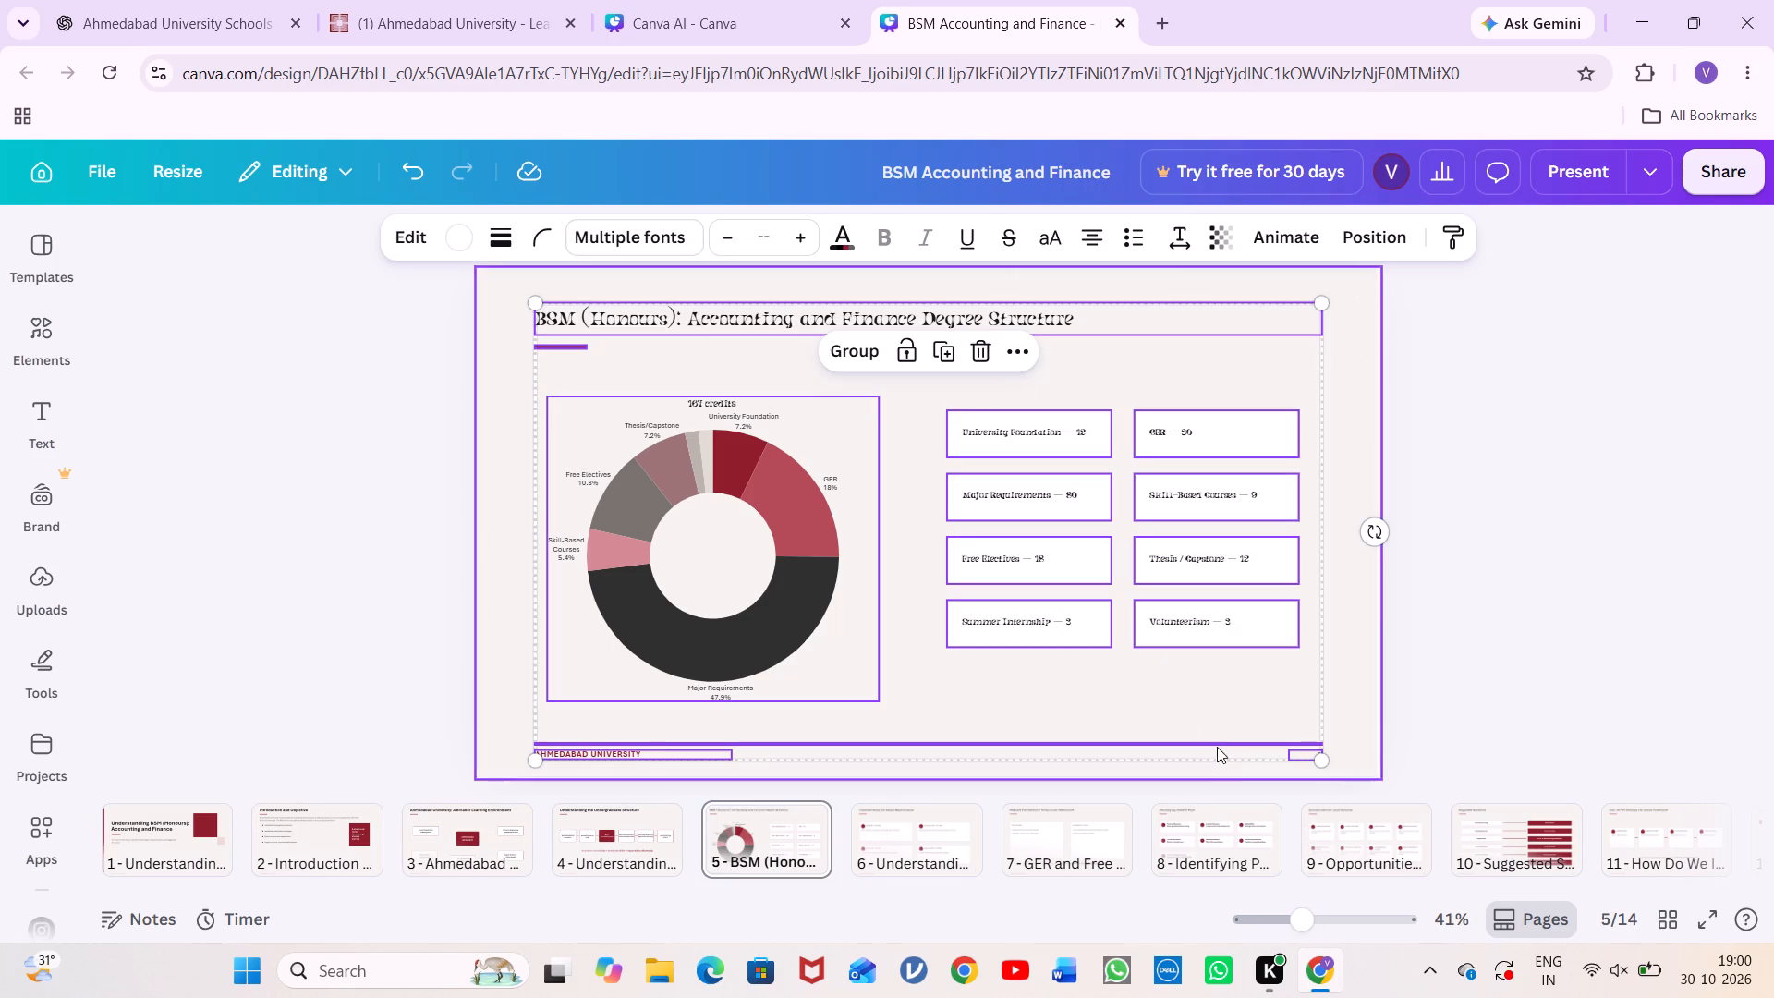
{"action": "left_click", "coordinate": [674, 225]}
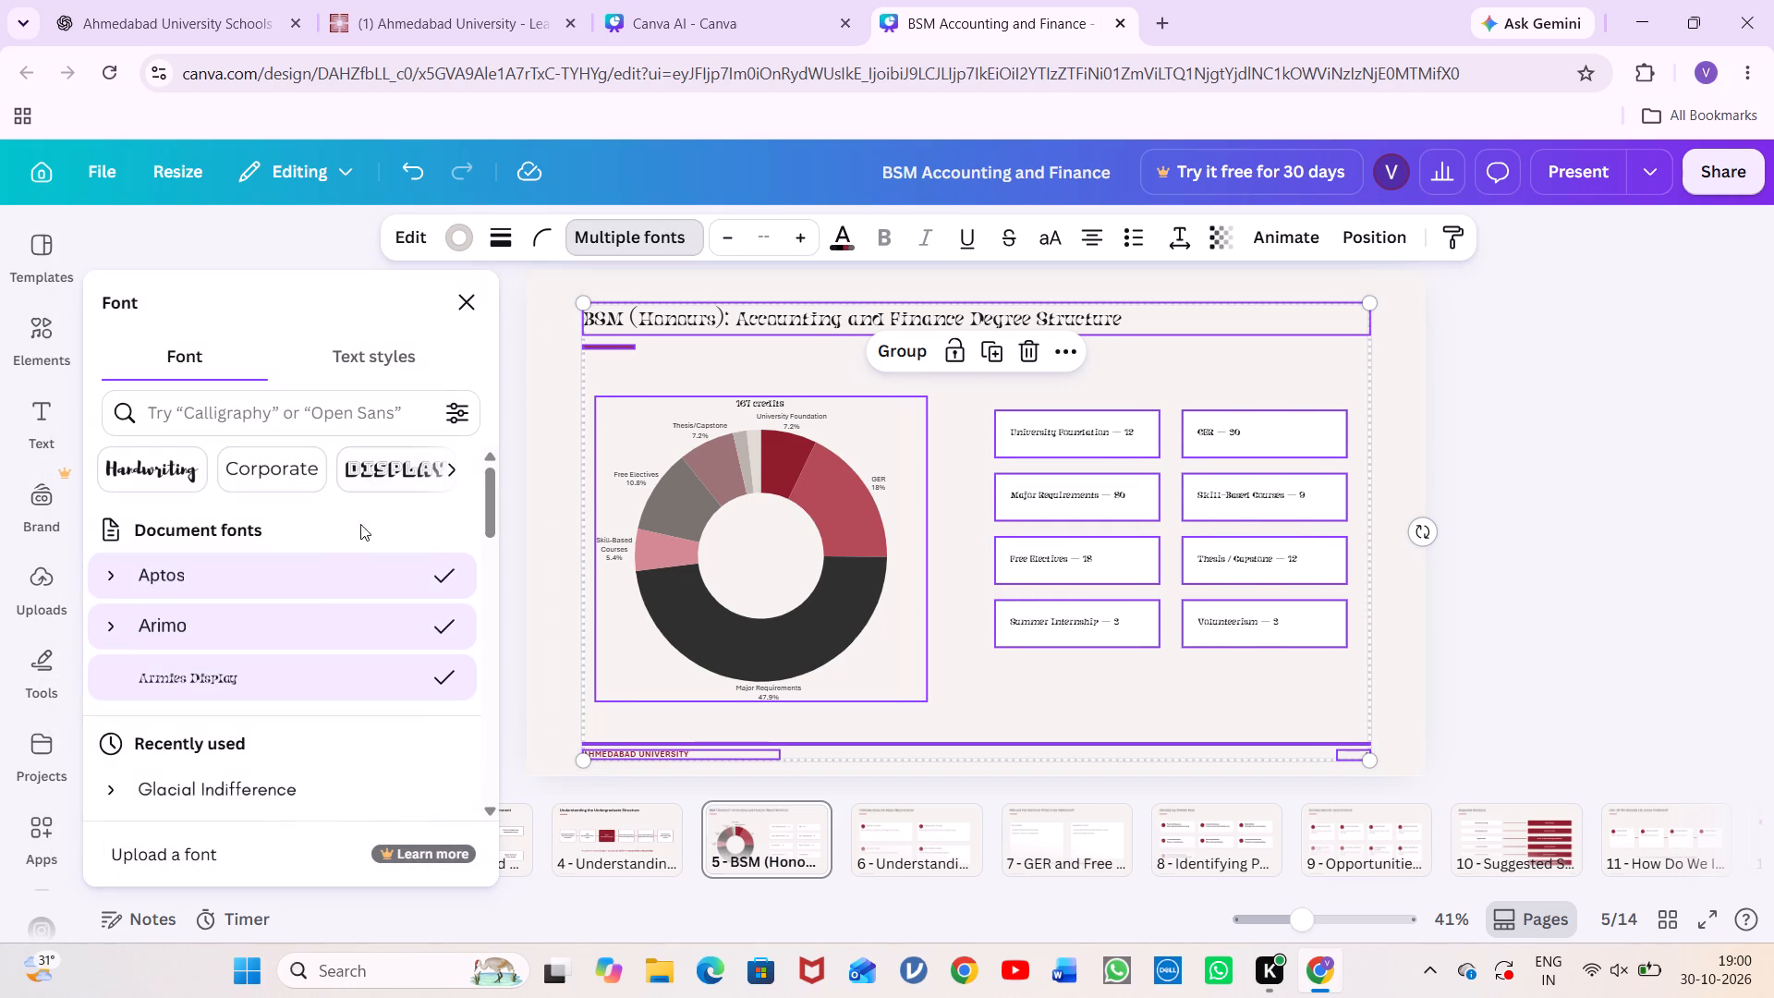
{"action": "left_click", "coordinate": [337, 566]}
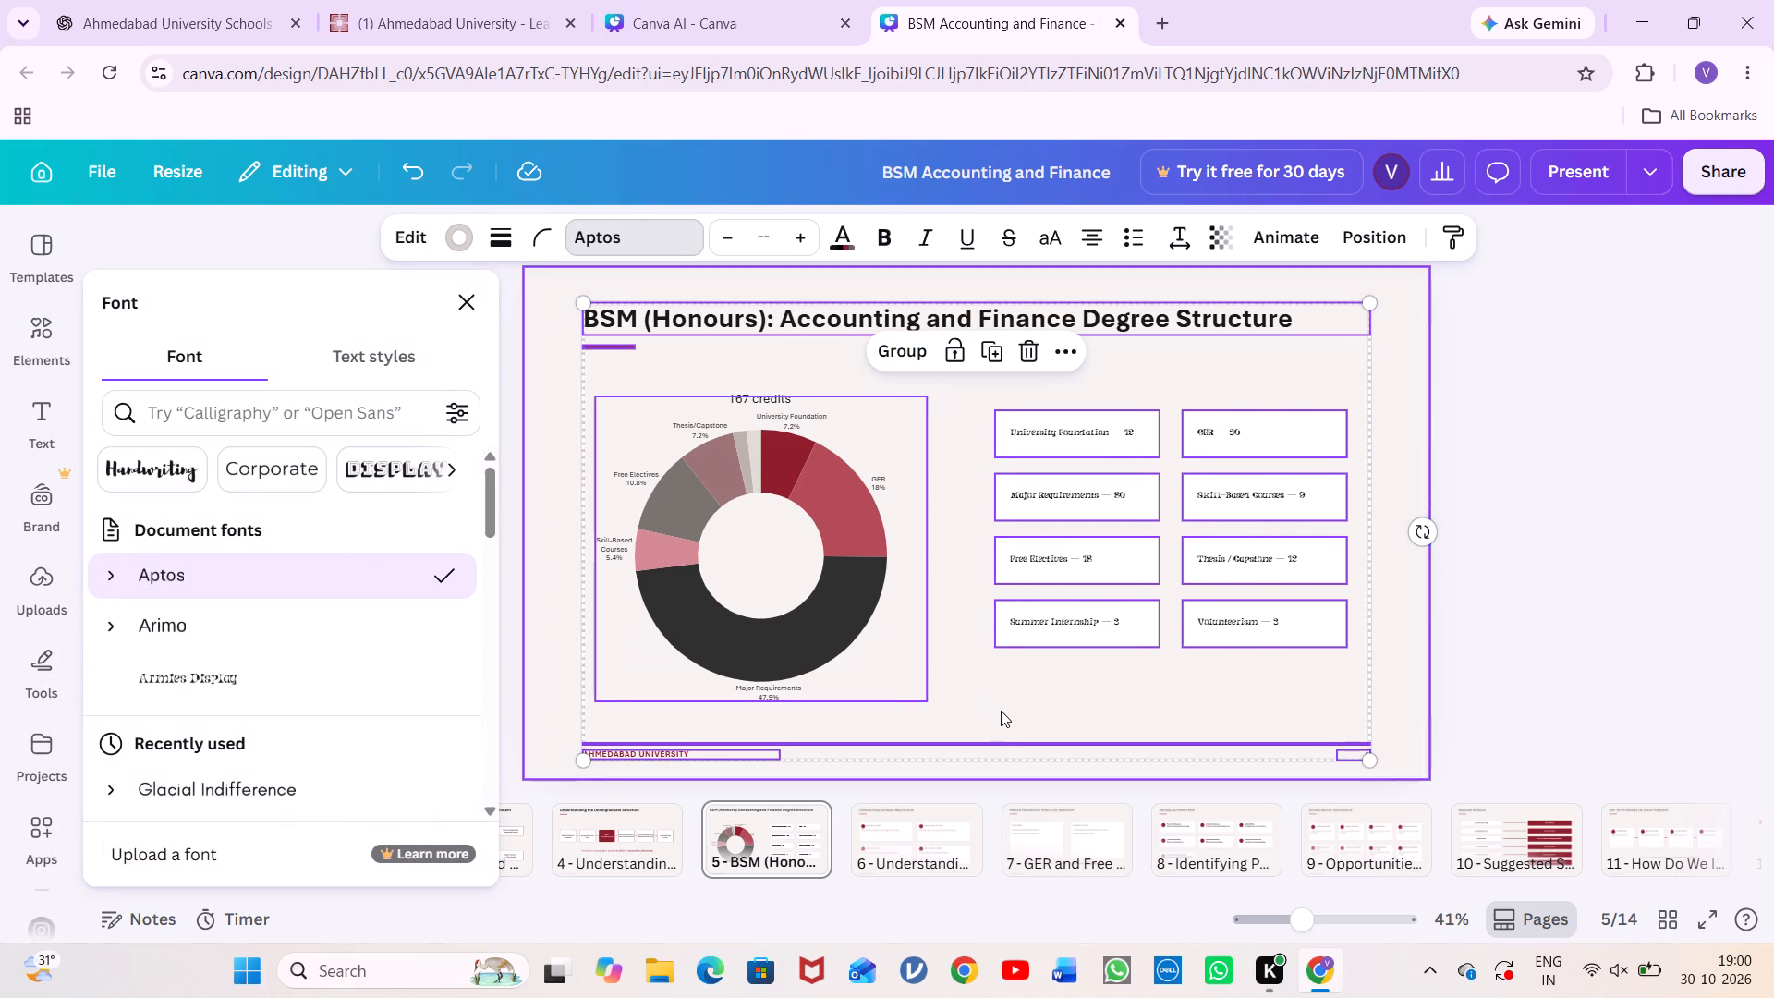
{"action": "left_click", "coordinate": [1001, 711]}
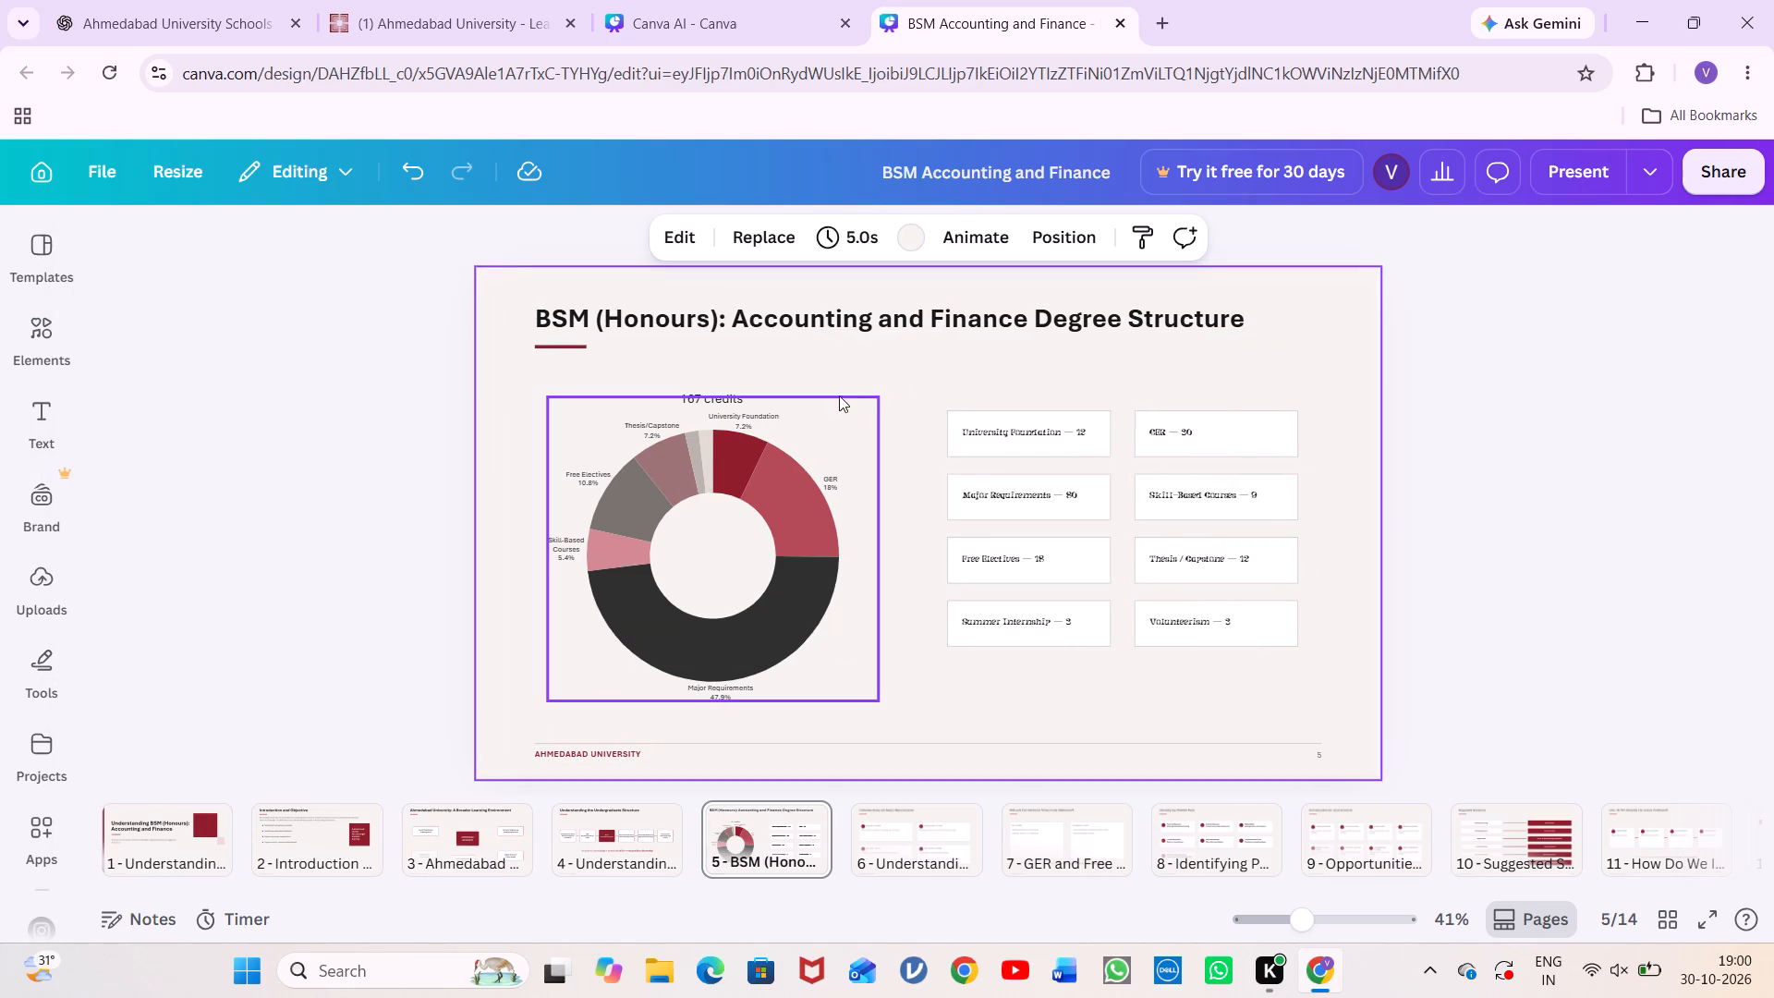
Ungroup the eight credit cards beside the doughnut chart and change their text to the Aptos font.
{"action": "left_click_drag", "start_coordinate": [975, 403], "coordinate": [1350, 683]}
{"action": "scroll", "coordinate": [1244, 607], "scroll_direction": "up", "scroll_amount": 1}
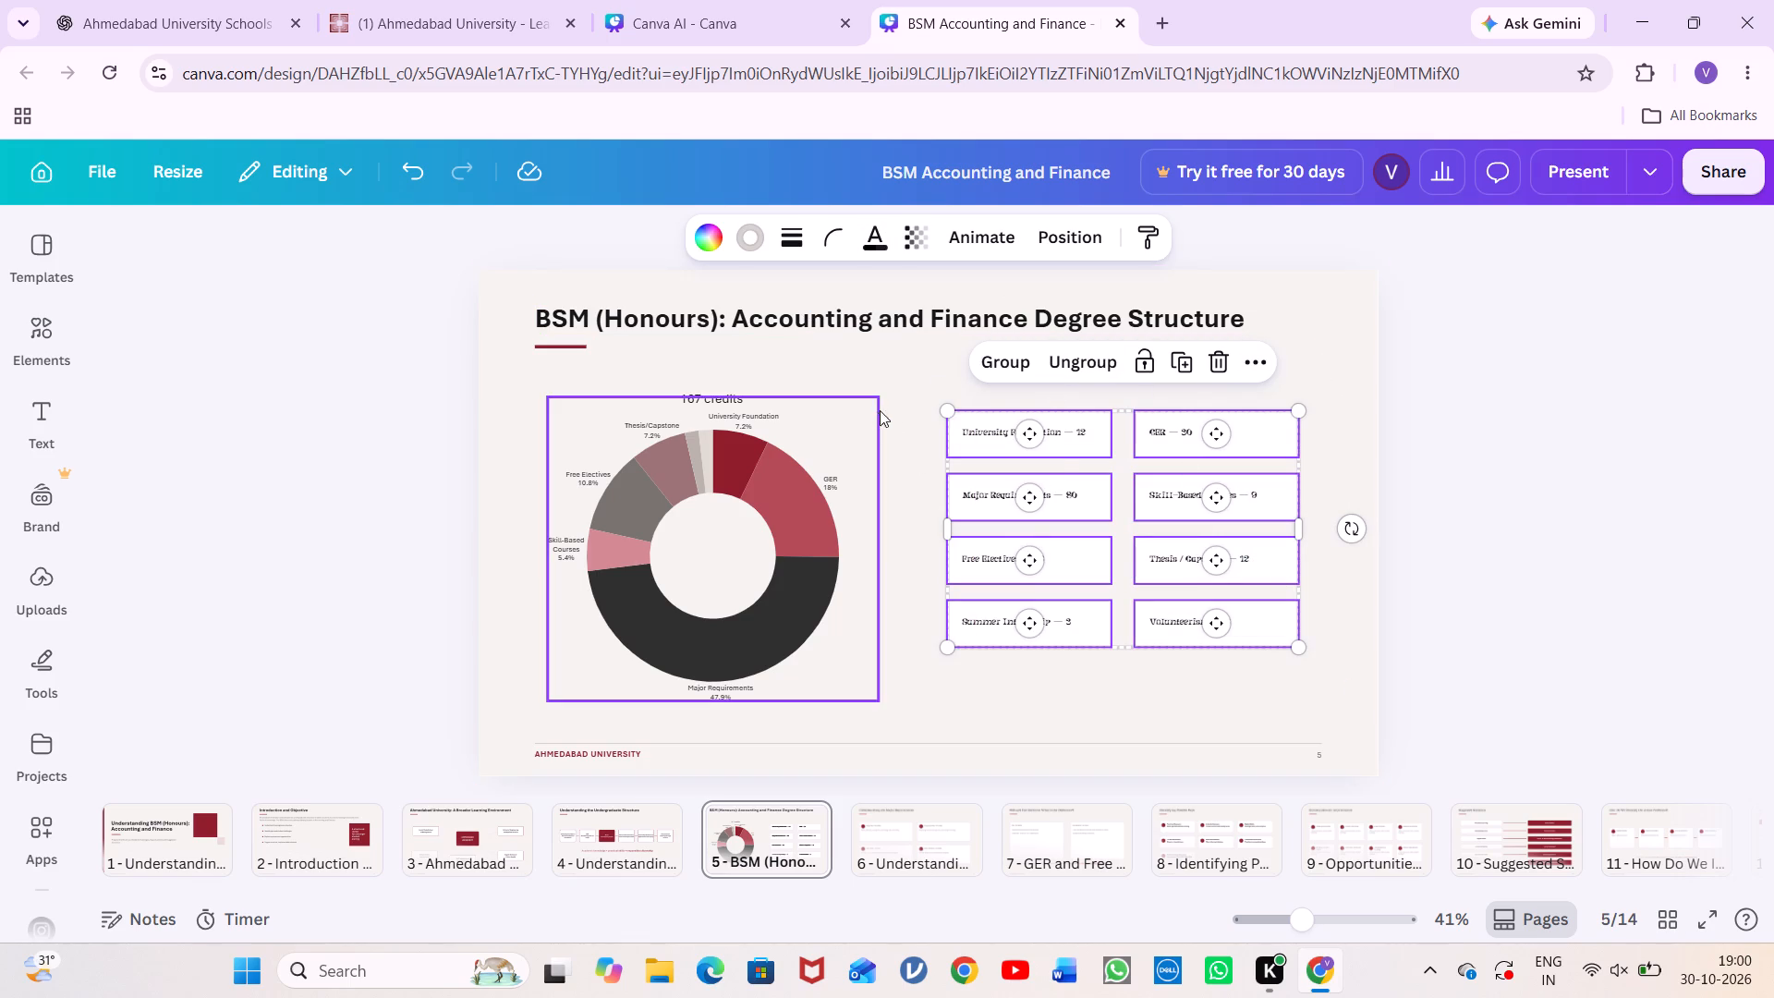
{"action": "left_click", "coordinate": [1075, 363]}
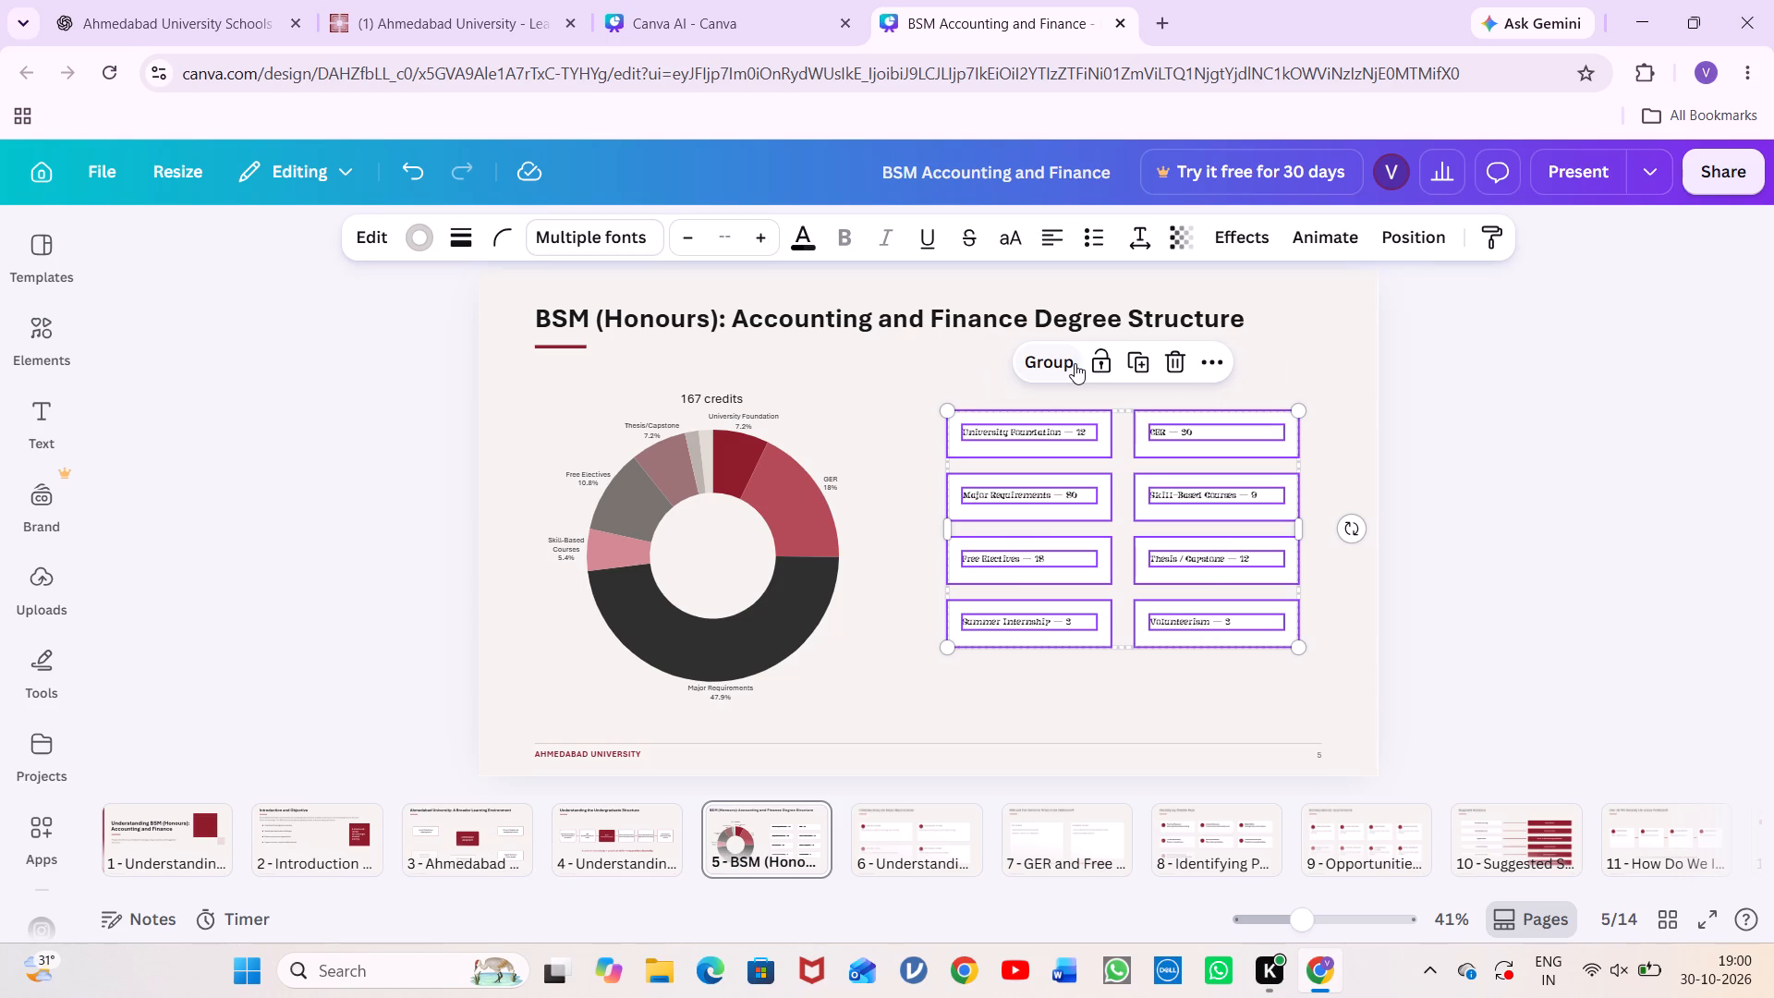
{"action": "left_click", "coordinate": [624, 235]}
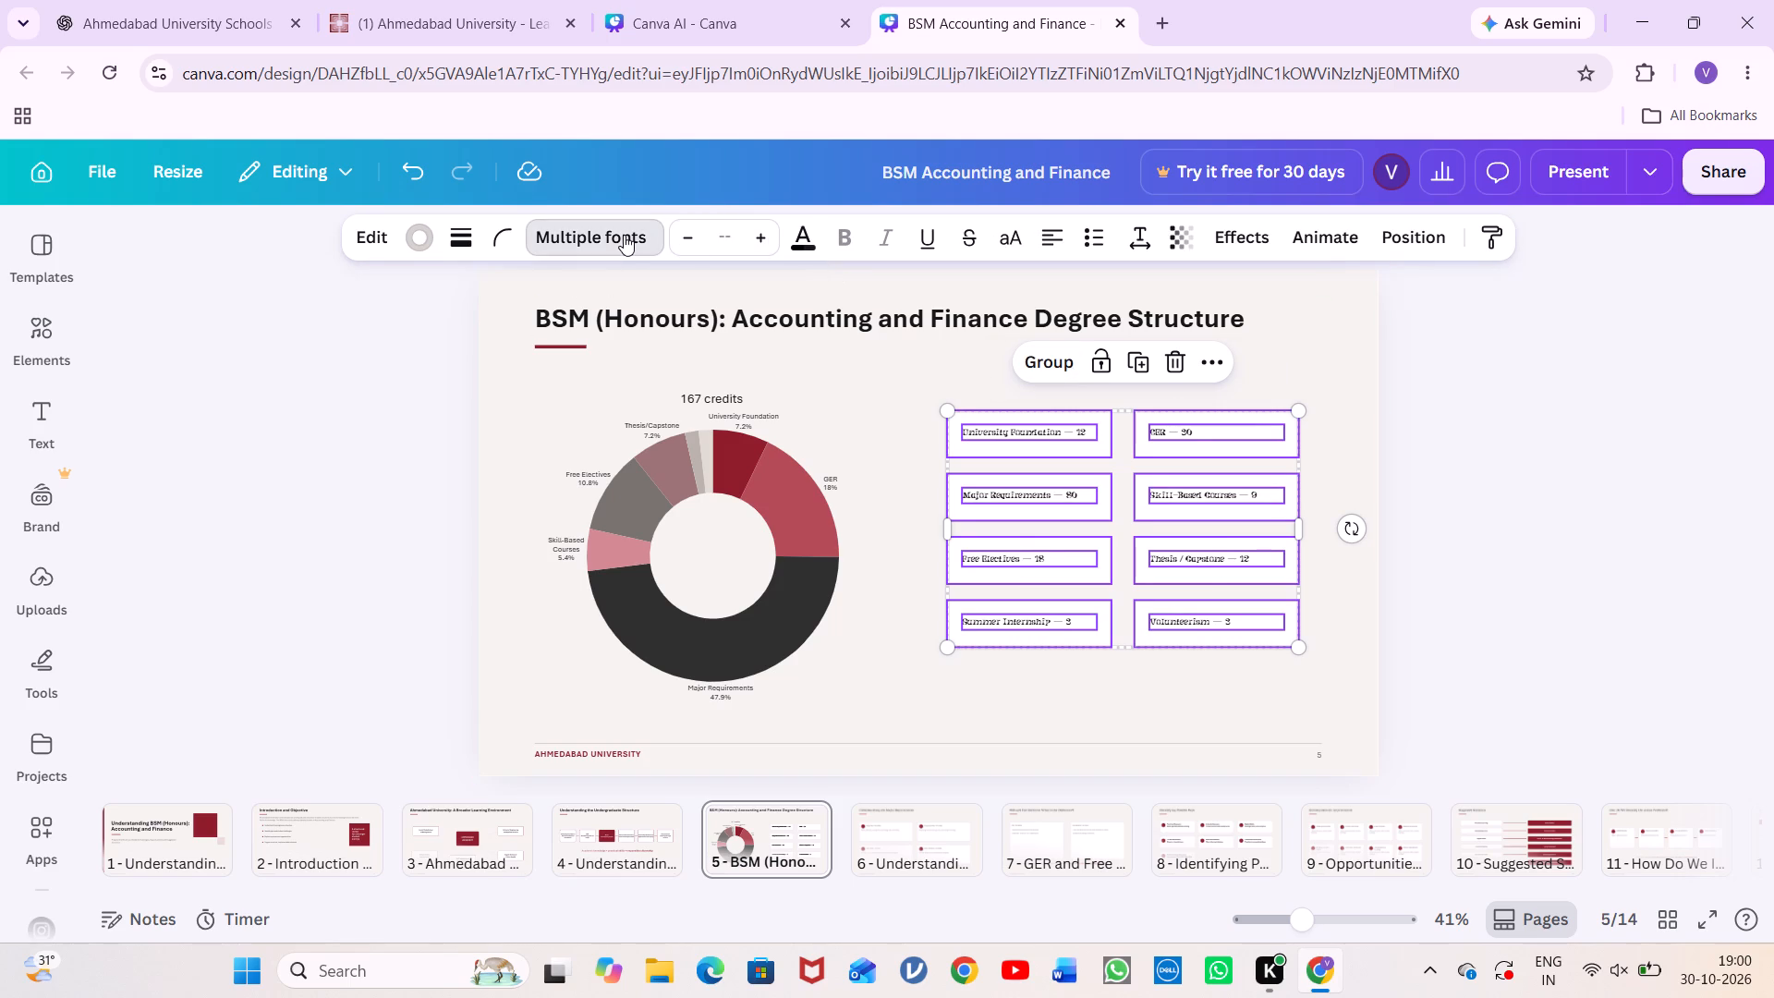
{"action": "left_click", "coordinate": [334, 571]}
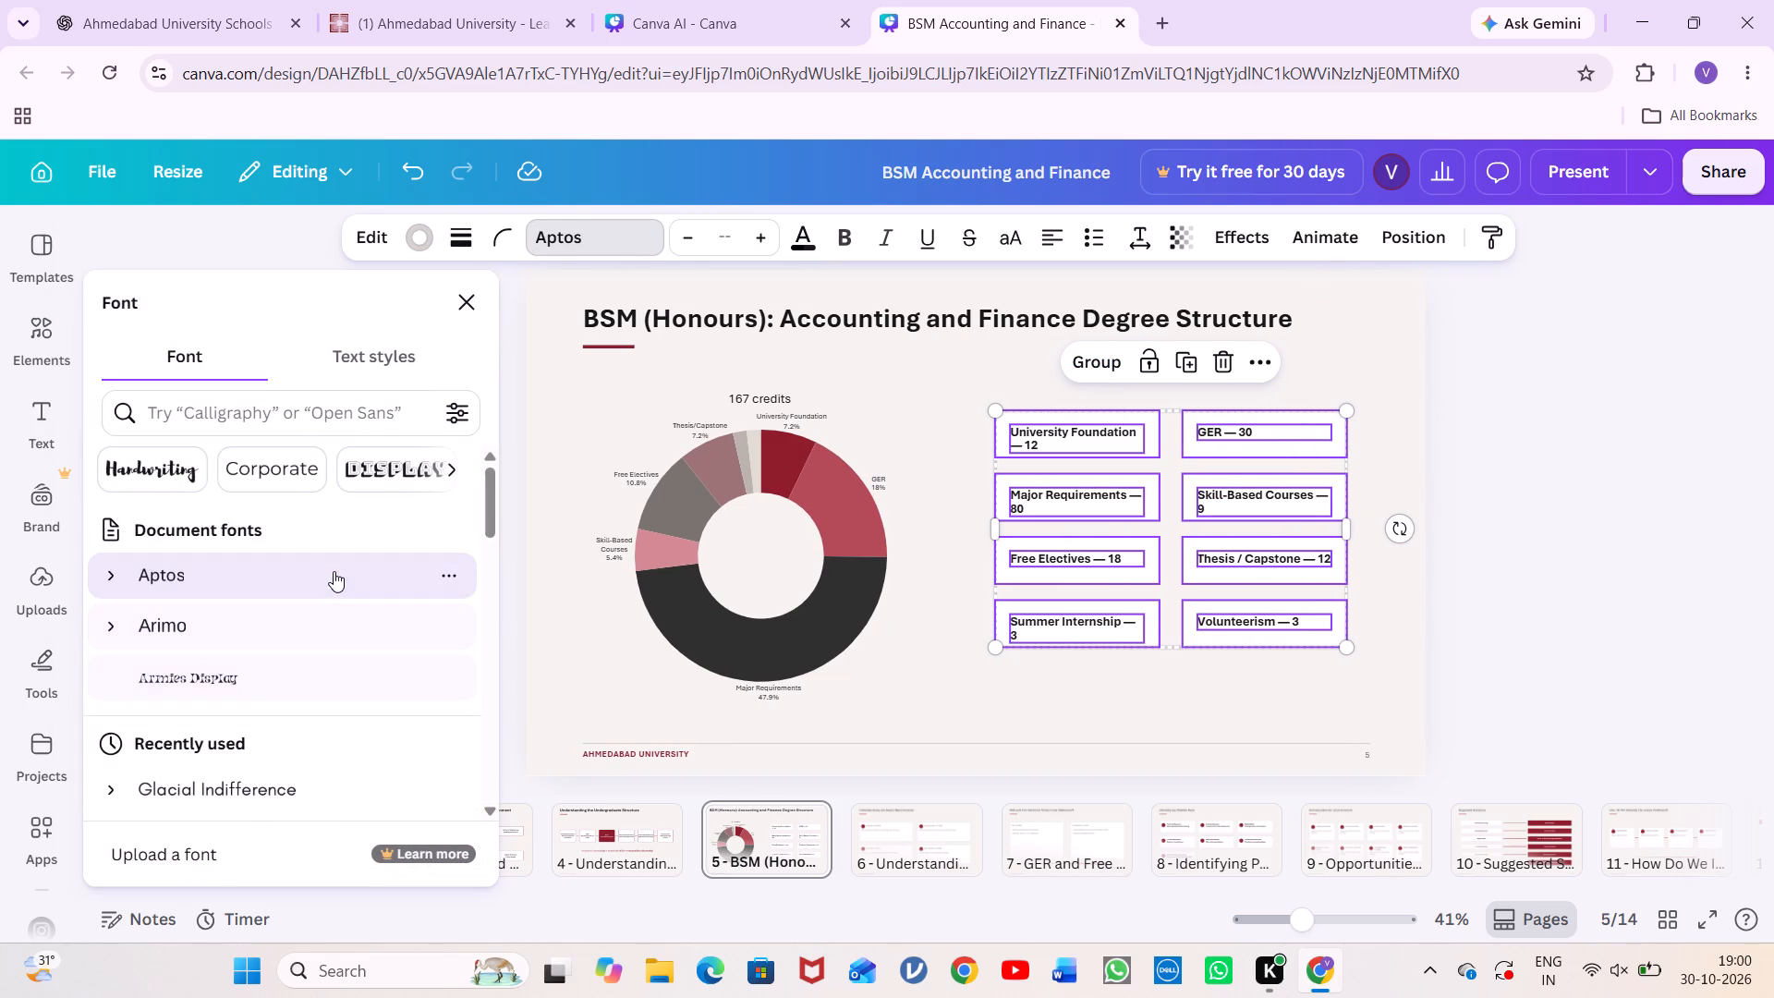
{"action": "left_click", "coordinate": [1105, 701]}
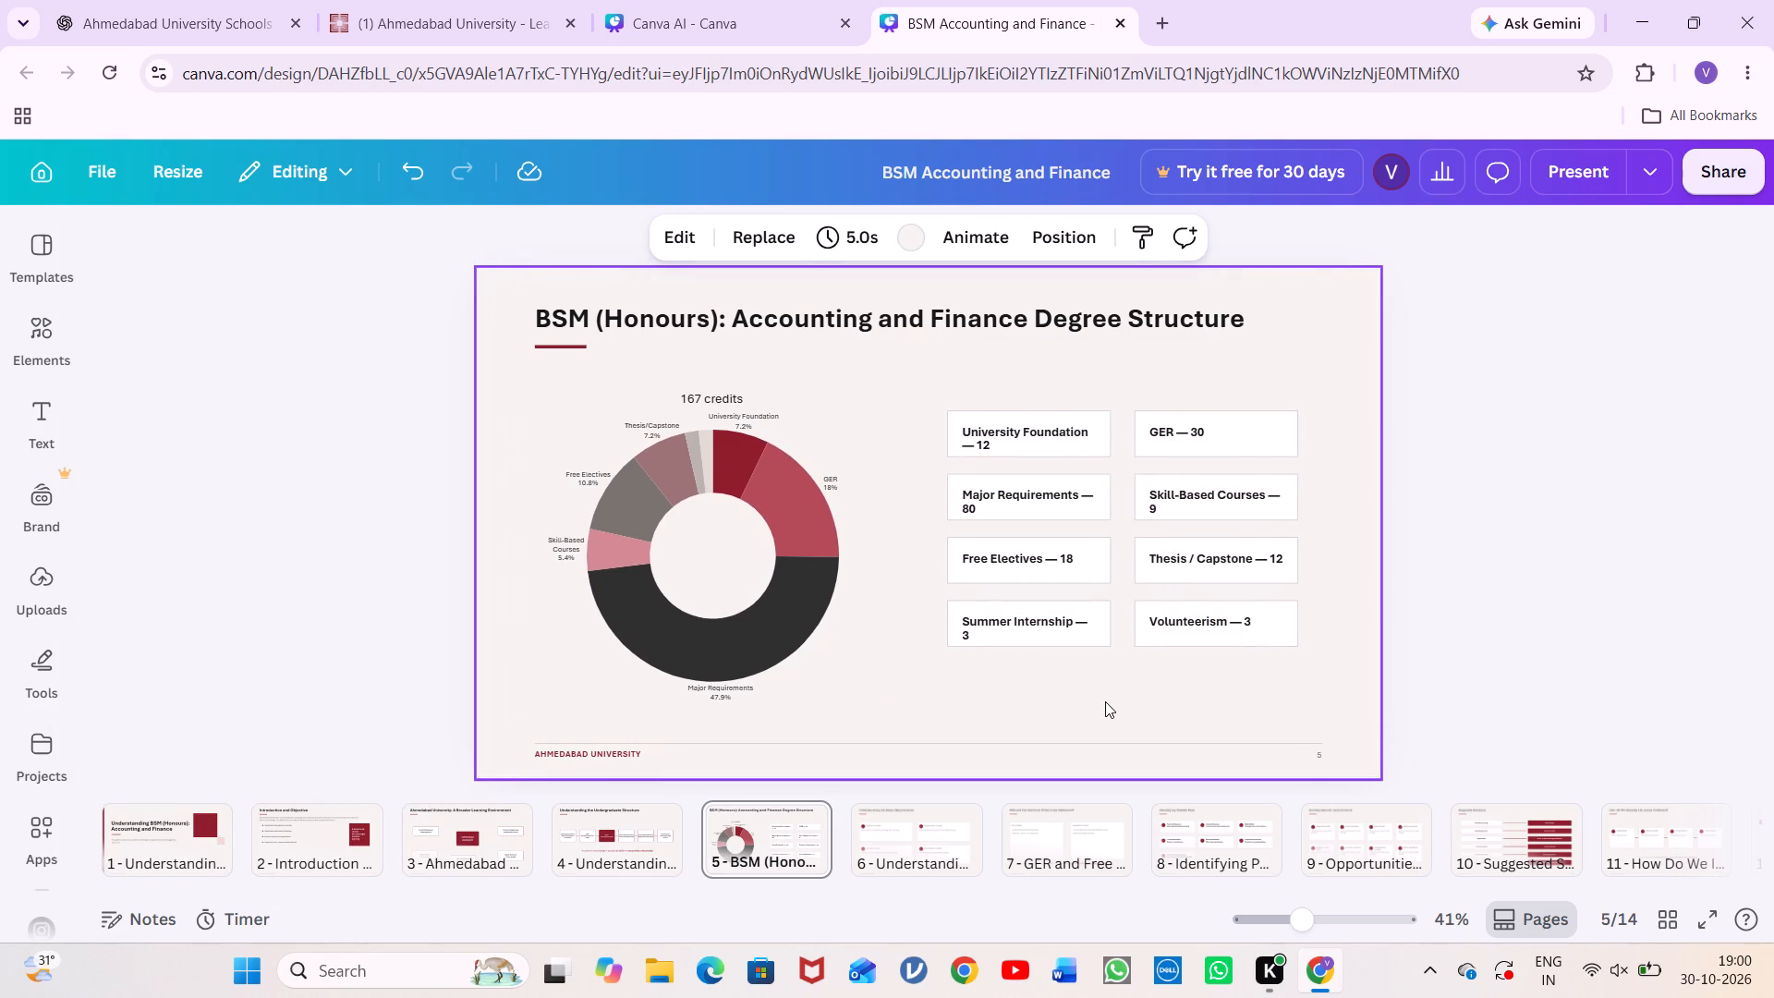
Select everything on slide 6, Understanding the Major Requirements, and apply the Aptos font to its title.
{"action": "scroll", "coordinate": [1105, 701], "scroll_direction": "down", "scroll_amount": 1}
{"action": "left_click", "coordinate": [964, 825]}
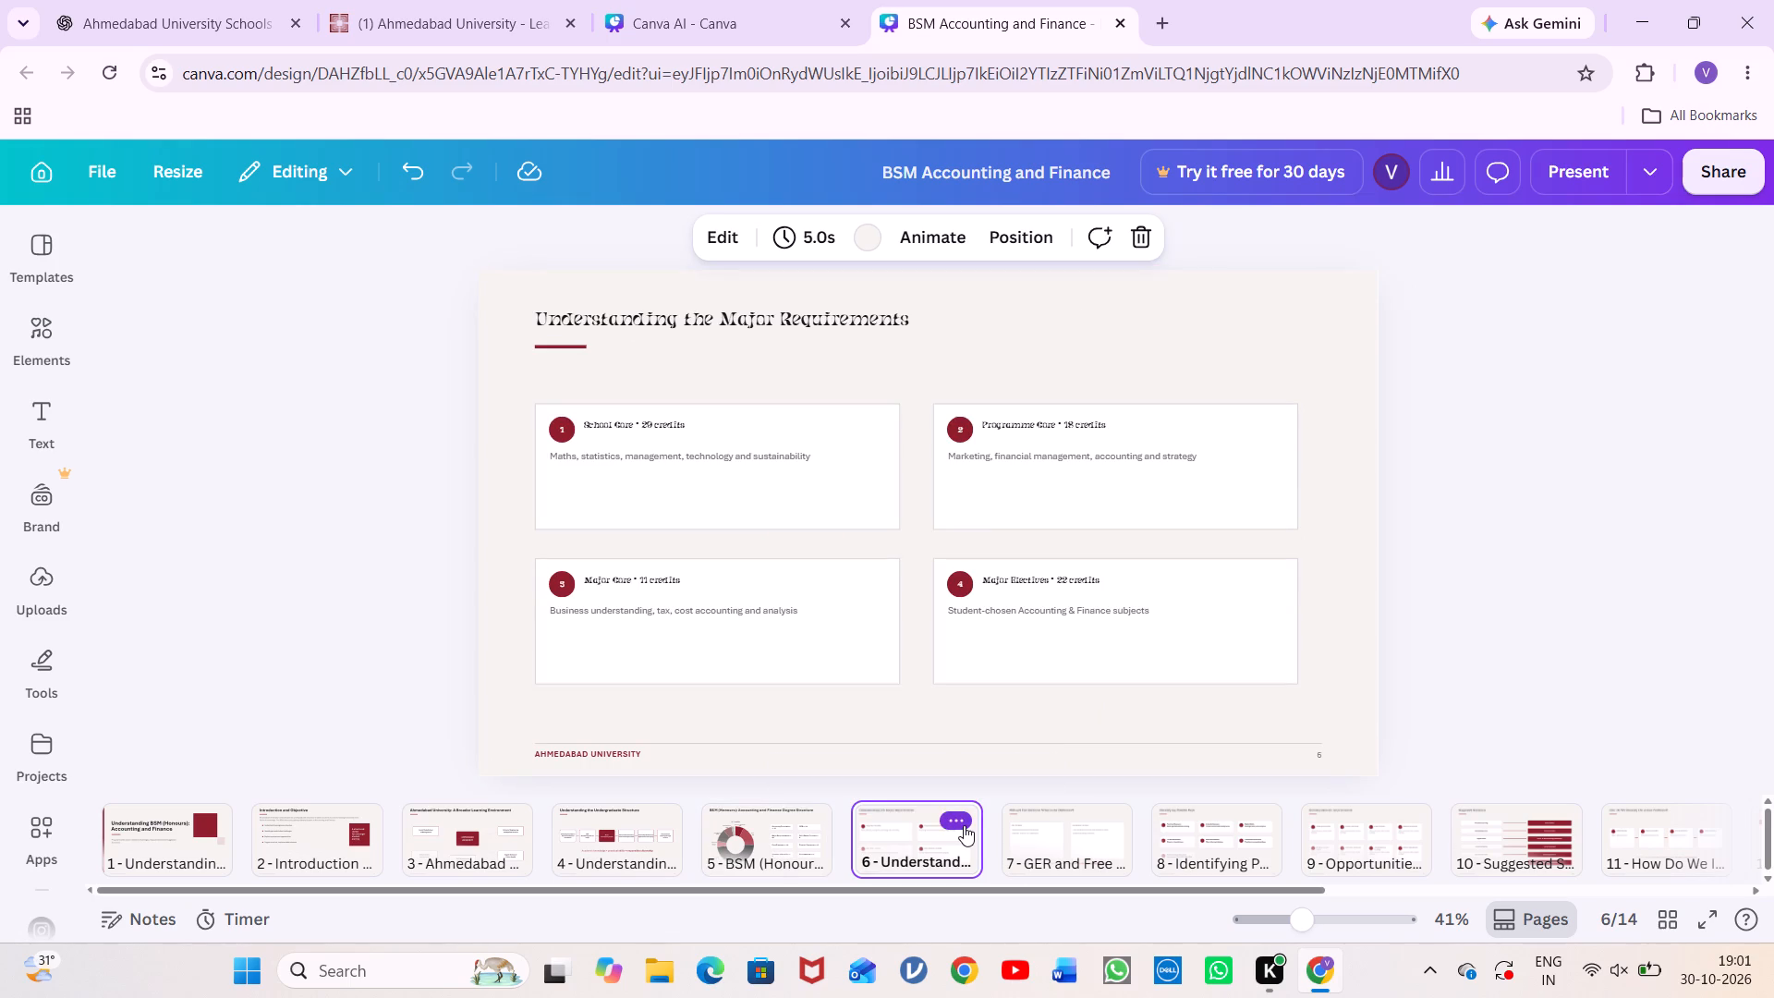
{"action": "left_click", "coordinate": [1125, 313]}
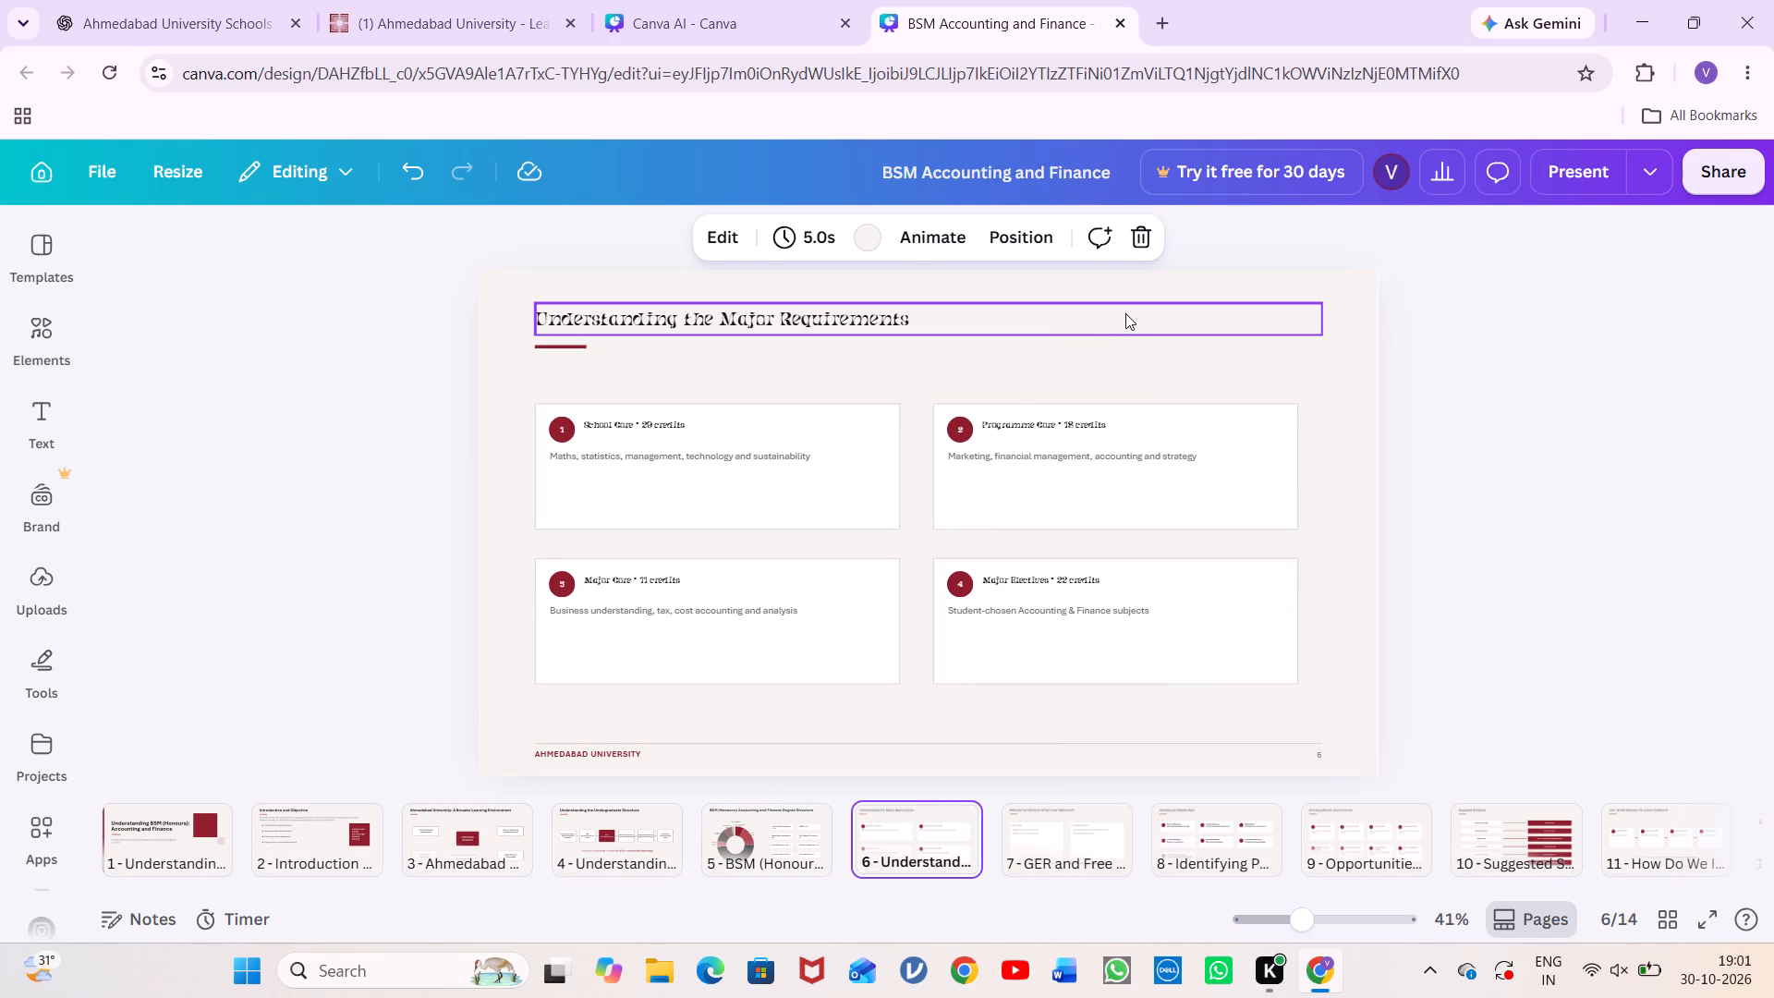
{"action": "left_click", "coordinate": [1345, 422]}
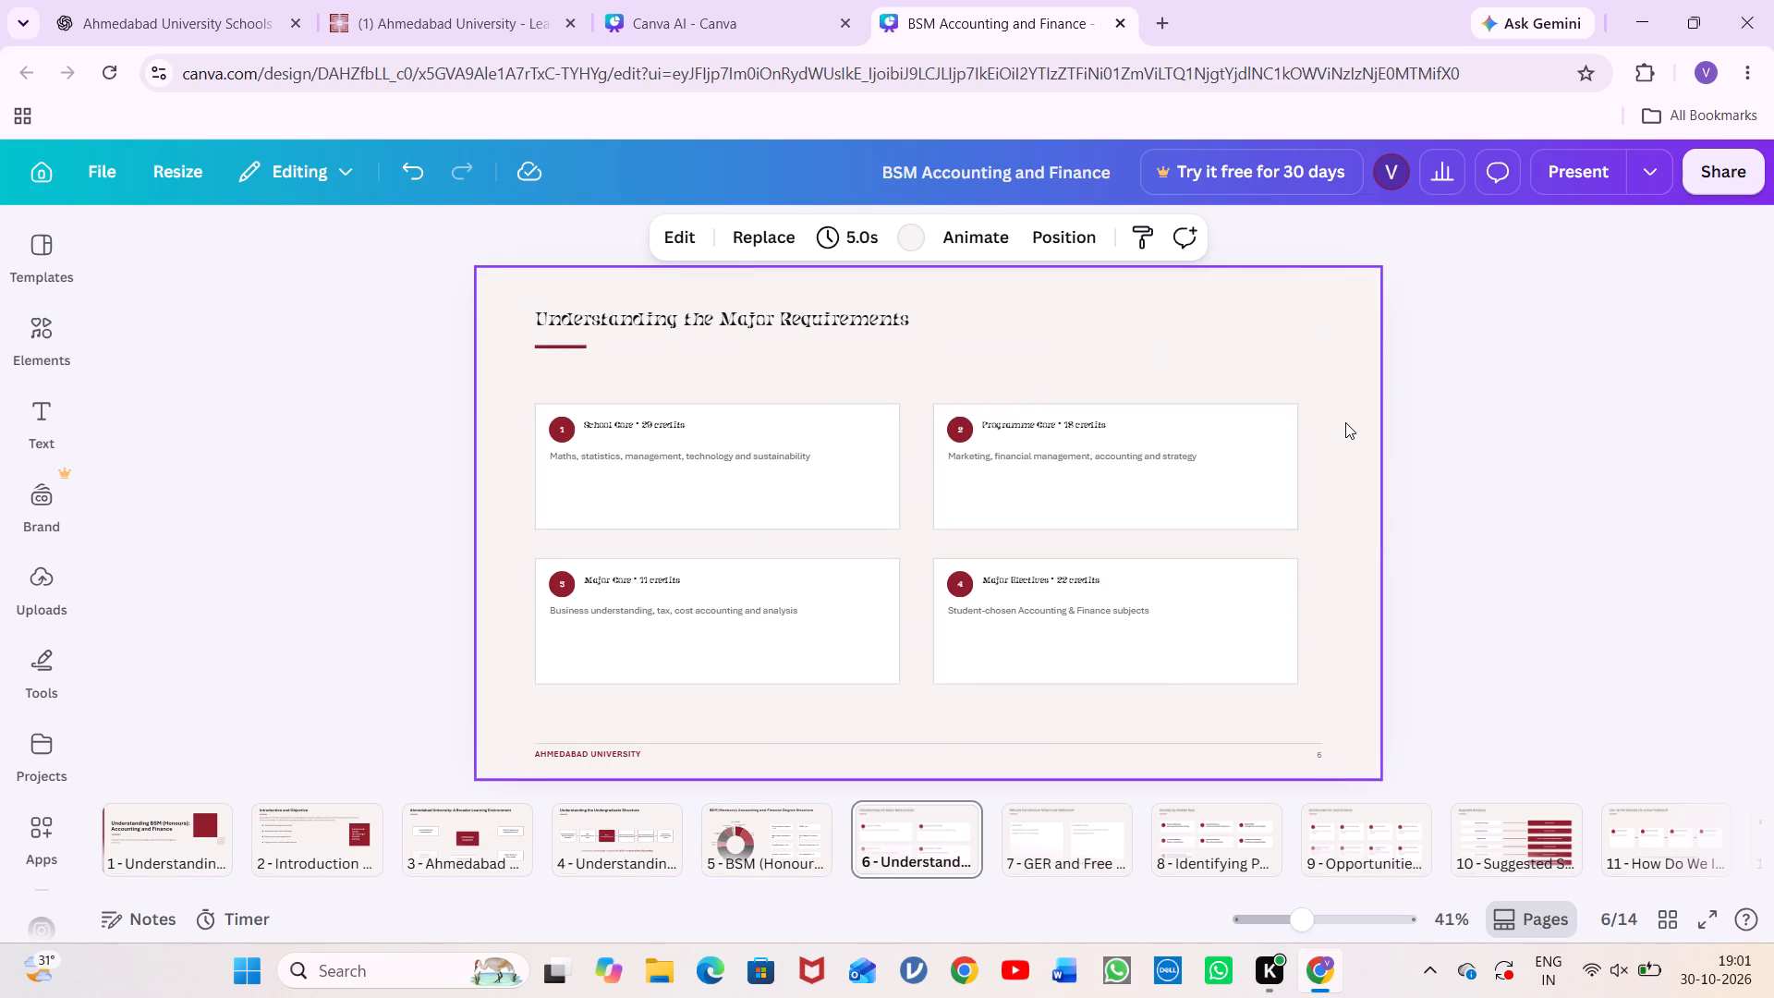
{"action": "key", "text": "ctrl+a"}
{"action": "left_click", "coordinate": [654, 240]}
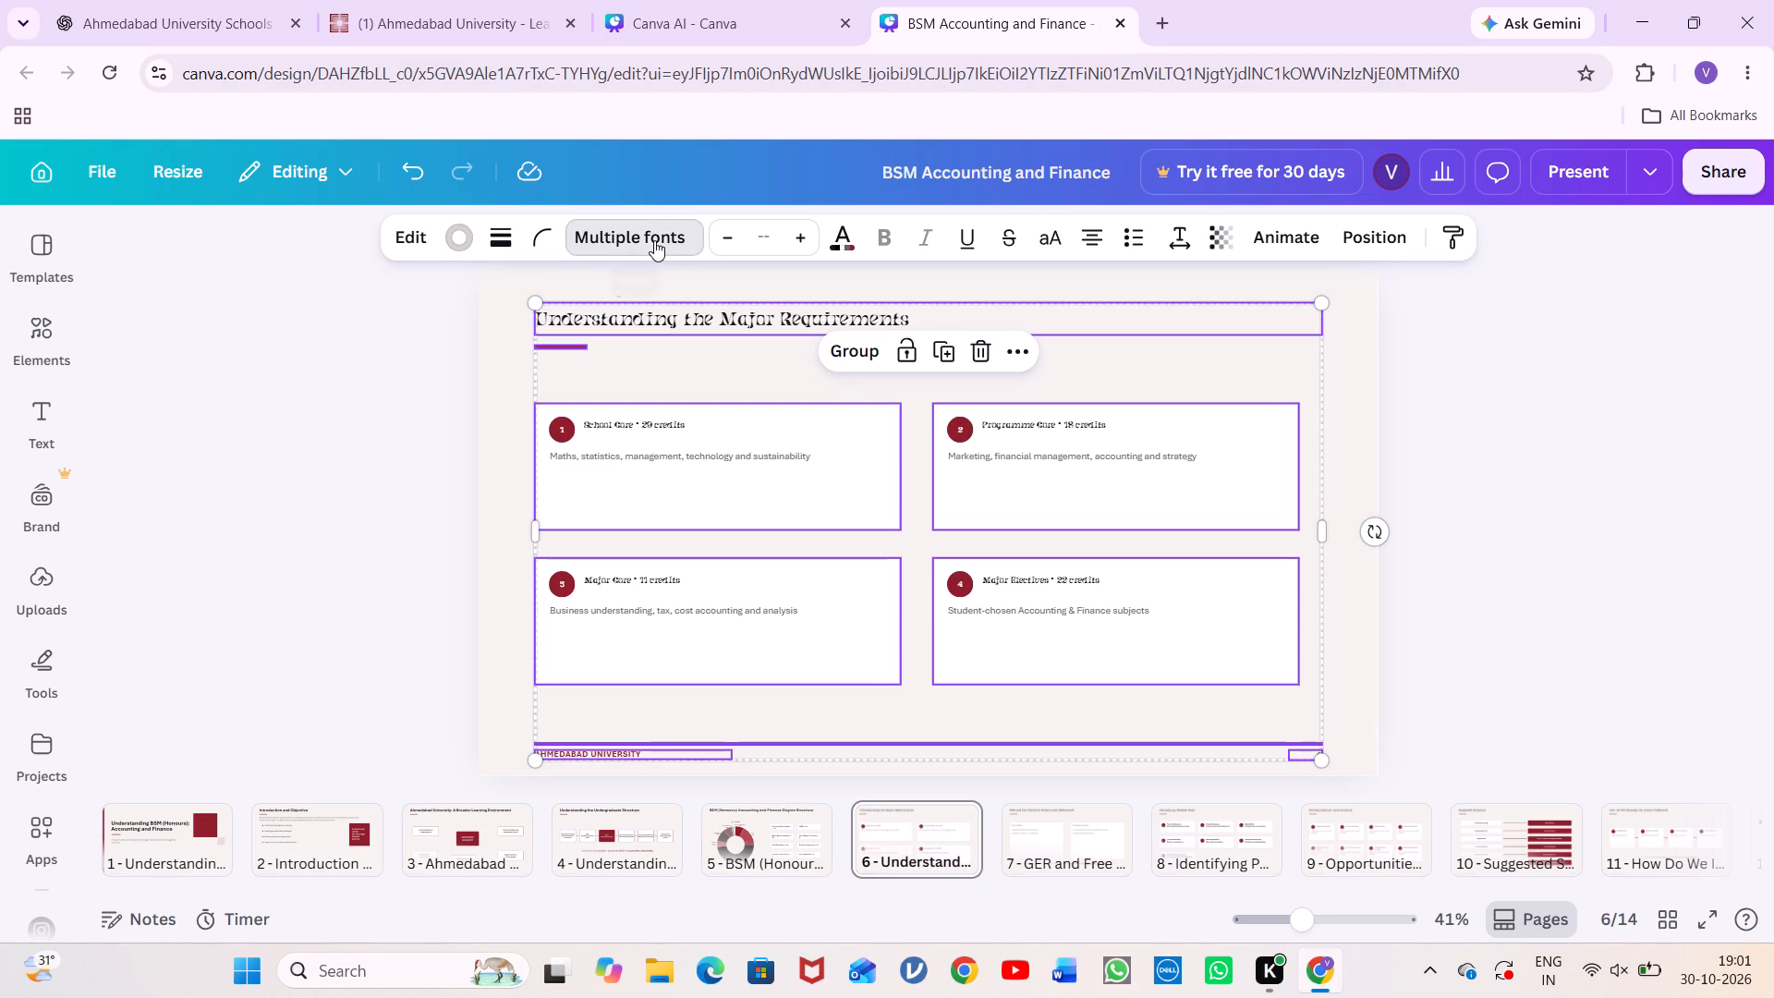
{"action": "left_click", "coordinate": [362, 567]}
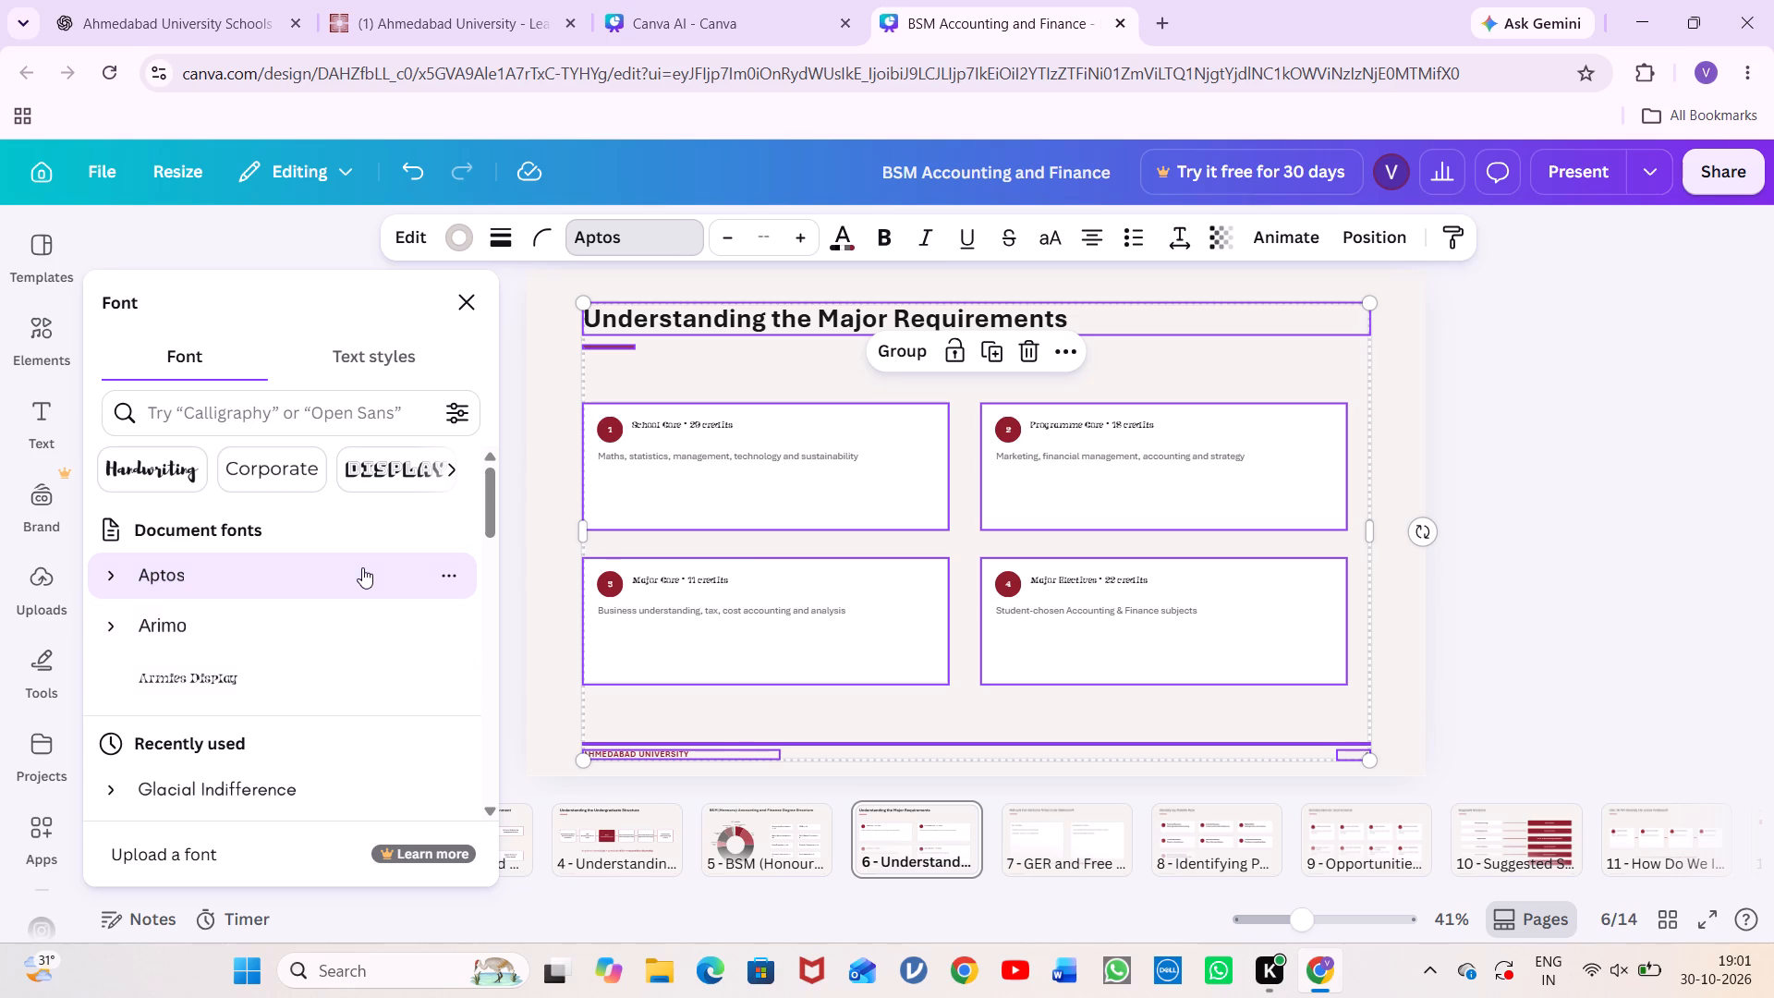
Group all elements on slide 6, Understanding the Major Requirements, and change the text in its four credit cards to Aptos.
{"action": "left_click", "coordinate": [544, 375]}
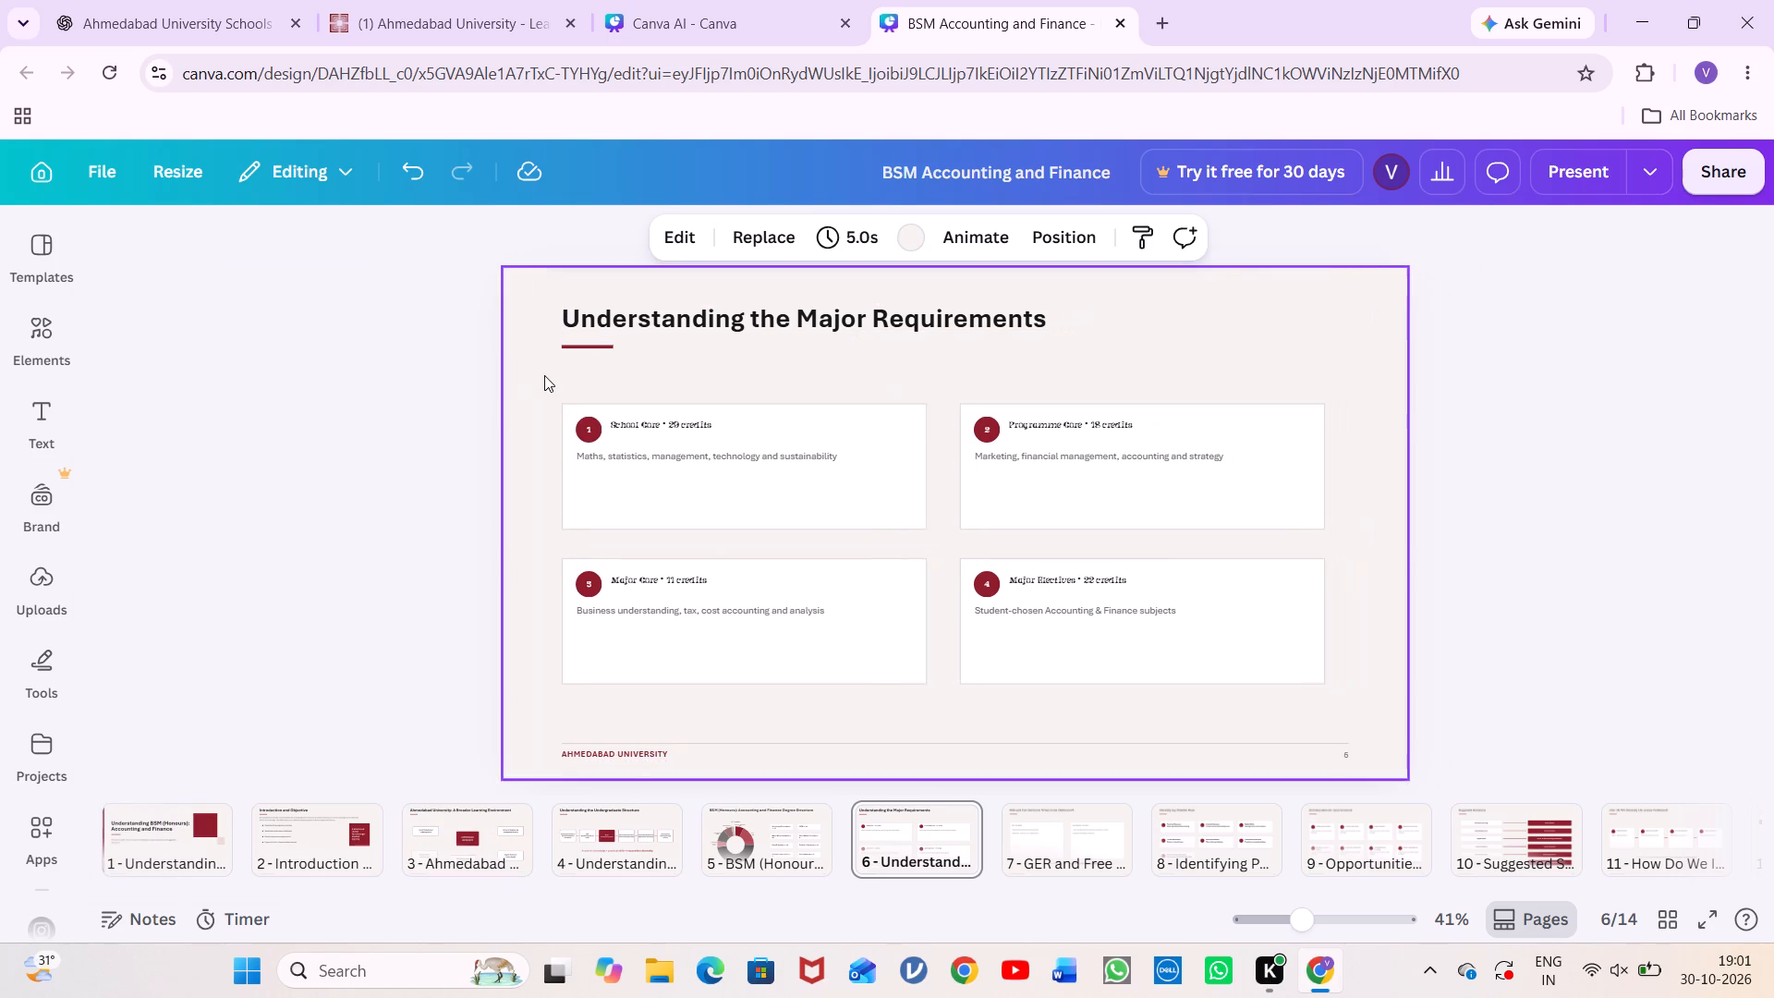
{"action": "left_click", "coordinate": [488, 536]}
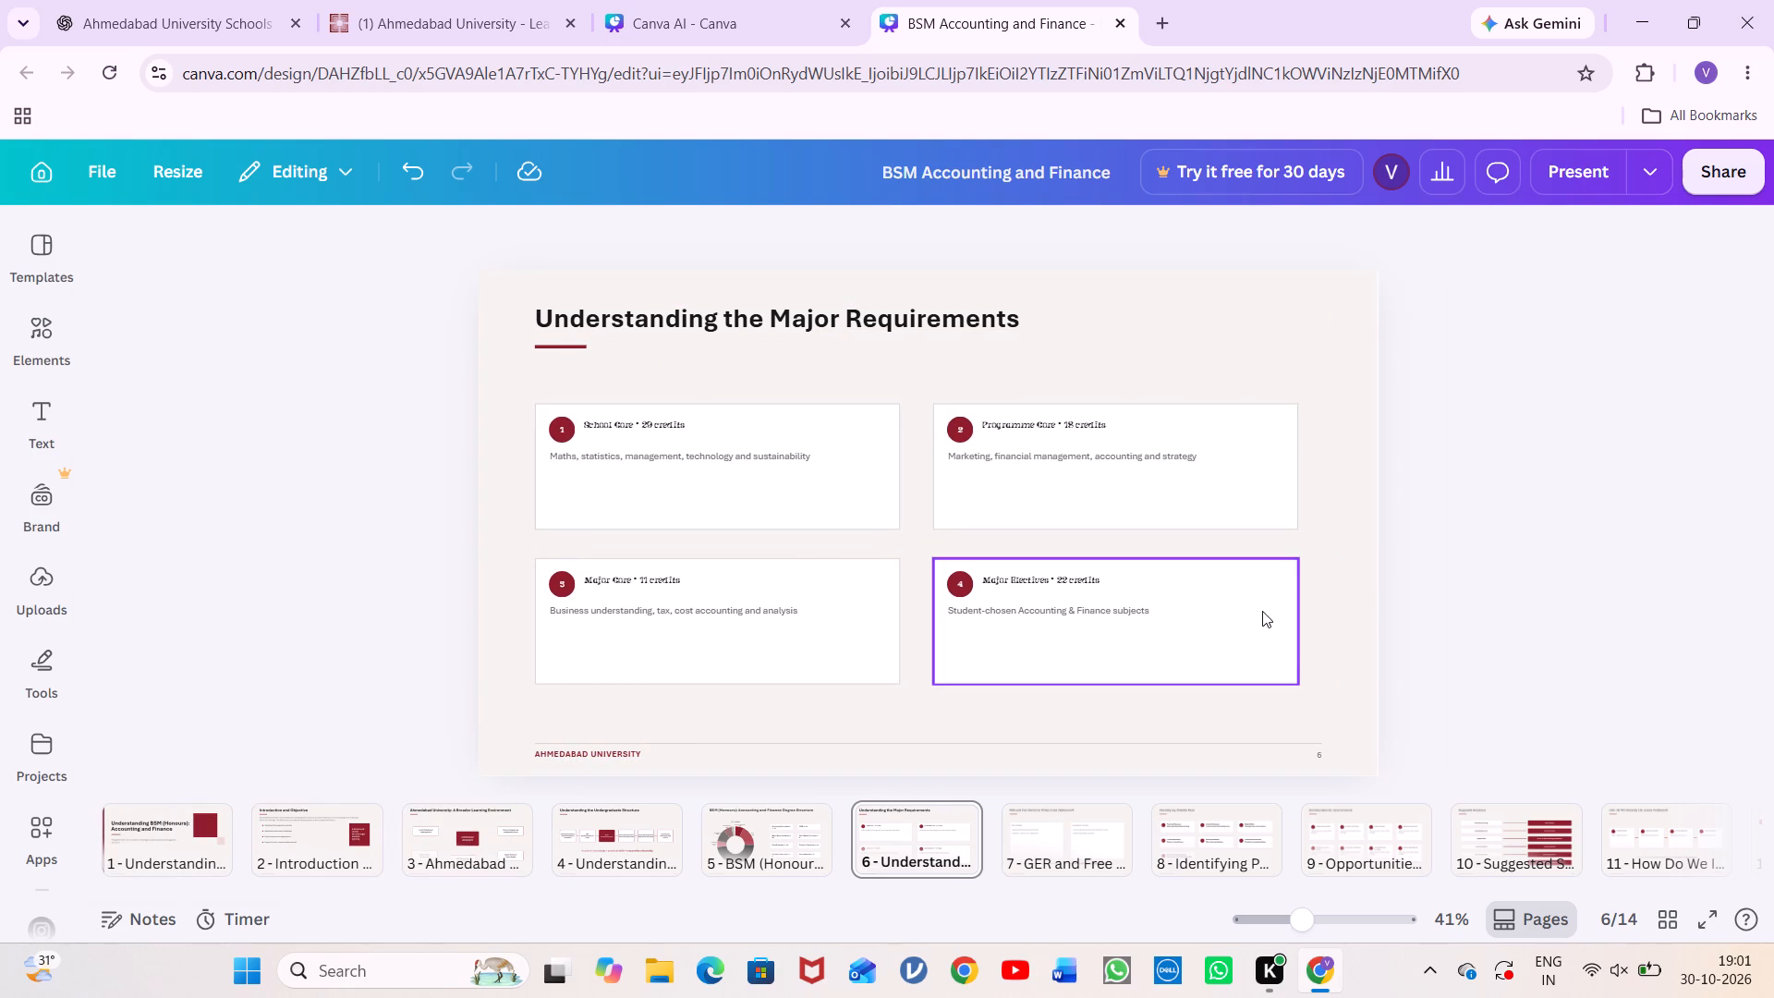
{"action": "key", "text": "ctrl+a"}
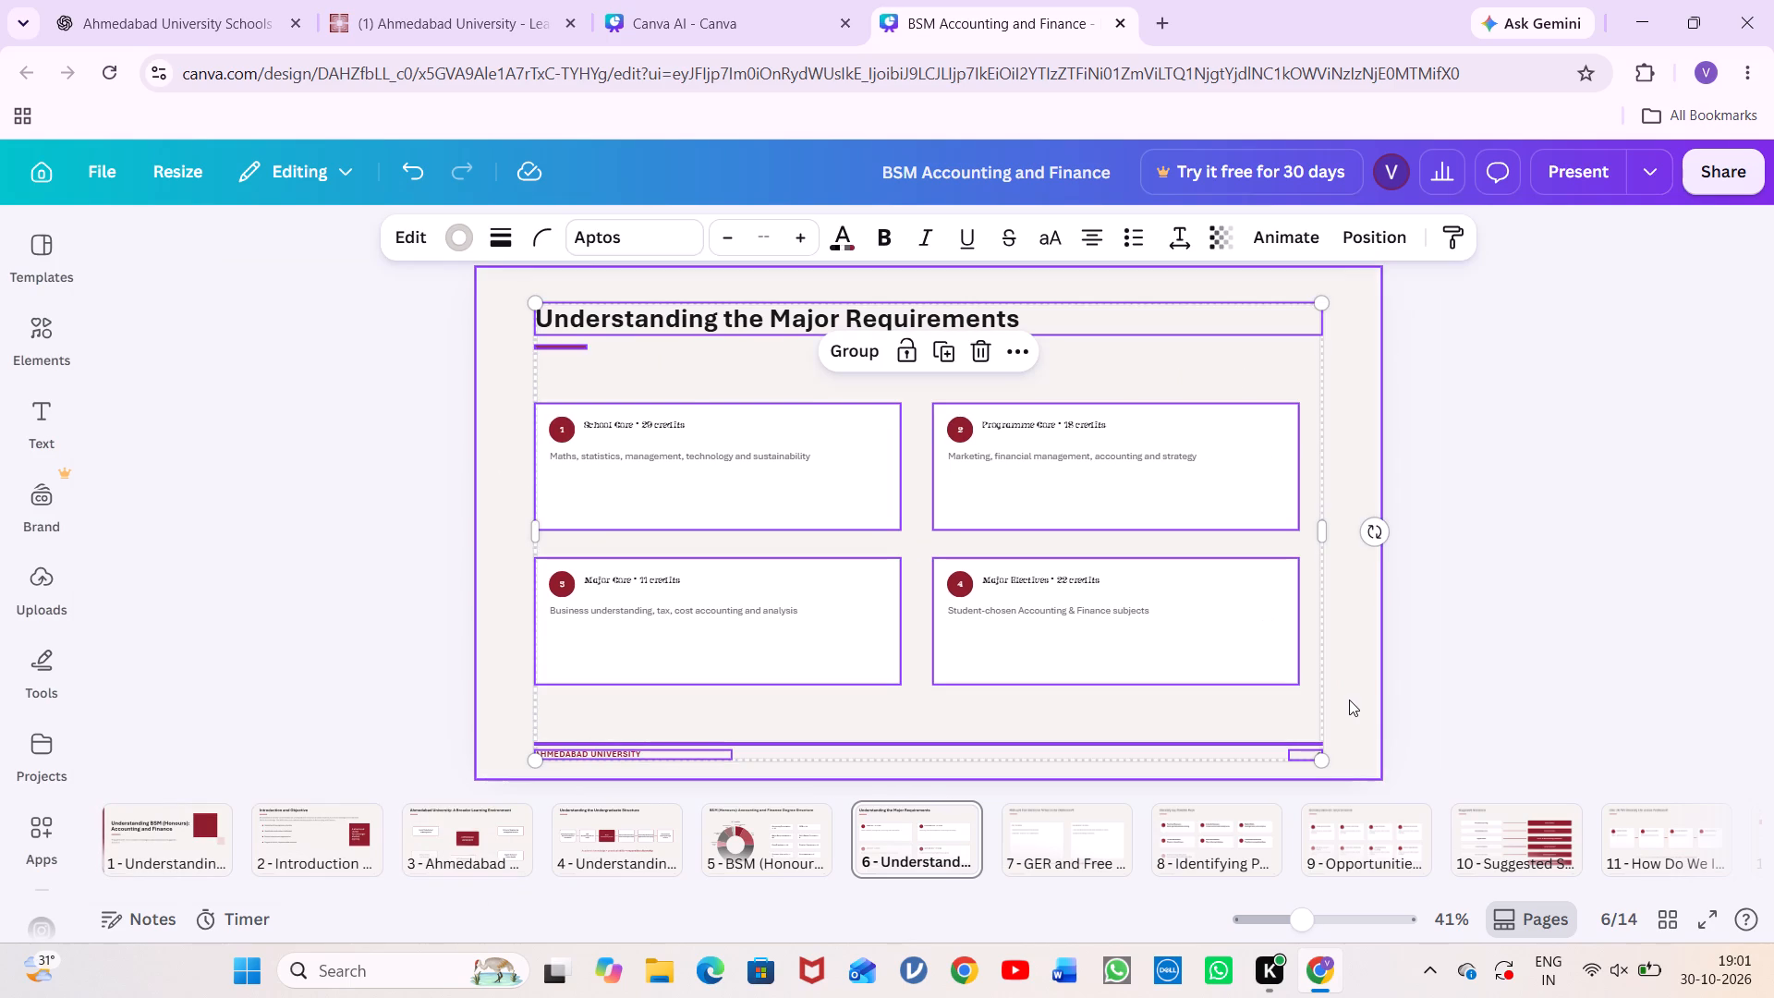
{"action": "left_click", "coordinate": [656, 241]}
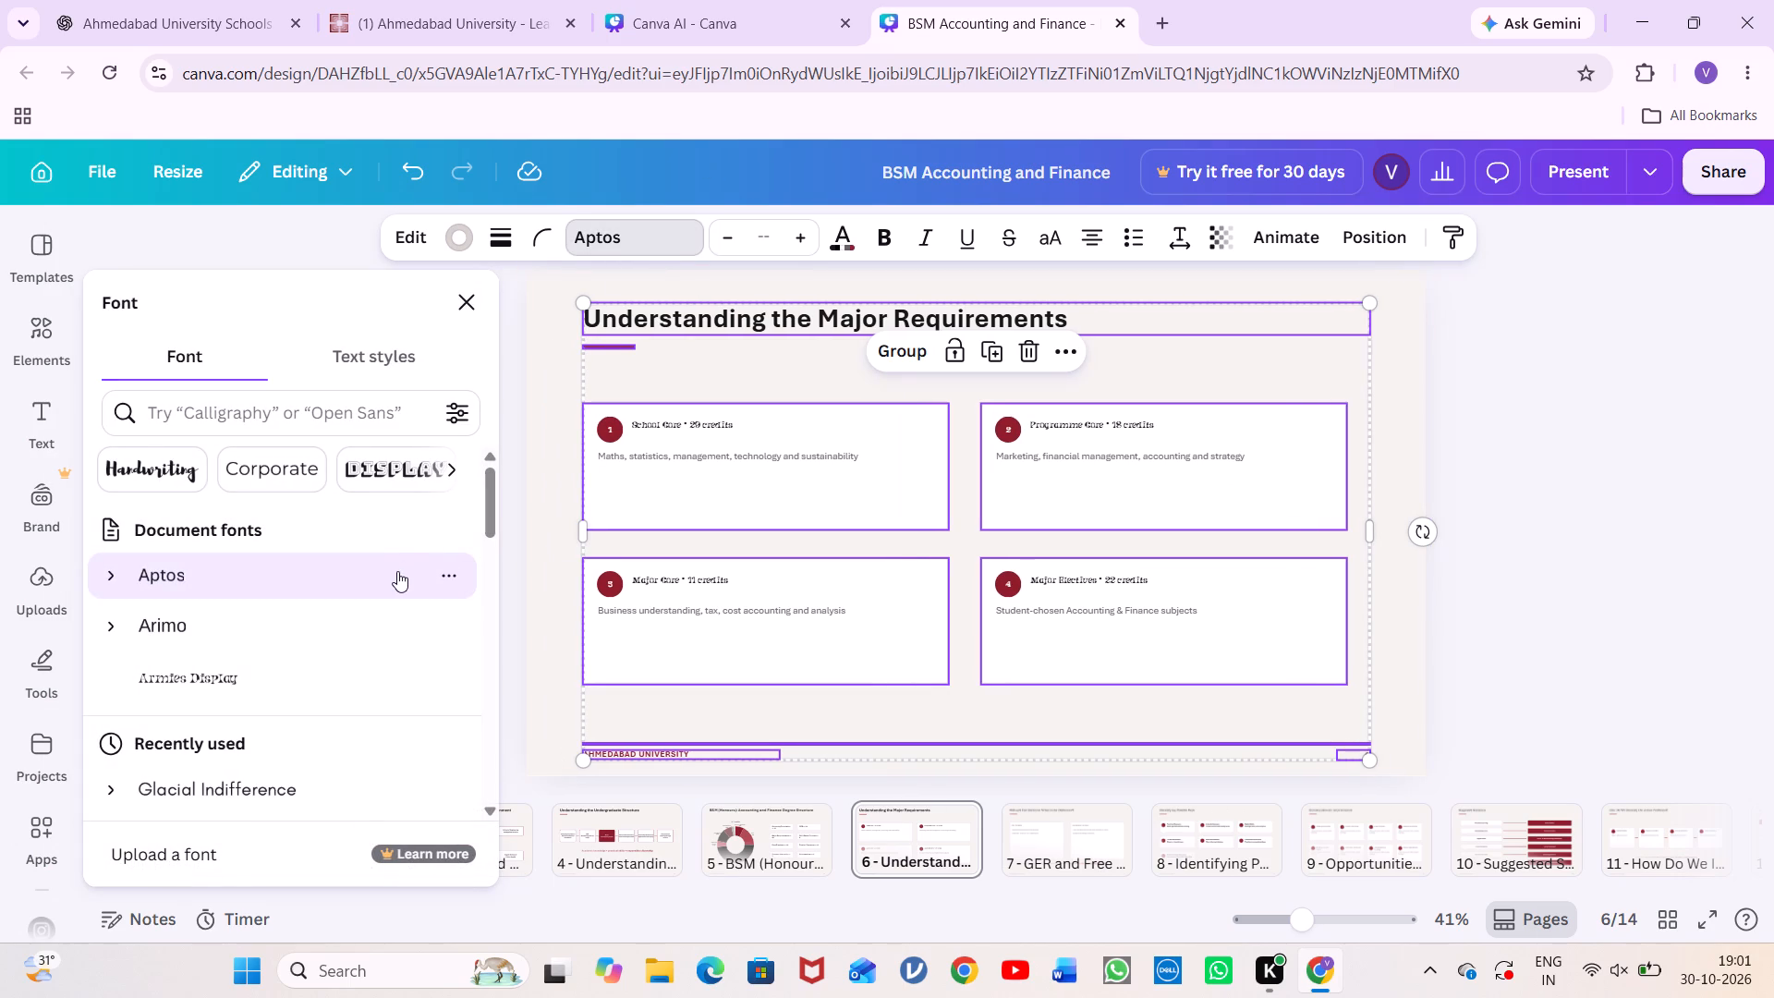
{"action": "left_click", "coordinate": [397, 571]}
{"action": "left_click", "coordinate": [397, 571]}
{"action": "left_click", "coordinate": [906, 368]}
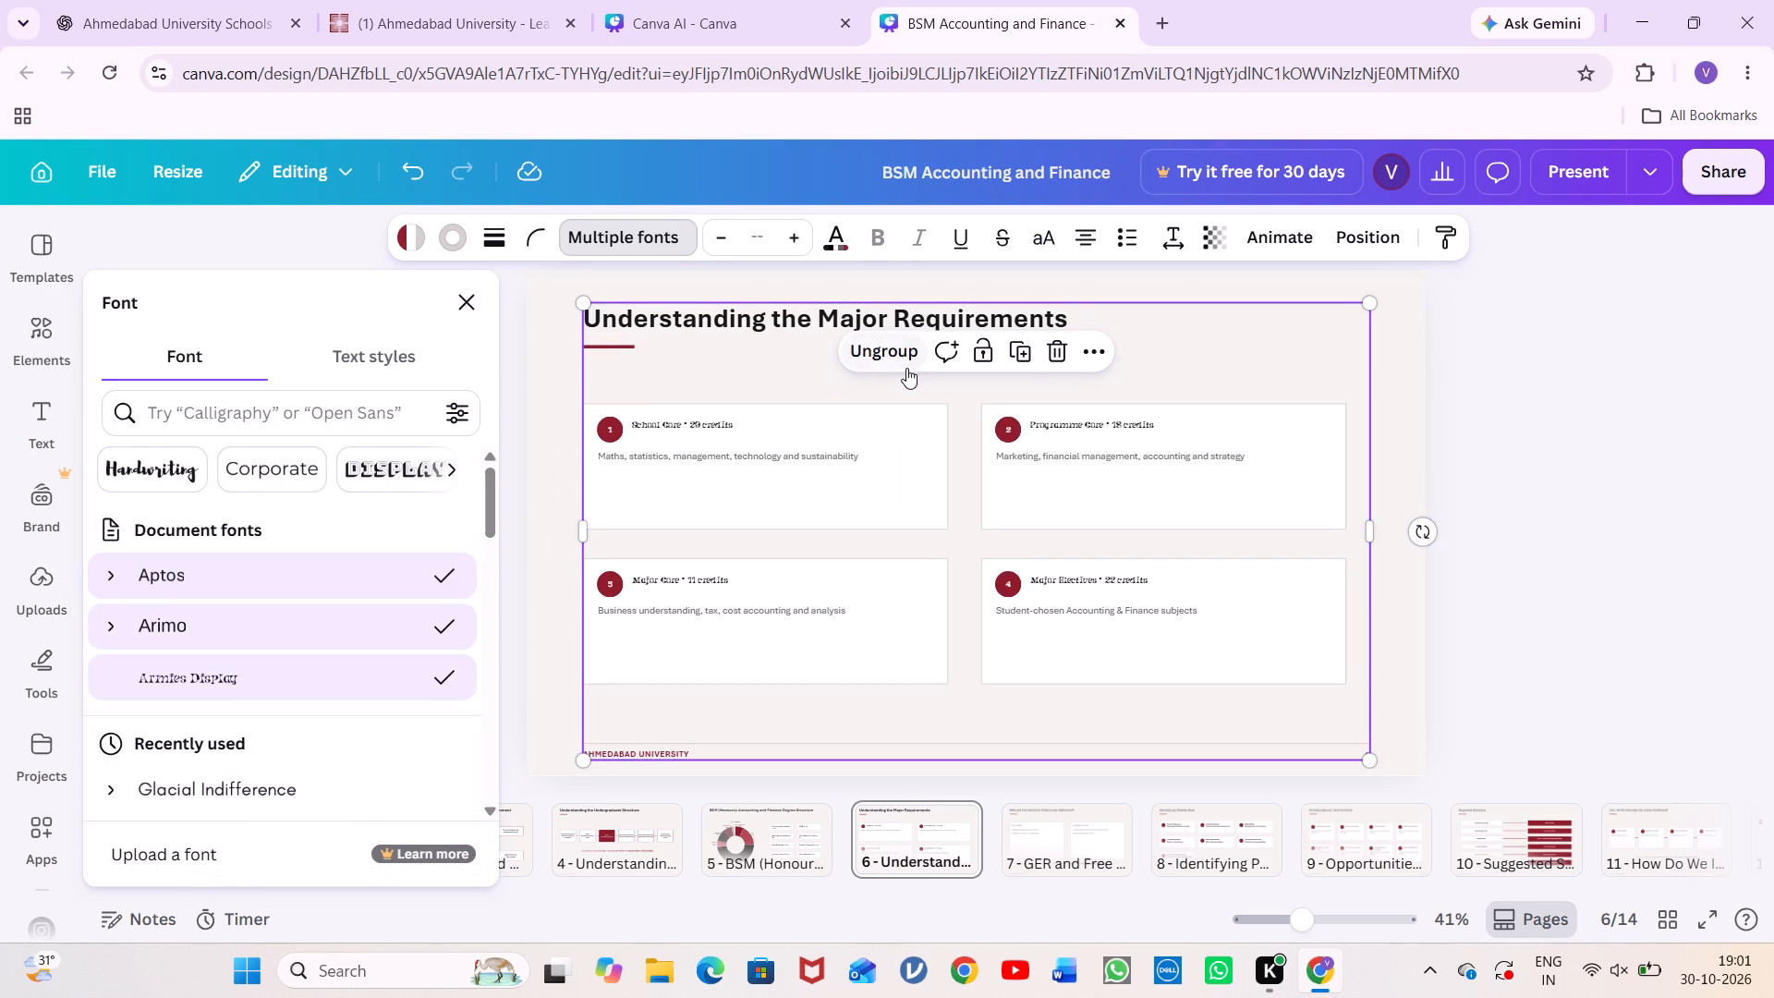
{"action": "left_click", "coordinate": [395, 576]}
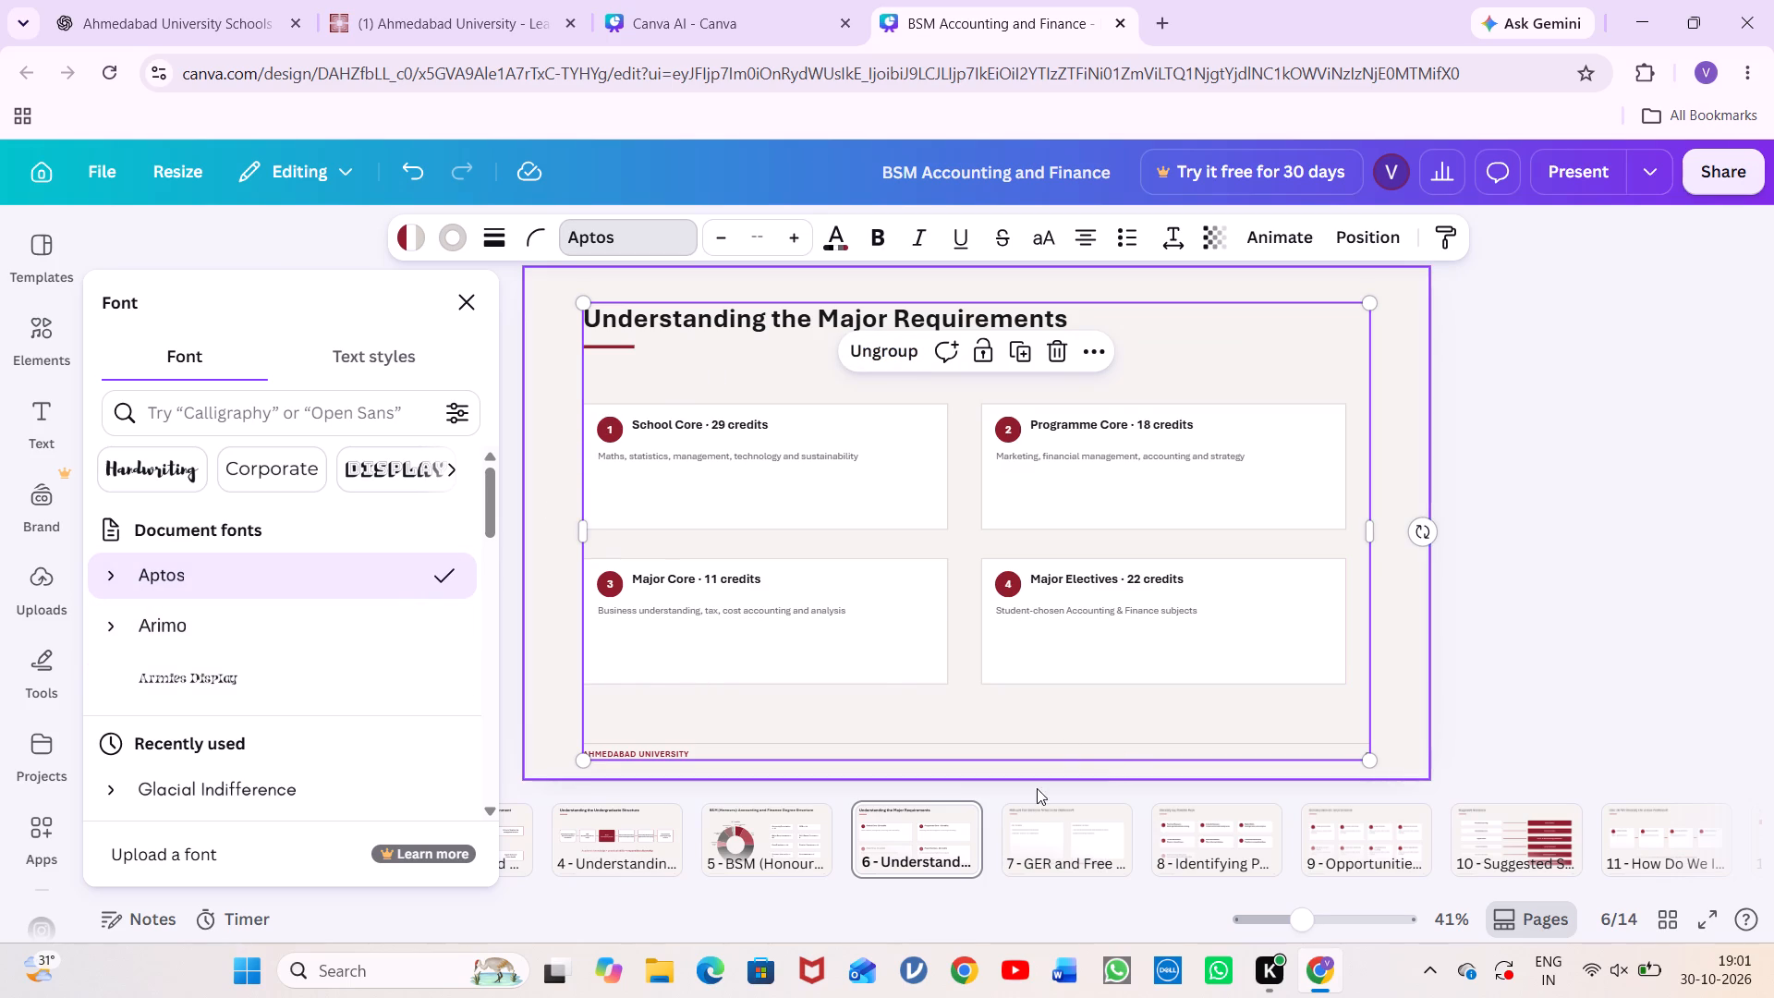
Group everything on slide 7, GER and Free Electives: What is the Difference?, and change all its text to the Aptos font.
{"action": "left_click", "coordinate": [1054, 822]}
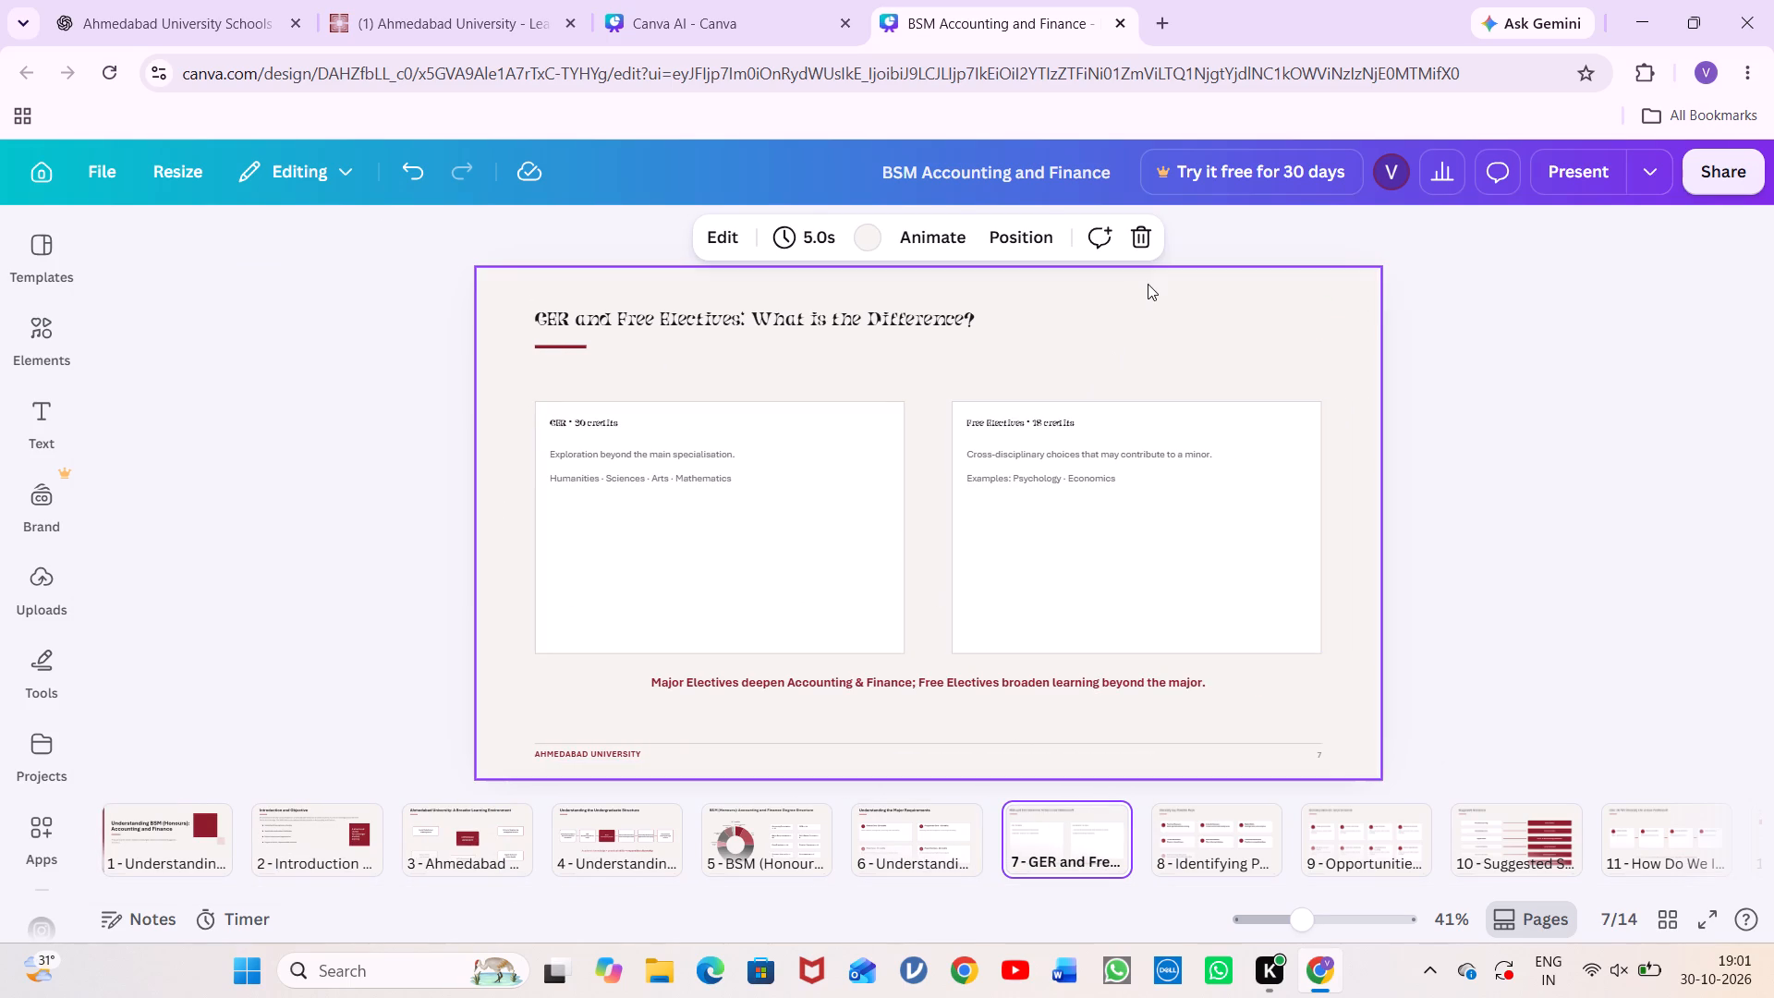
{"action": "left_click", "coordinate": [1224, 295]}
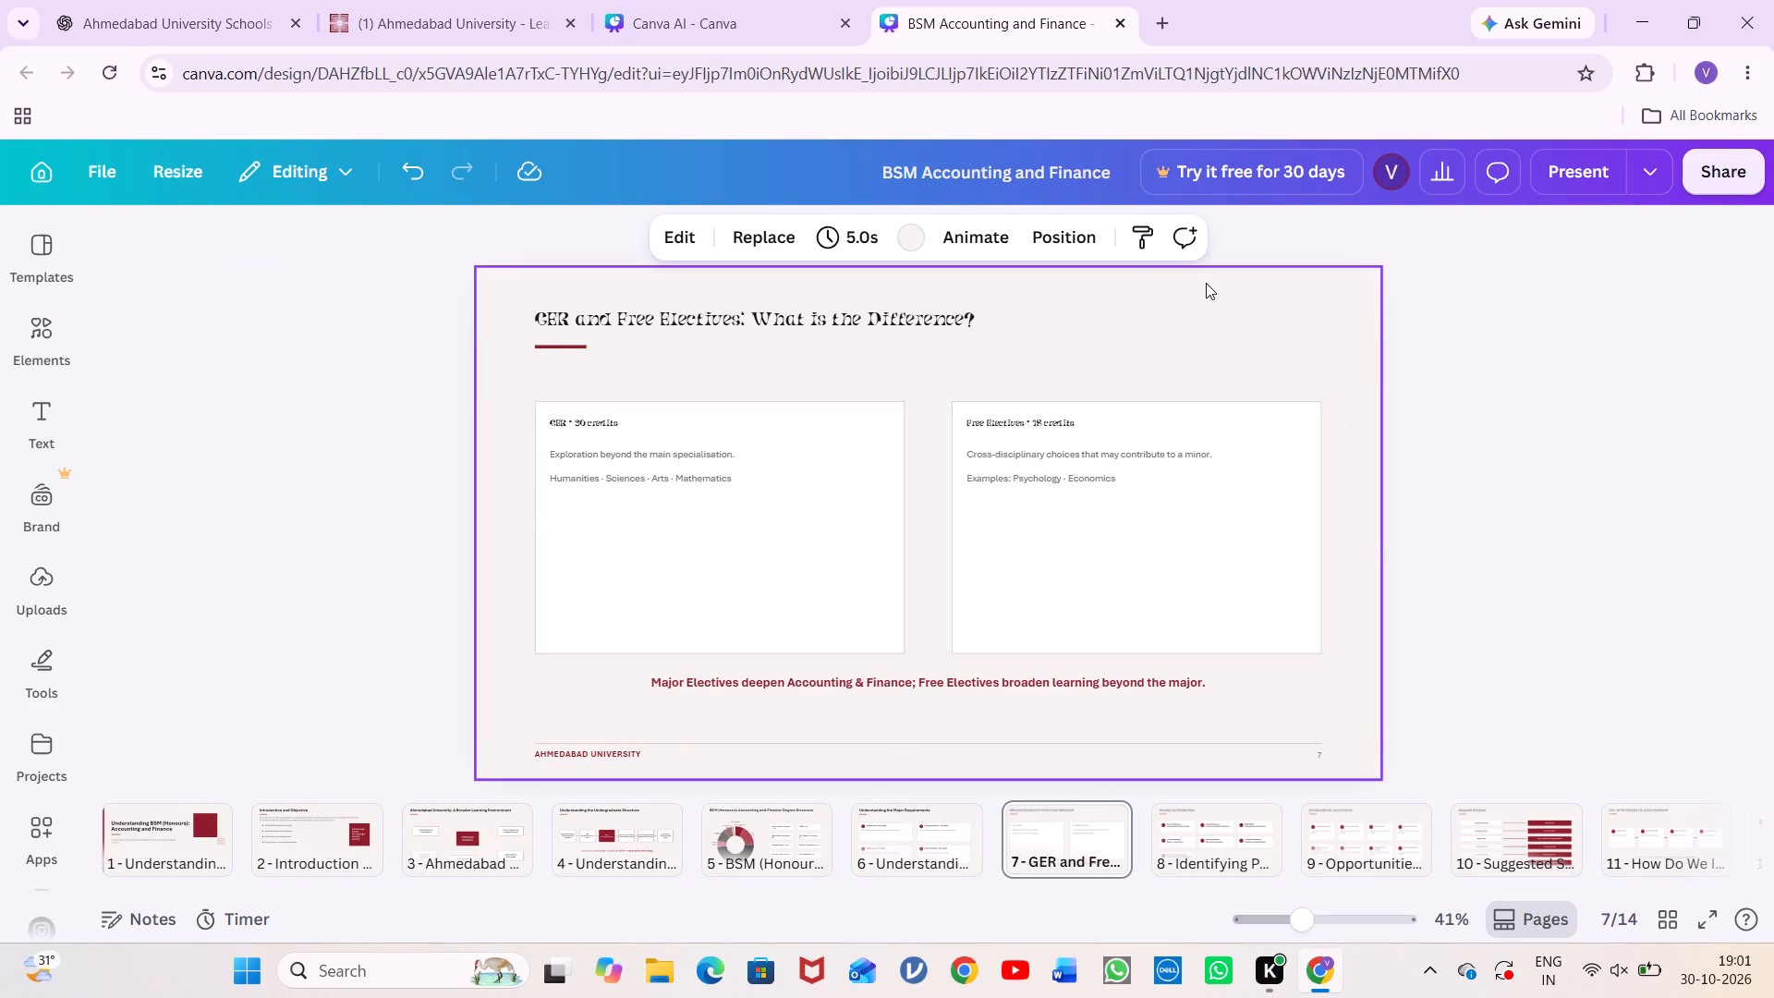
{"action": "key", "text": "ctrl+a"}
{"action": "left_click", "coordinate": [865, 358]}
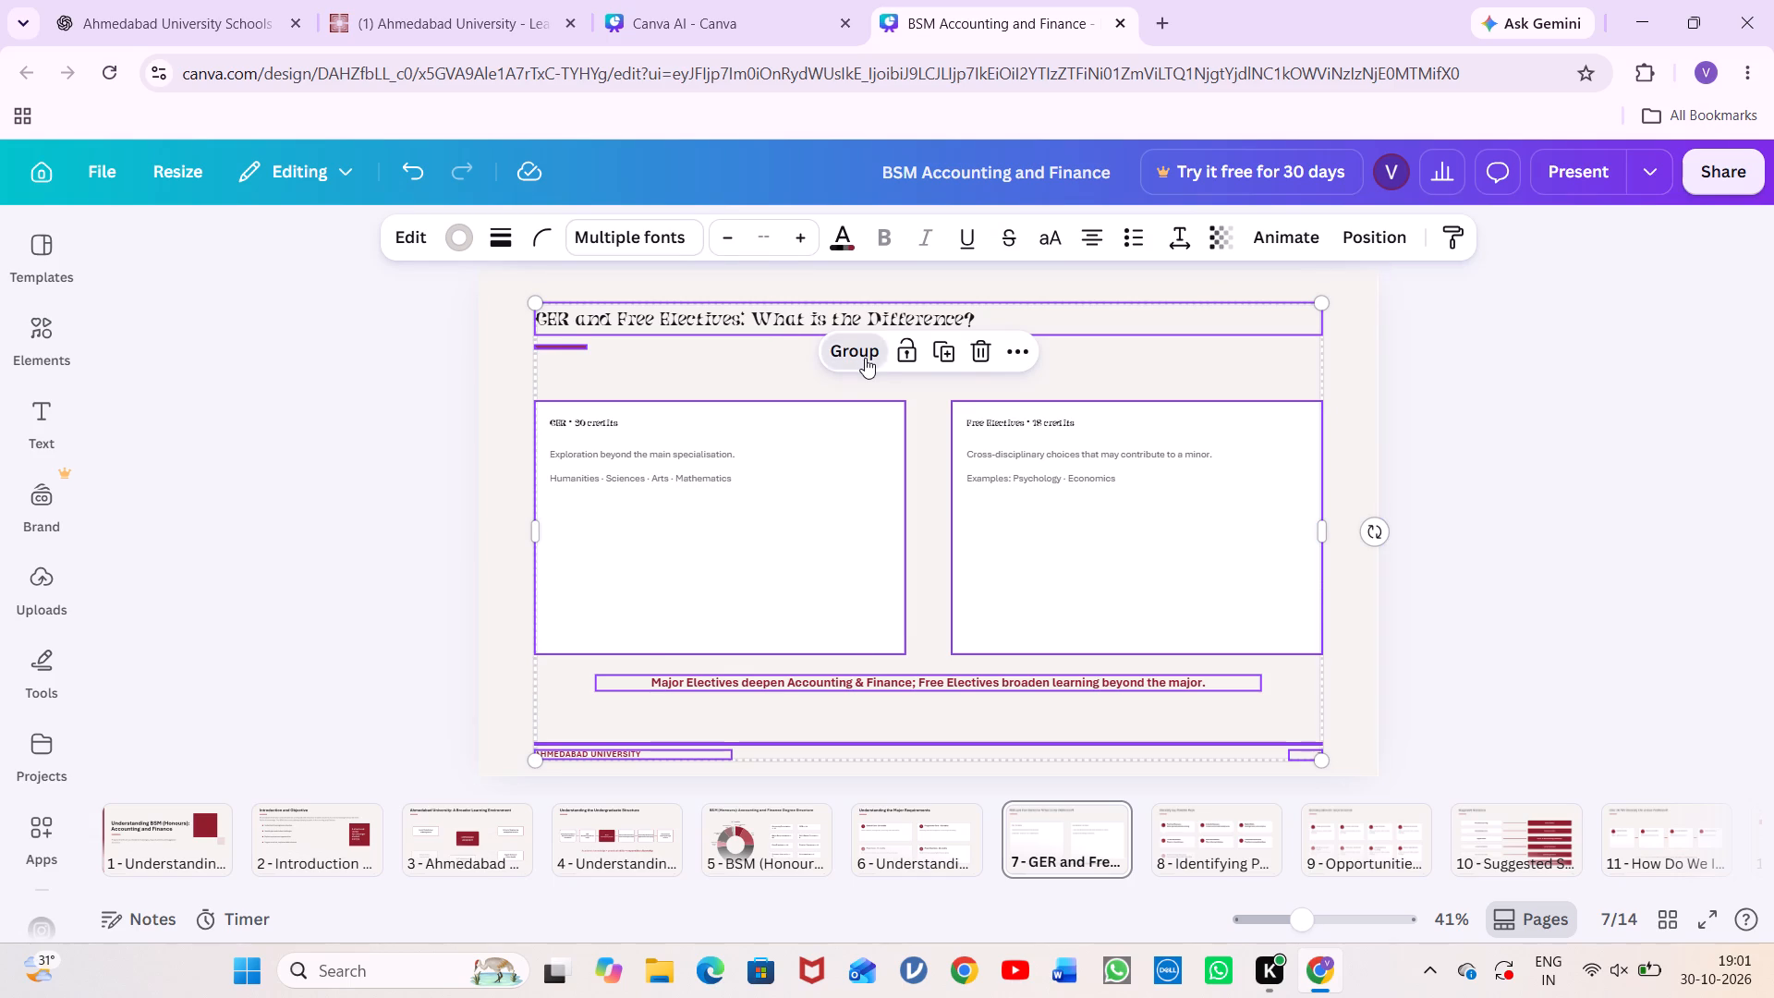
{"action": "left_click", "coordinate": [678, 241]}
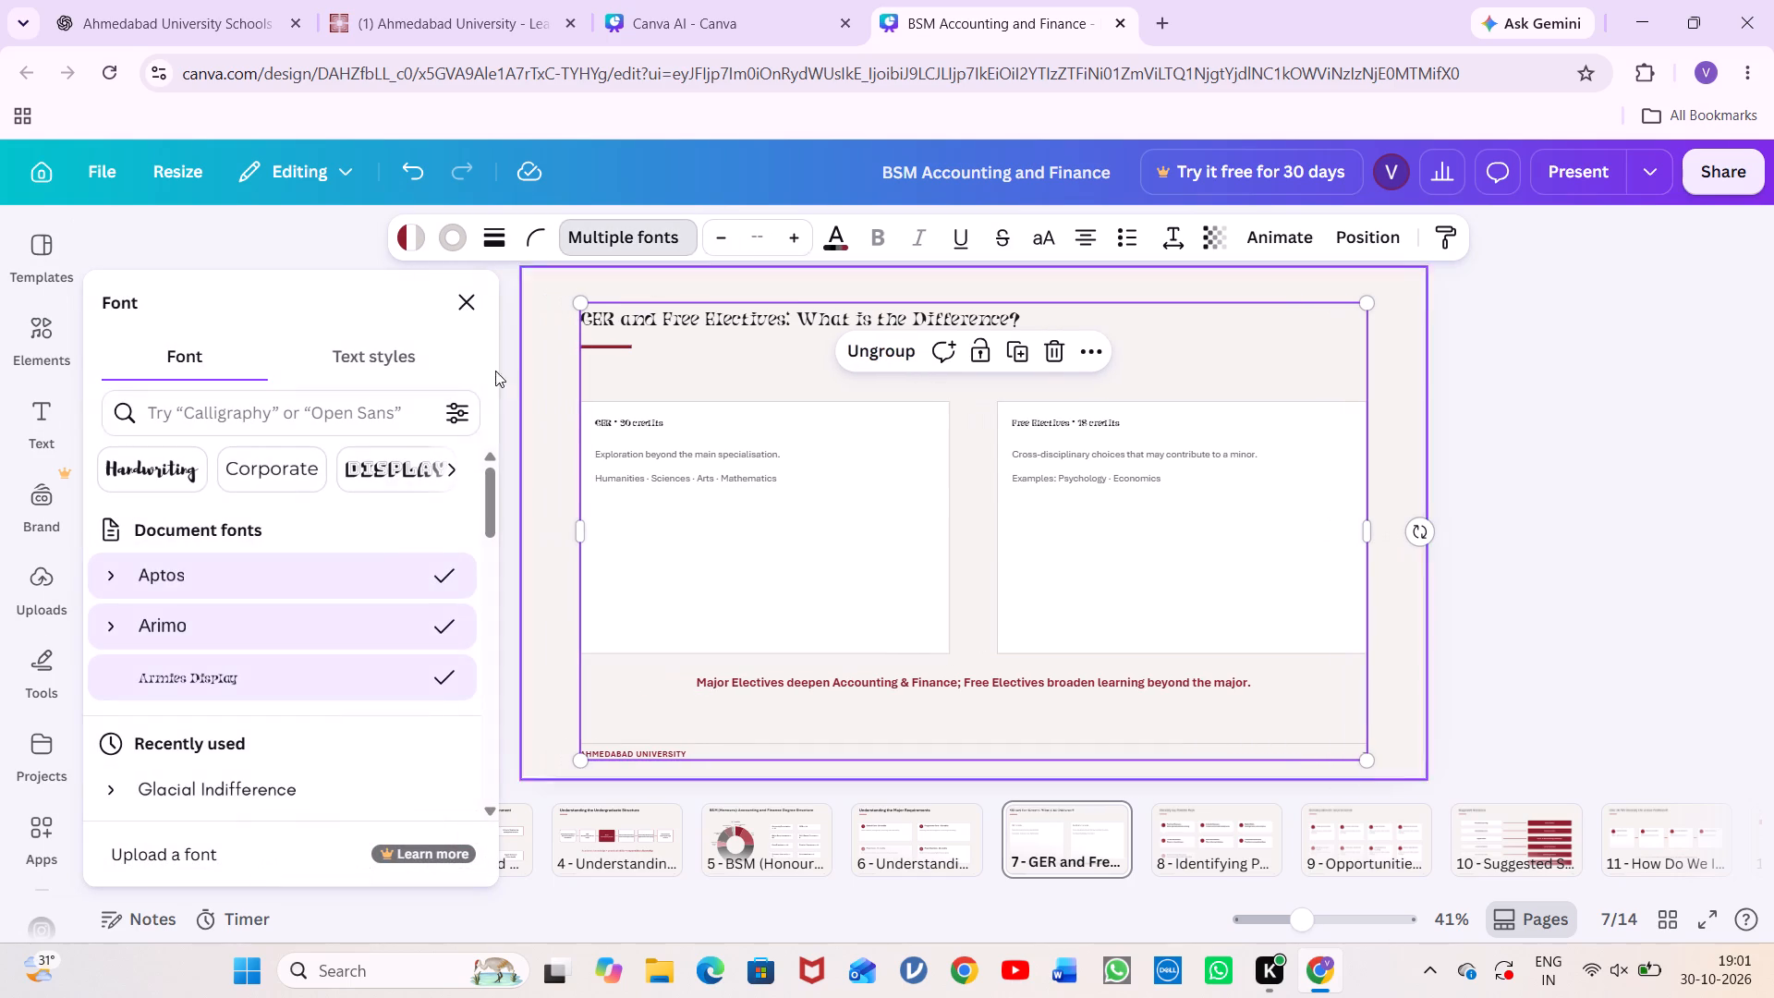
{"action": "left_click", "coordinate": [351, 563]}
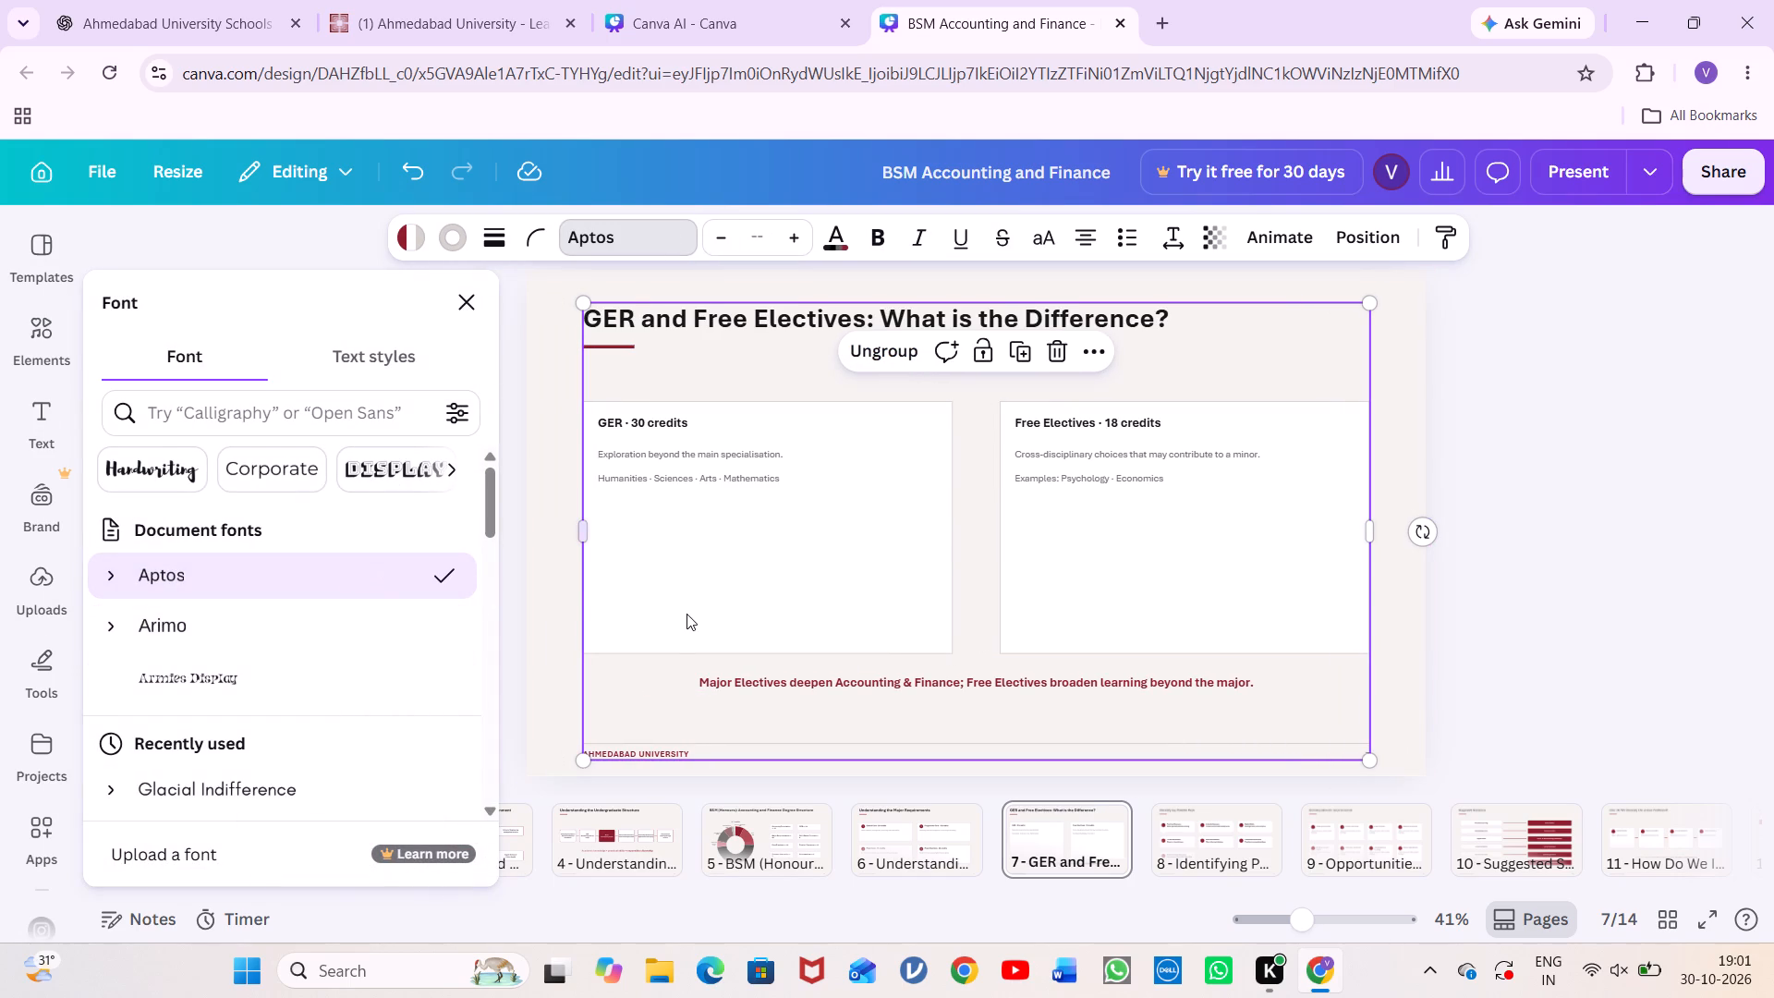
{"action": "left_click", "coordinate": [621, 700]}
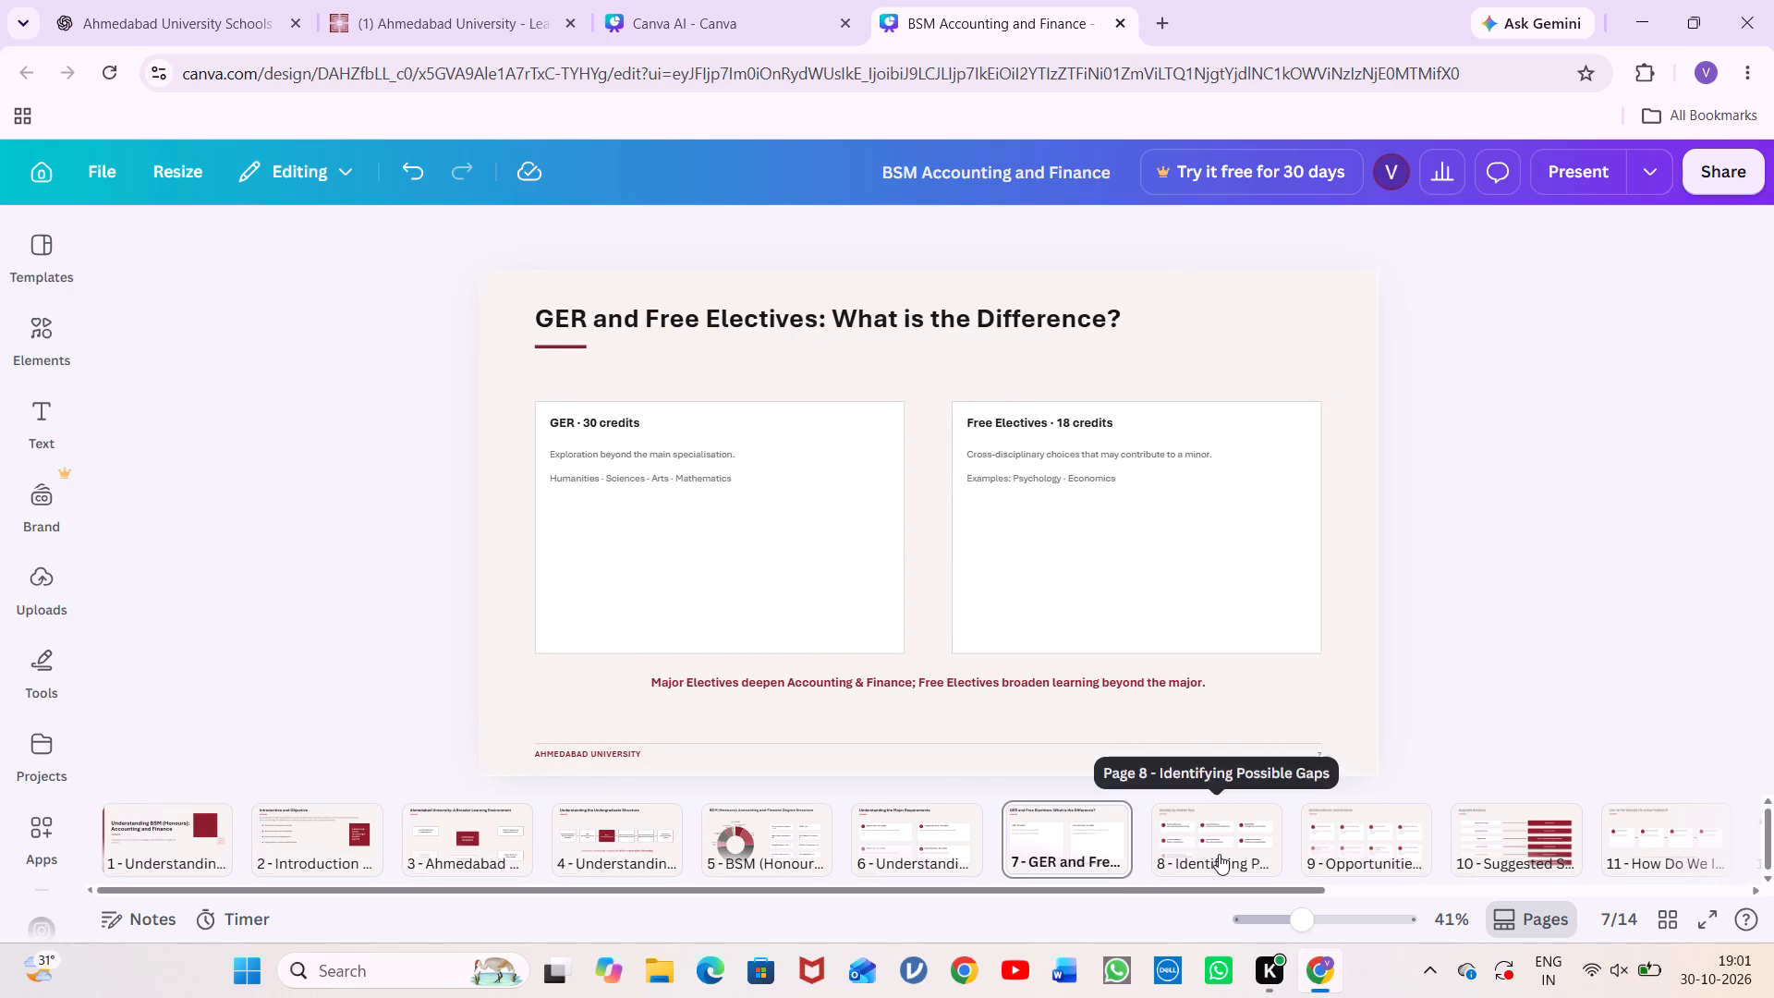
Group everything on slide 8, Identifying Possible Gaps, and change all its text to the Aptos font.
{"action": "left_click", "coordinate": [1219, 854]}
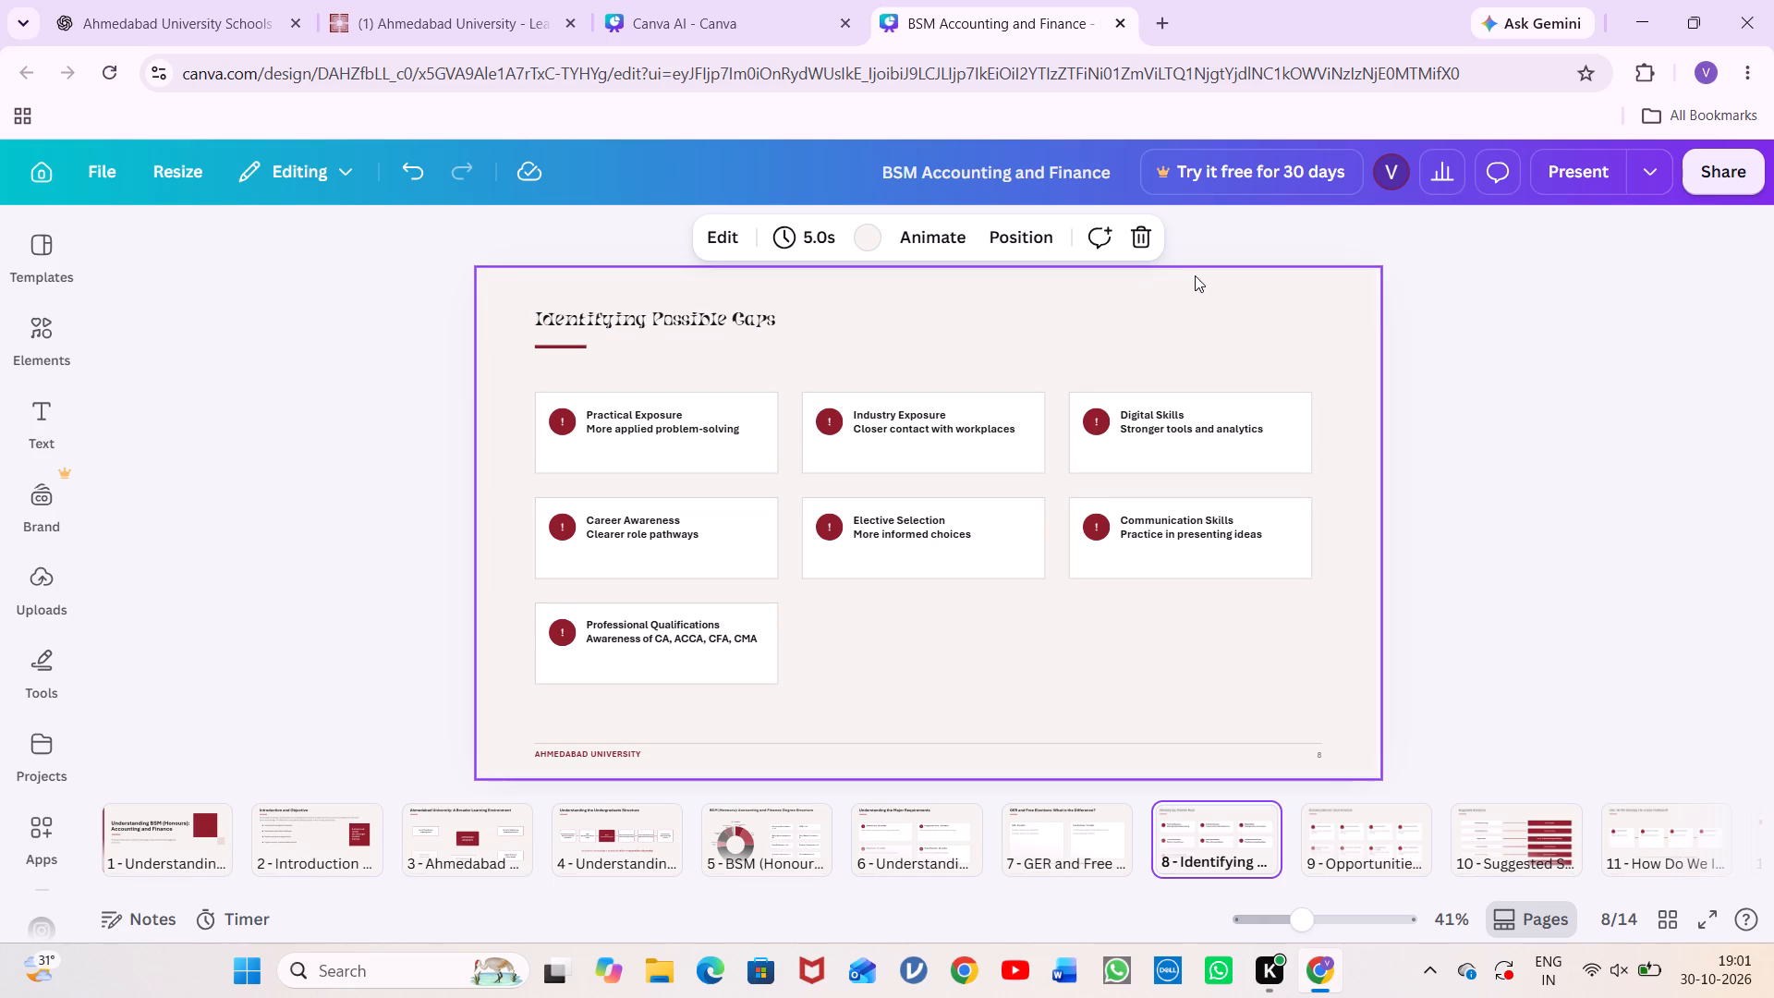
{"action": "left_click", "coordinate": [1197, 274]}
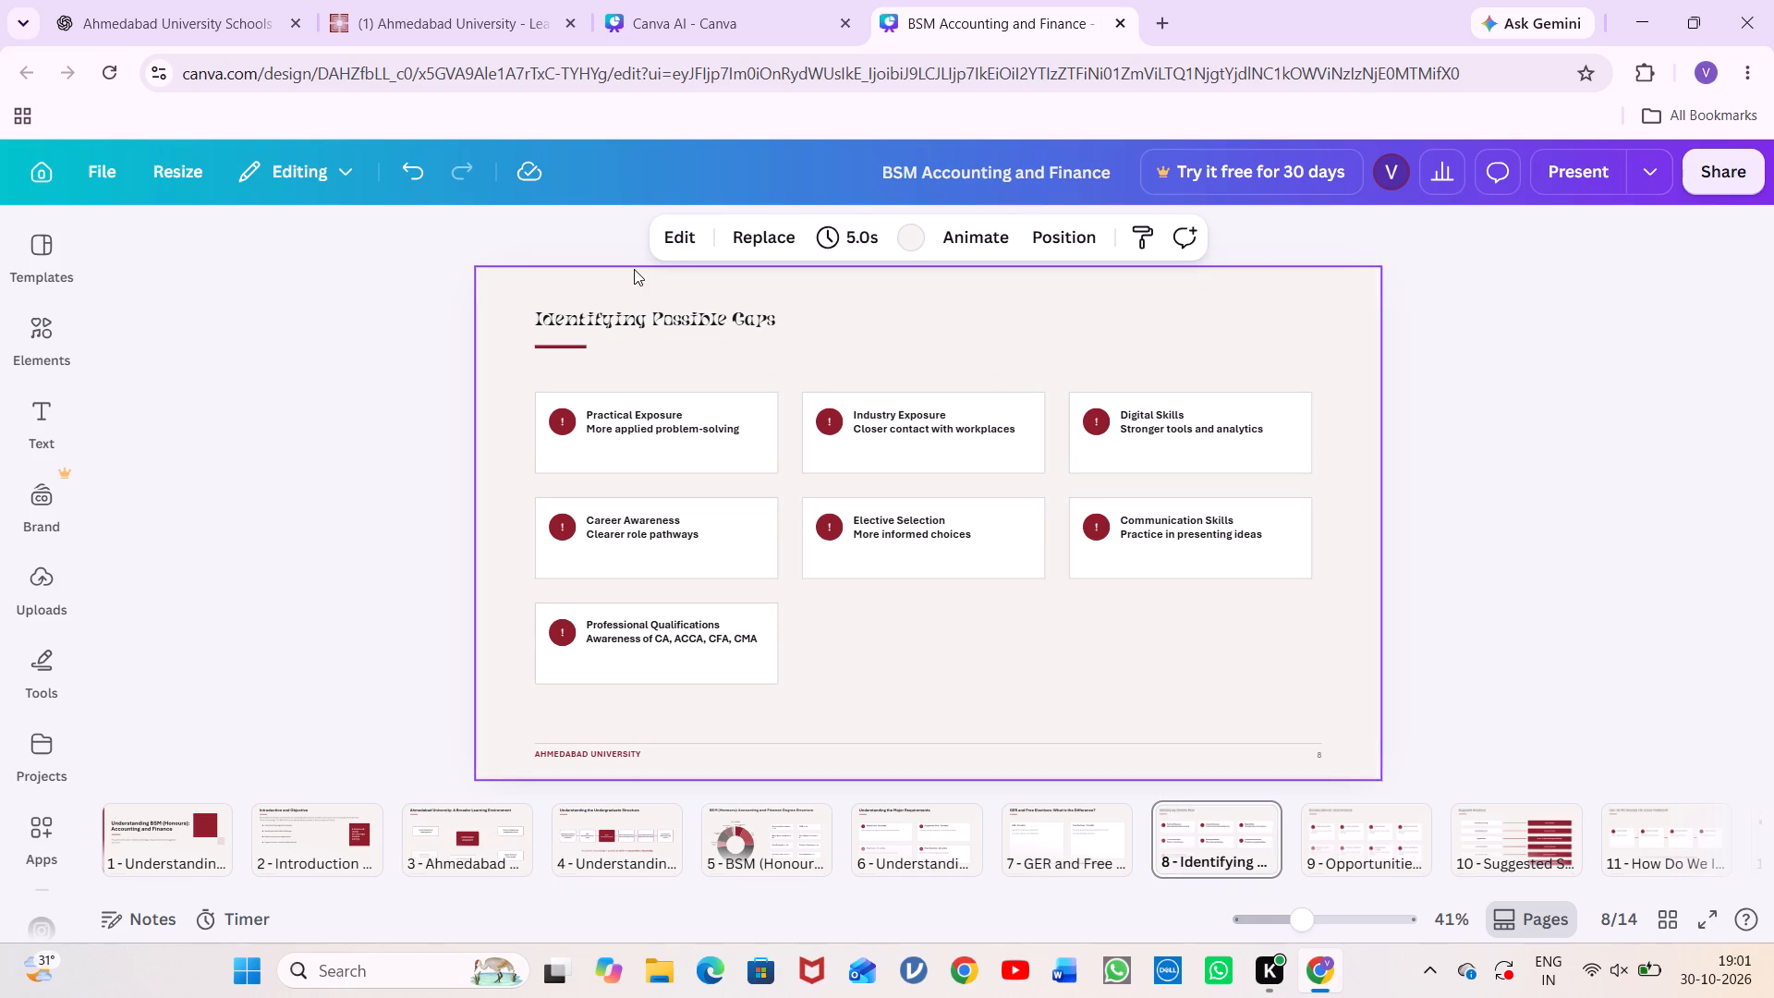
{"action": "key", "text": "ctrl+a"}
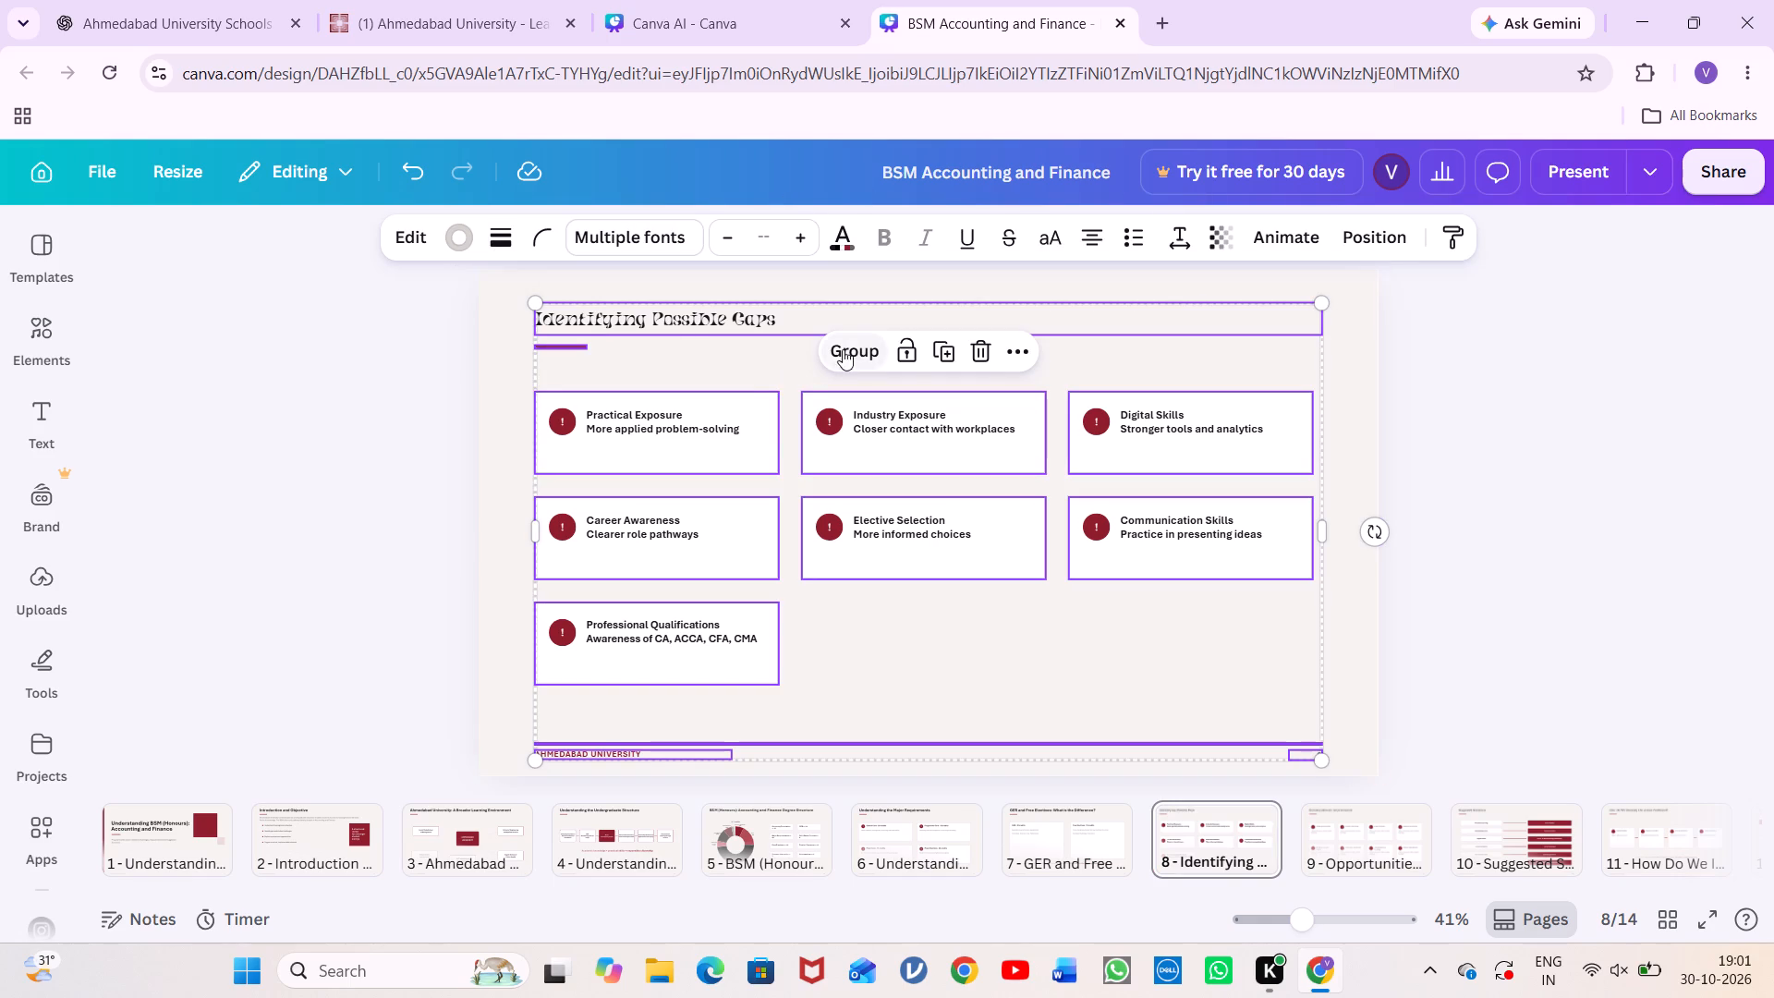
{"action": "left_click", "coordinate": [846, 347]}
{"action": "left_click", "coordinate": [667, 237]}
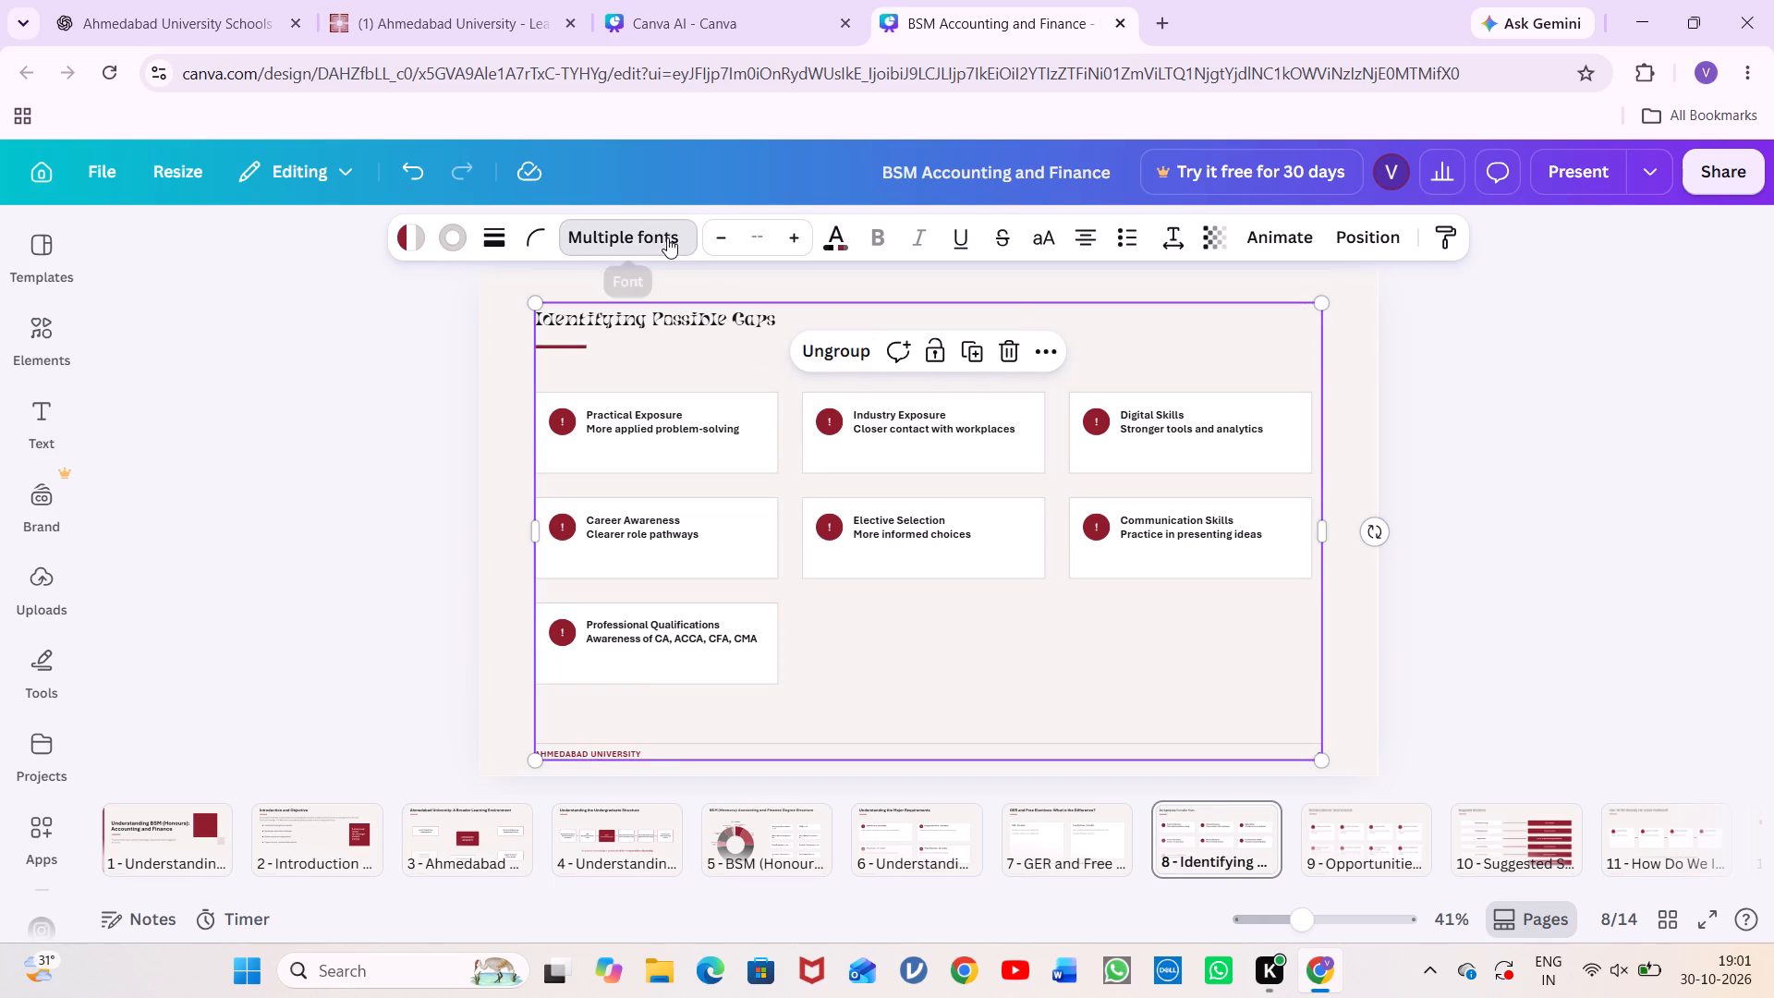
{"action": "left_click", "coordinate": [360, 566]}
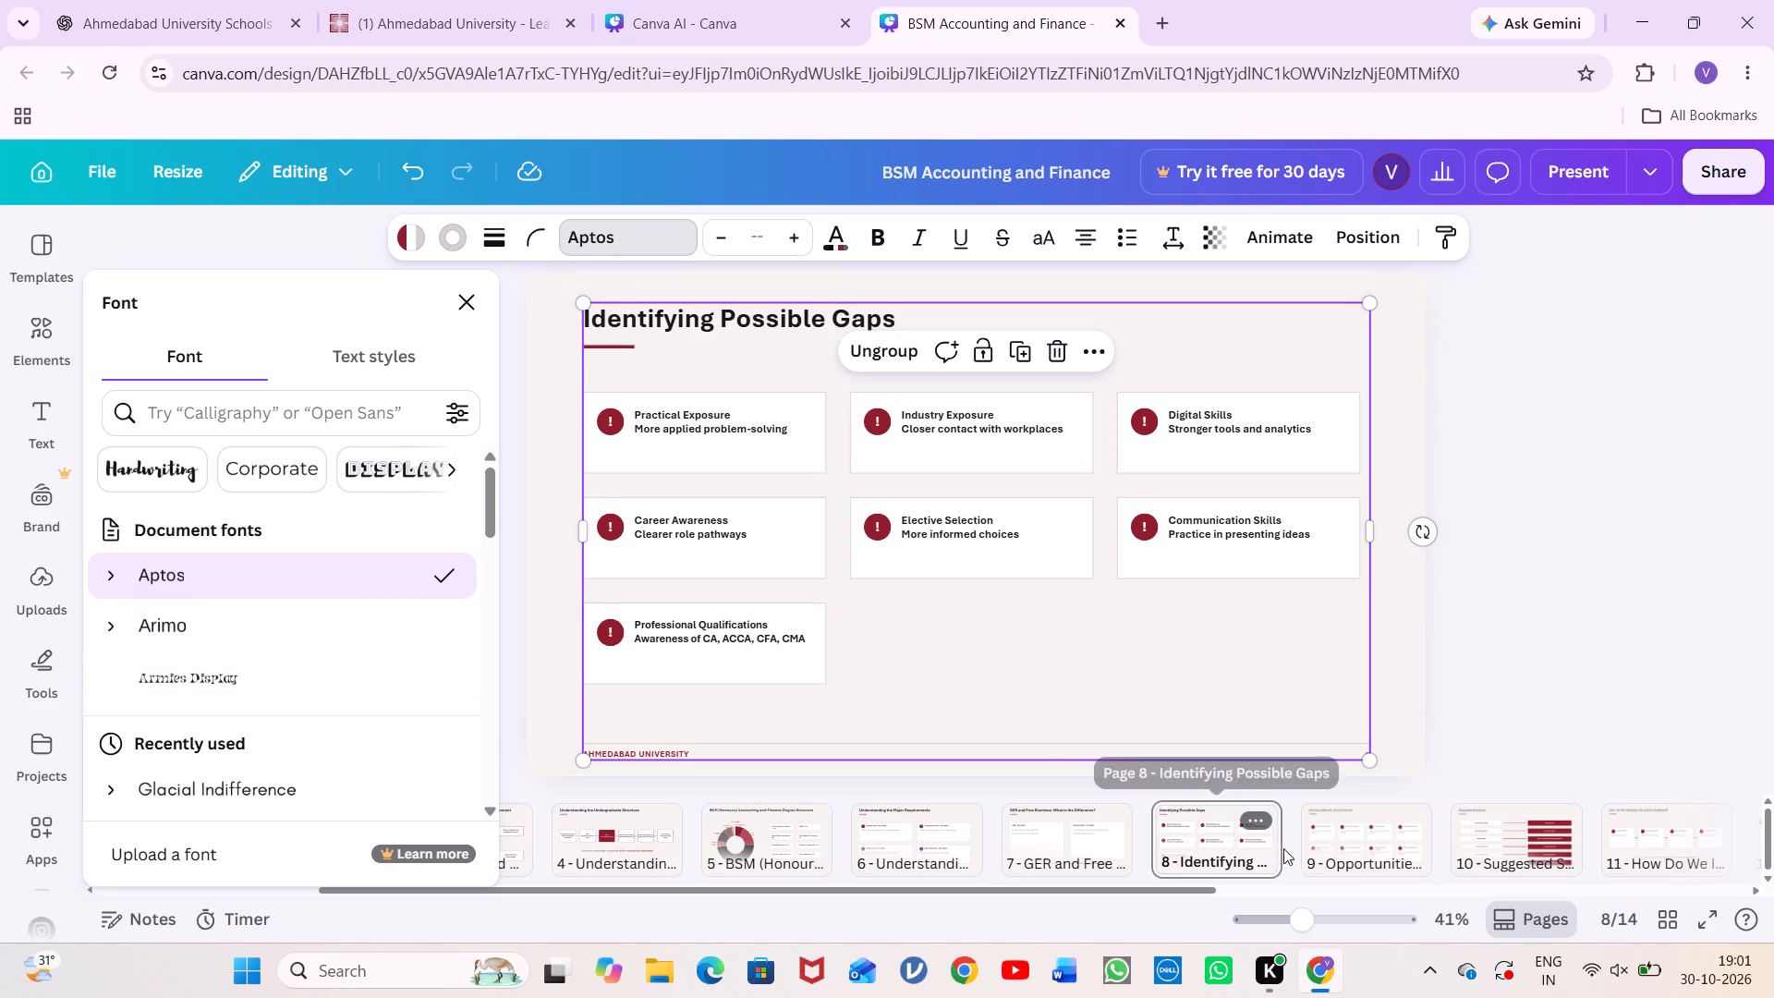
Group everything on slide 9, Opportunities for Improvement, and change the title and card text to the Aptos font.
{"action": "left_click", "coordinate": [1352, 852]}
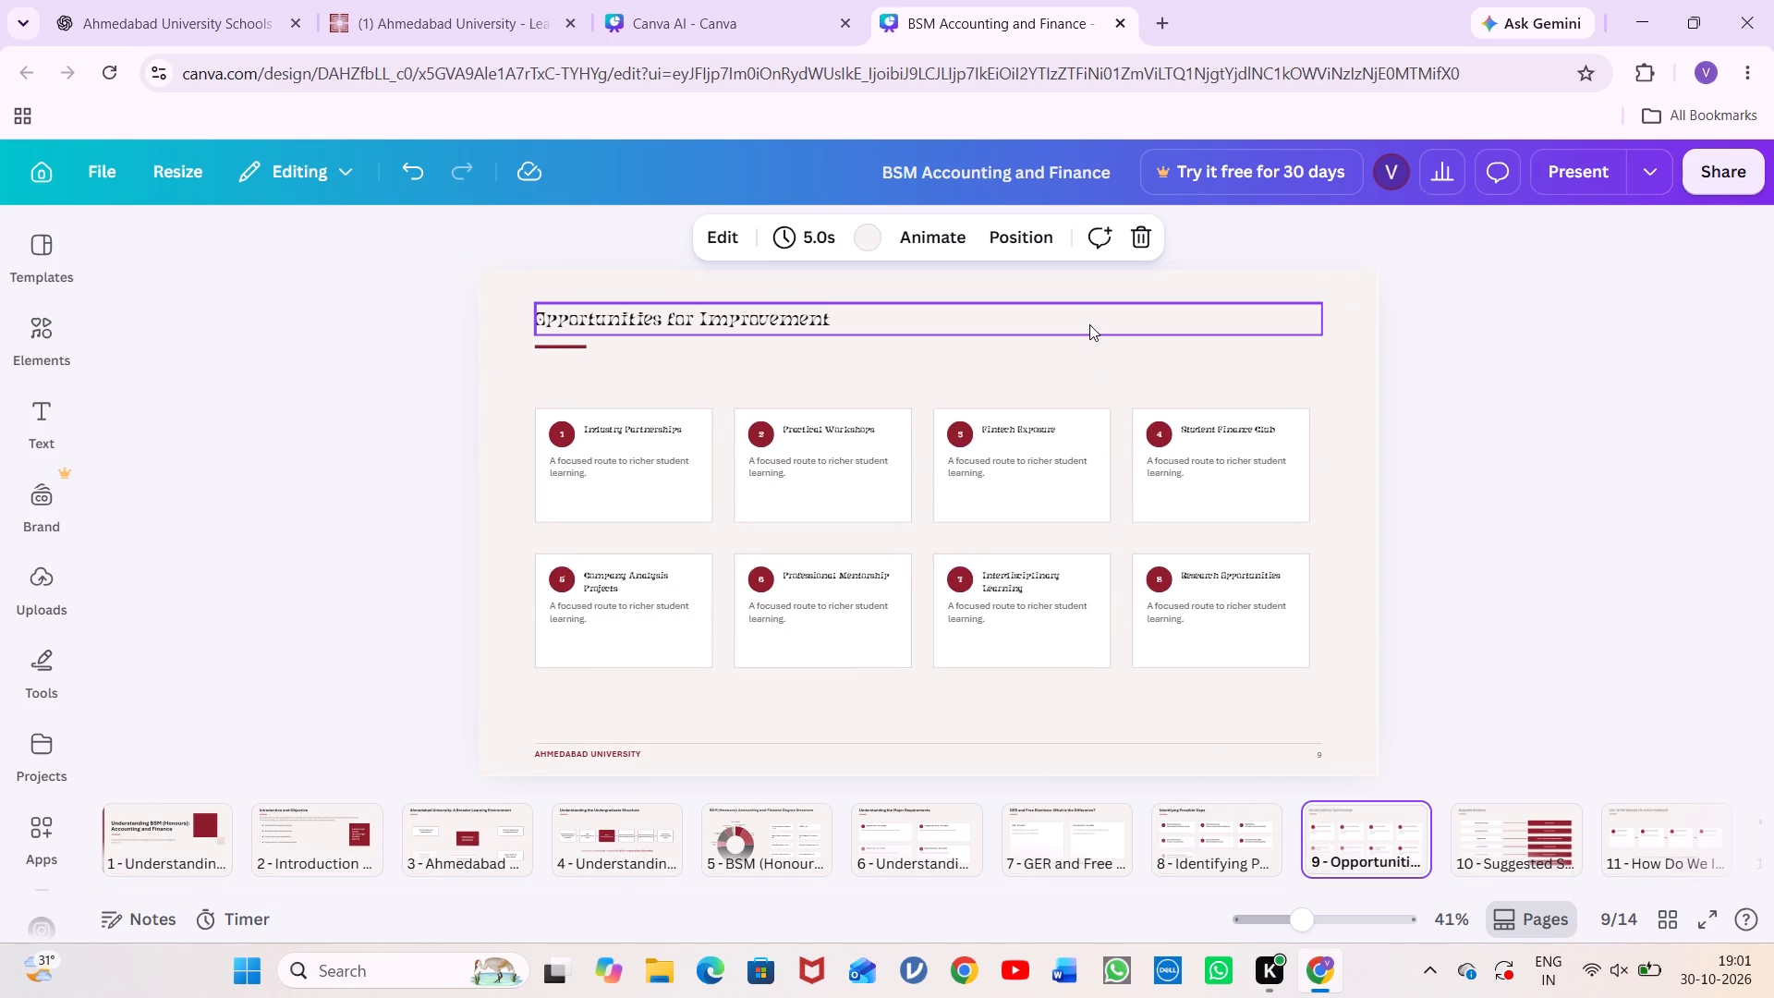
{"action": "left_click", "coordinate": [1234, 362]}
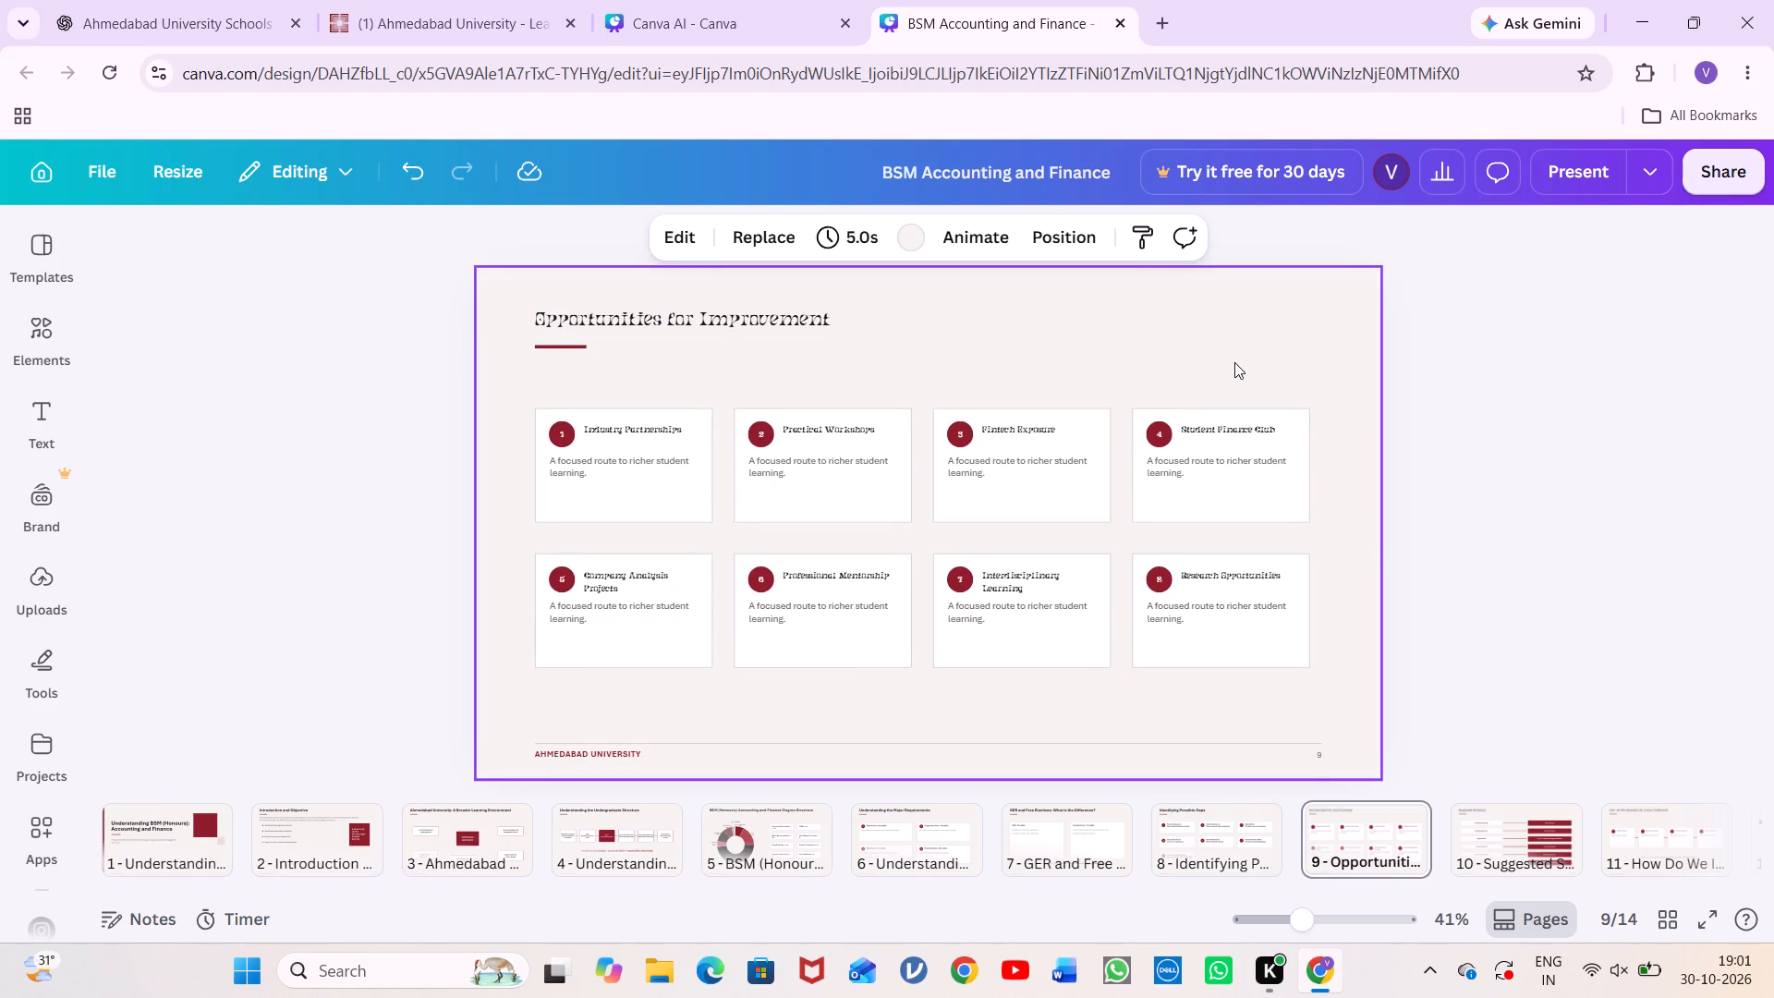
{"action": "key", "text": "ctrl+a"}
{"action": "left_click", "coordinate": [855, 348]}
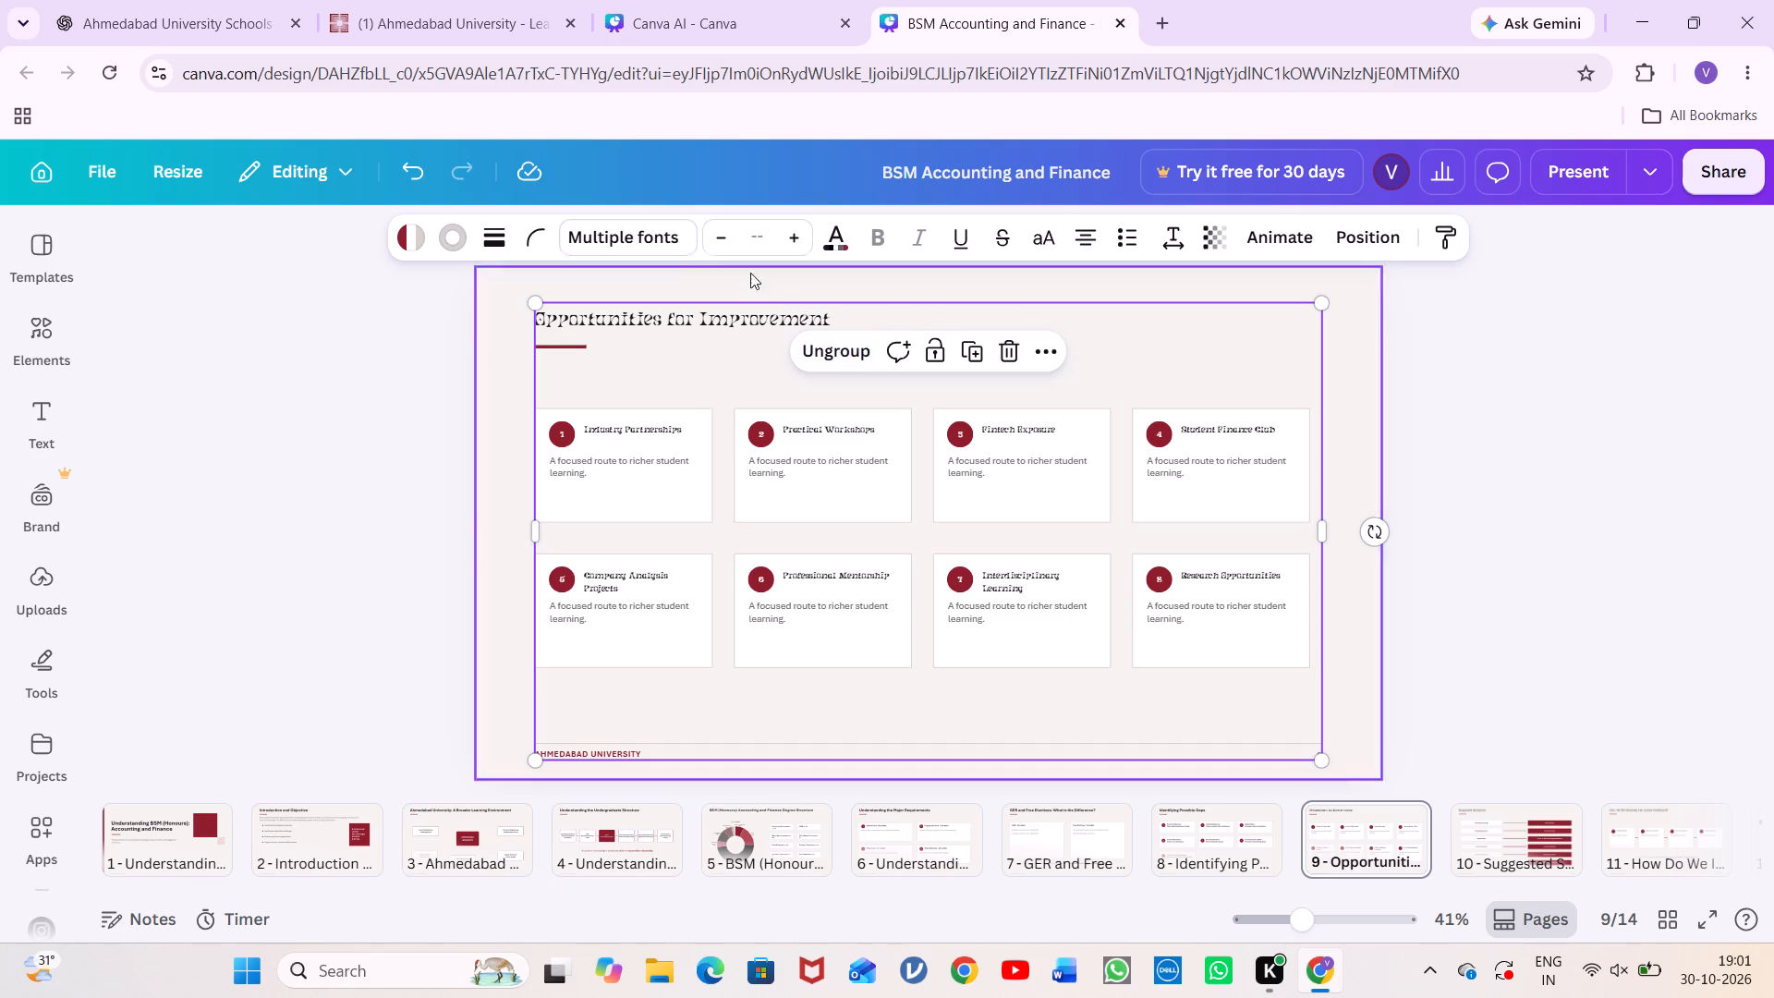
{"action": "left_click", "coordinate": [643, 233]}
{"action": "left_click", "coordinate": [349, 558]}
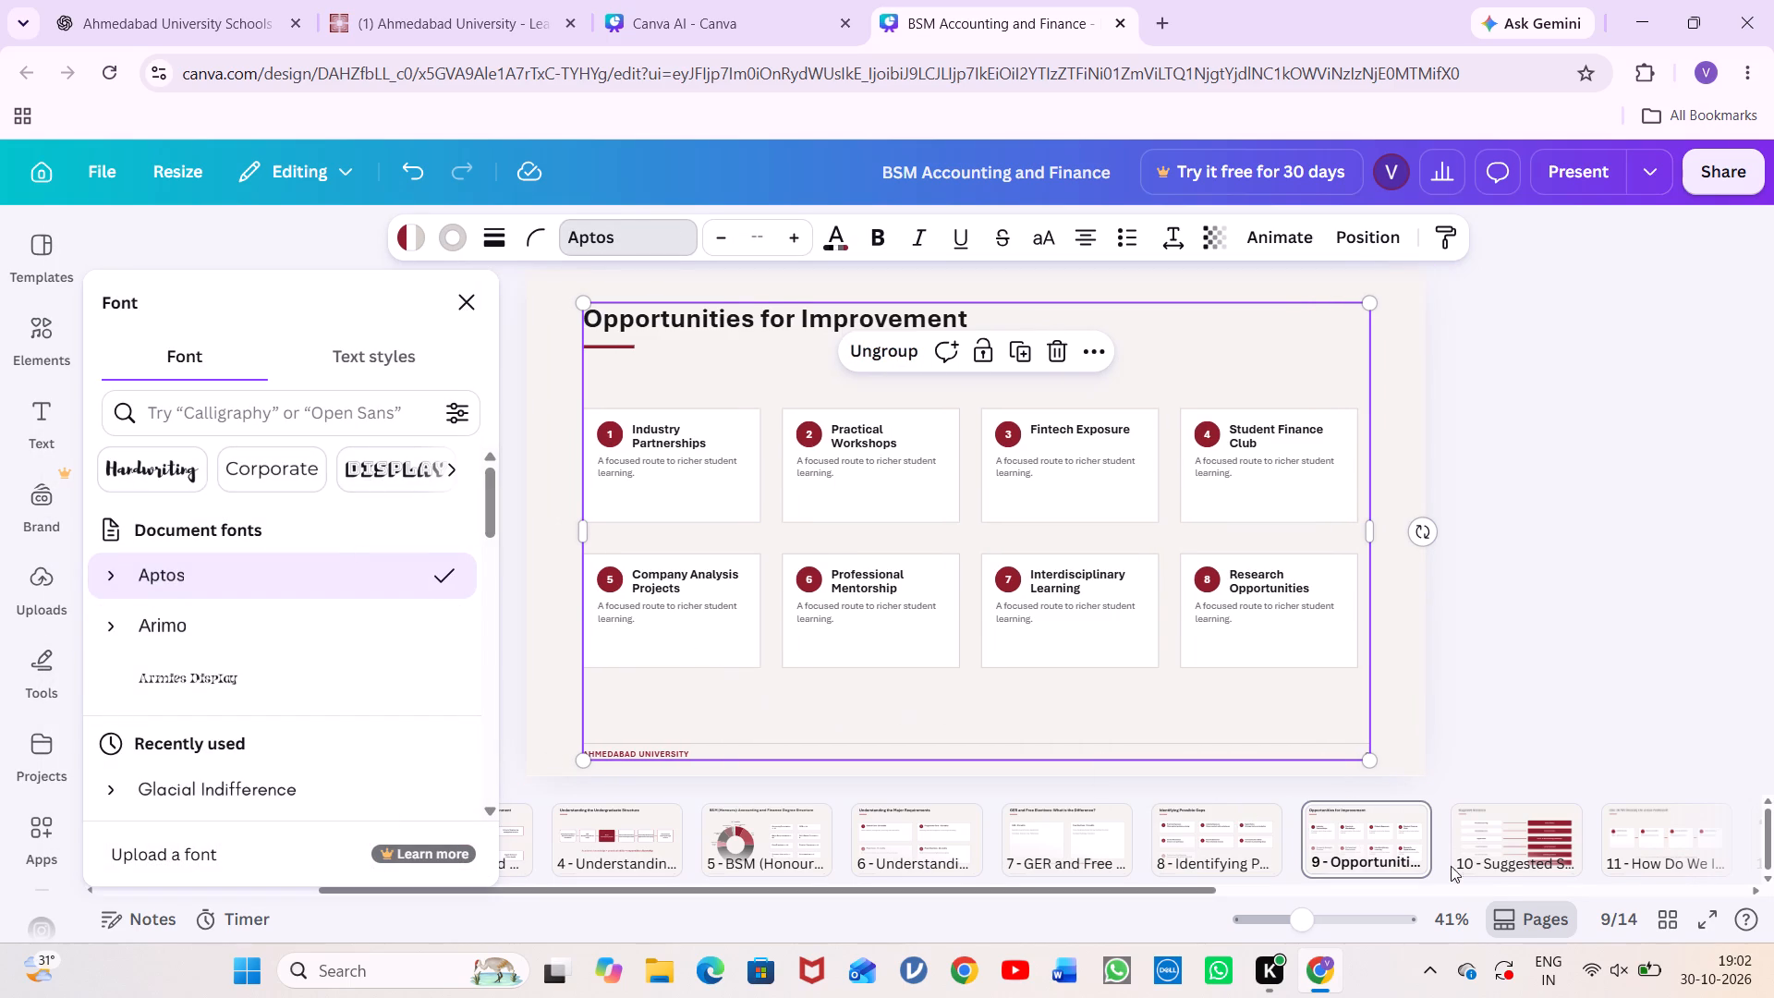
Group everything on slide 10, Suggested Solutions, and change all its text to the Aptos font.
{"action": "left_click", "coordinate": [1498, 870]}
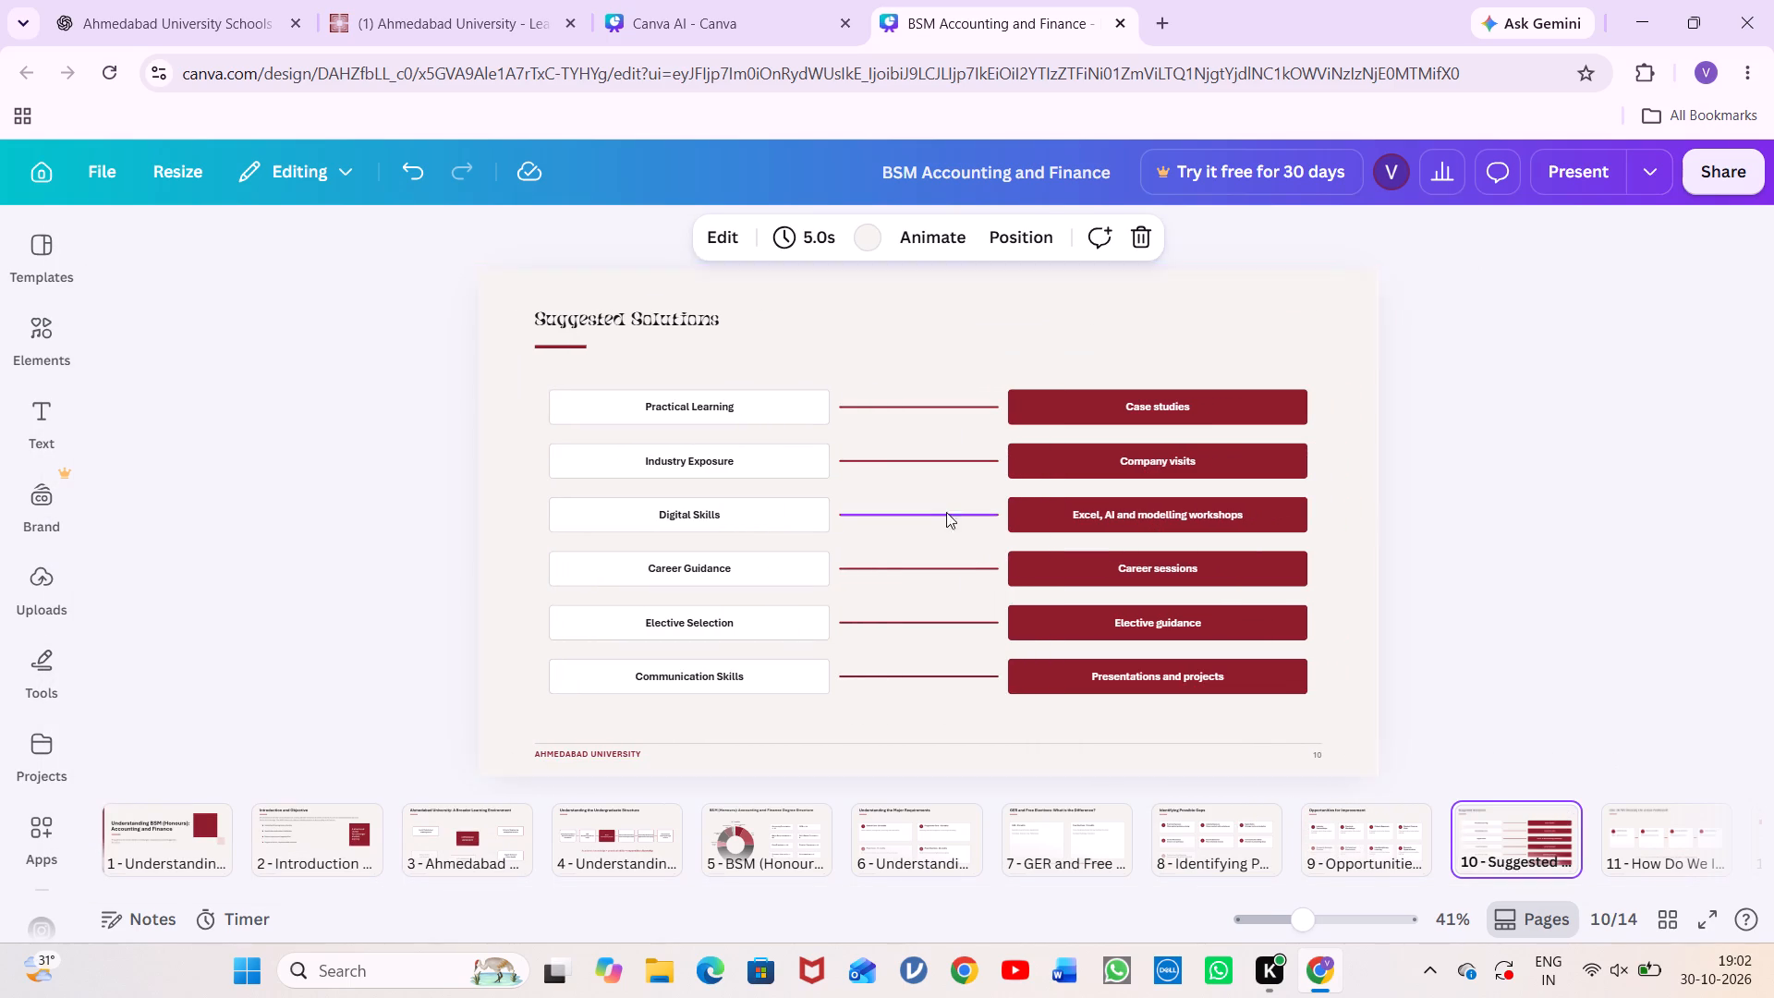
{"action": "left_click", "coordinate": [1234, 294]}
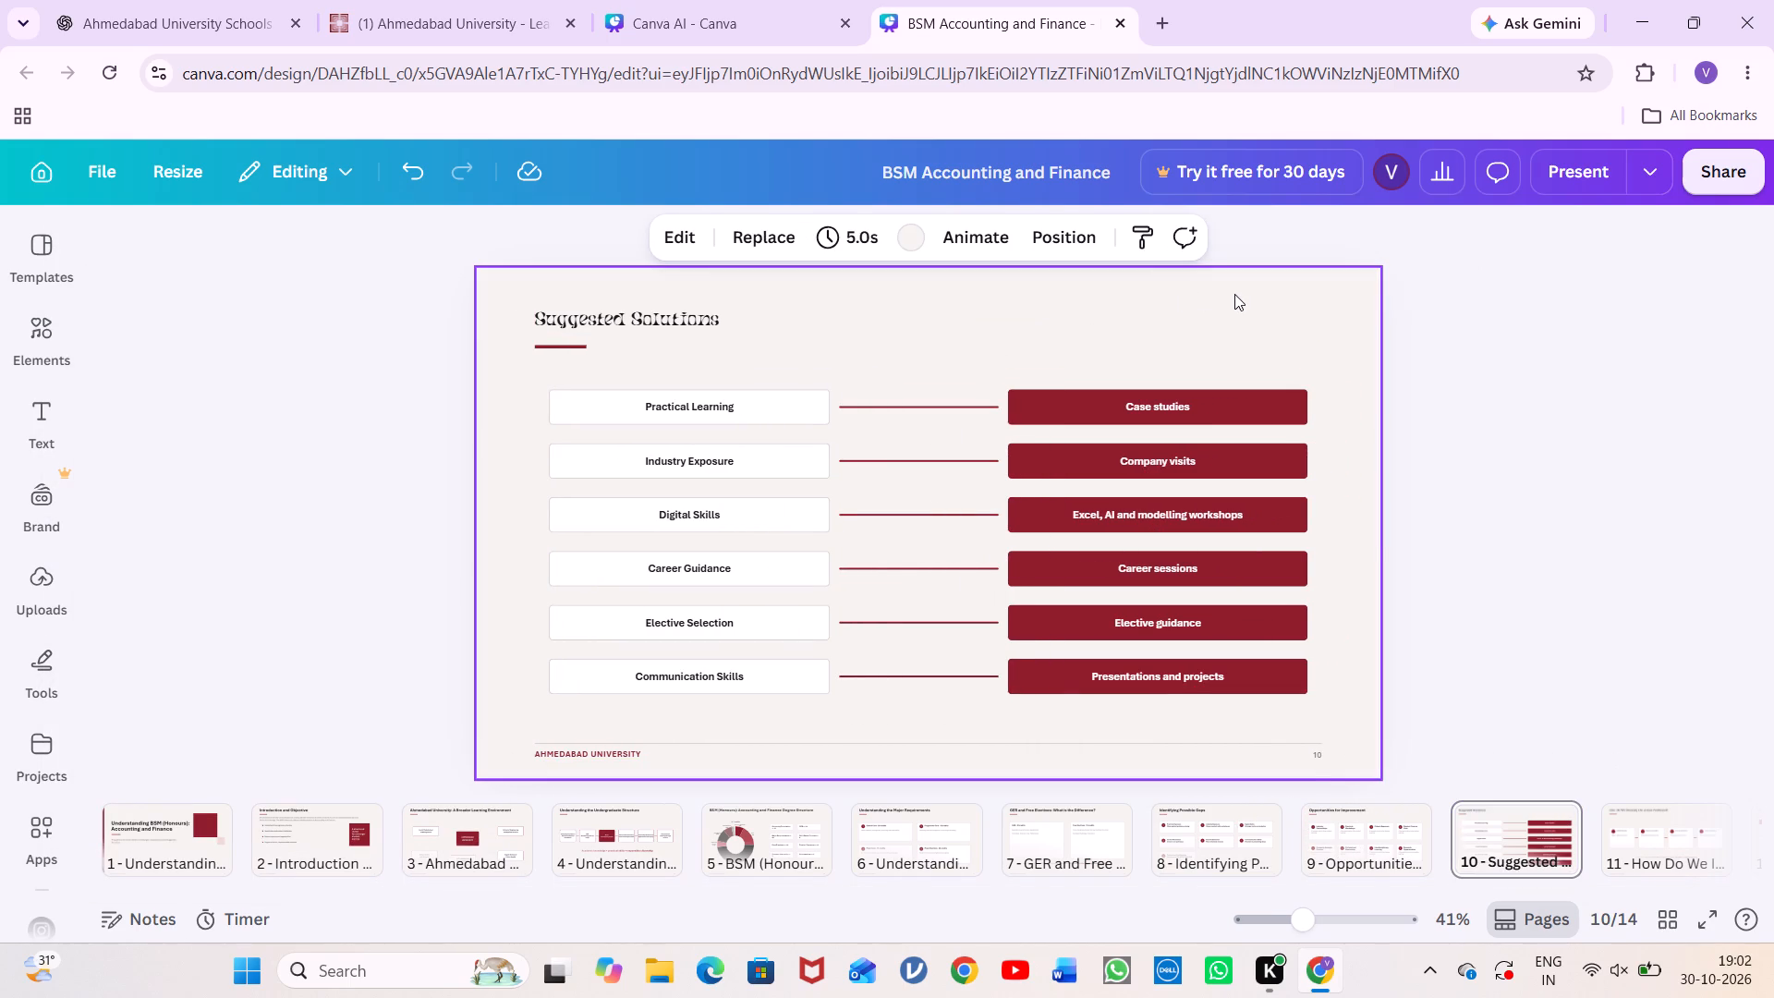
{"action": "key", "text": "ctrl+a"}
{"action": "left_click", "coordinate": [868, 351]}
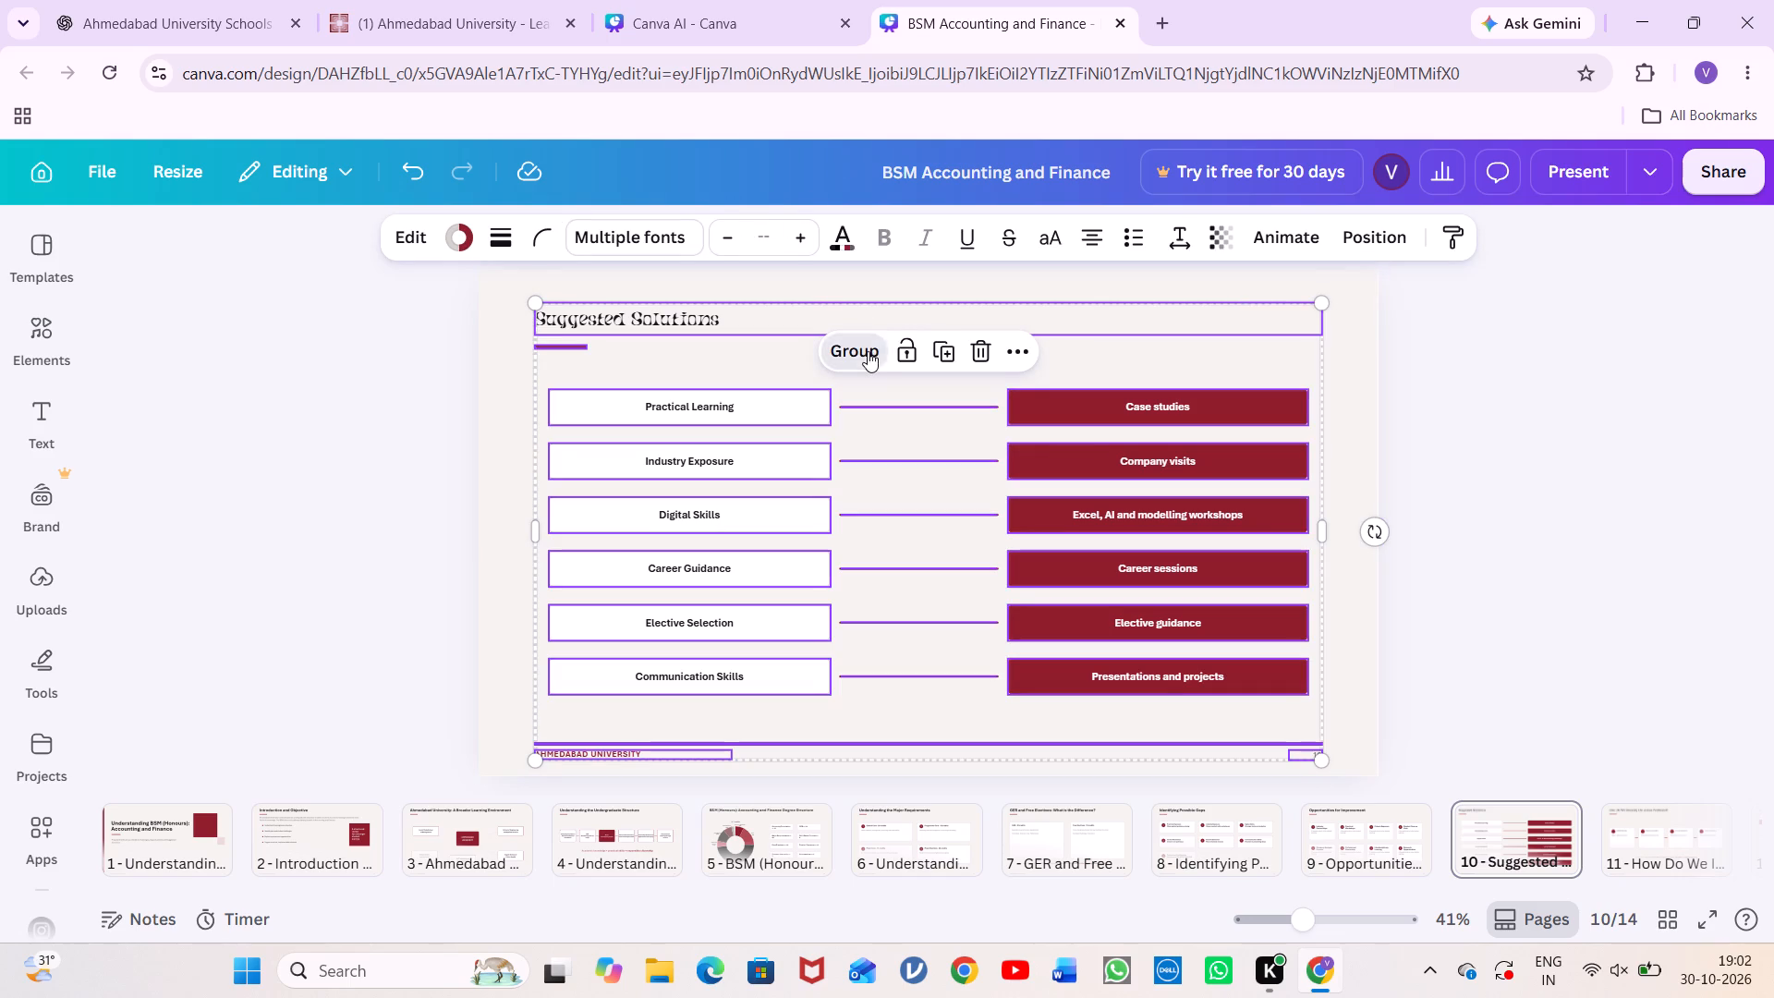
{"action": "left_click", "coordinate": [660, 222]}
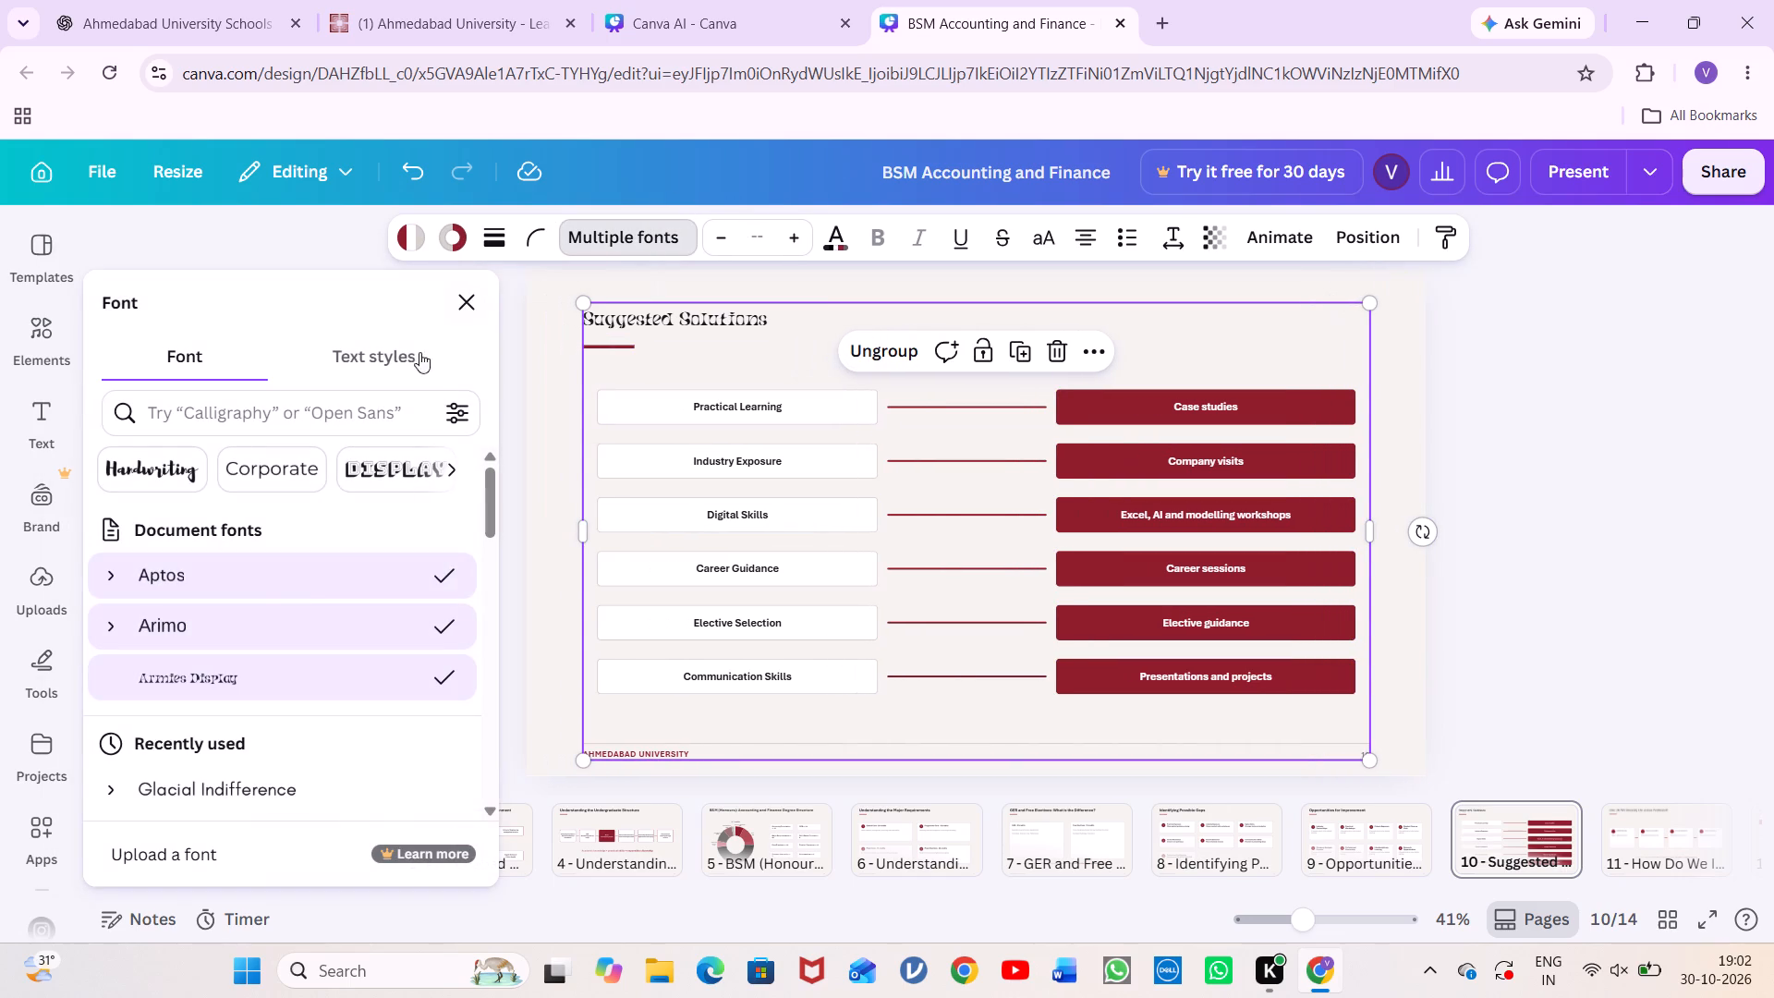
{"action": "left_click", "coordinate": [301, 574]}
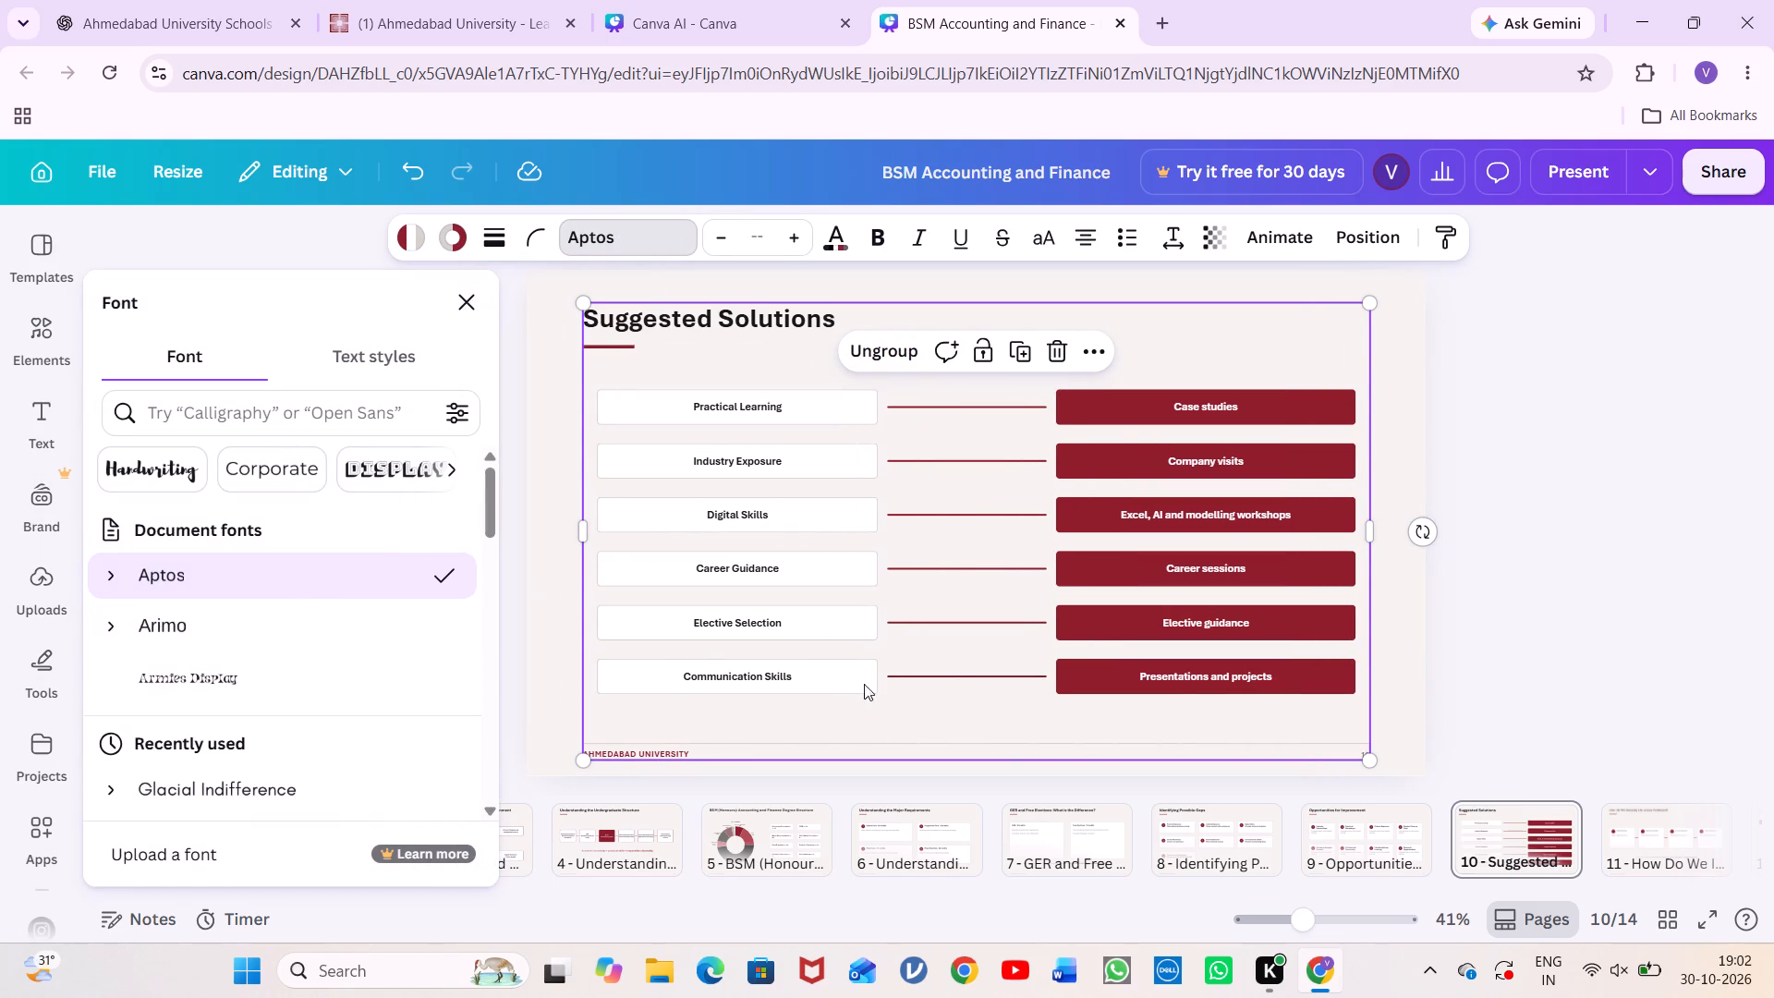
Group everything on slide 11, How Do We Identify the Actual Problems?, and change the title, cards and closing statement to Aptos.
{"action": "scroll", "coordinate": [1588, 867], "scroll_direction": "left", "scroll_amount": 1}
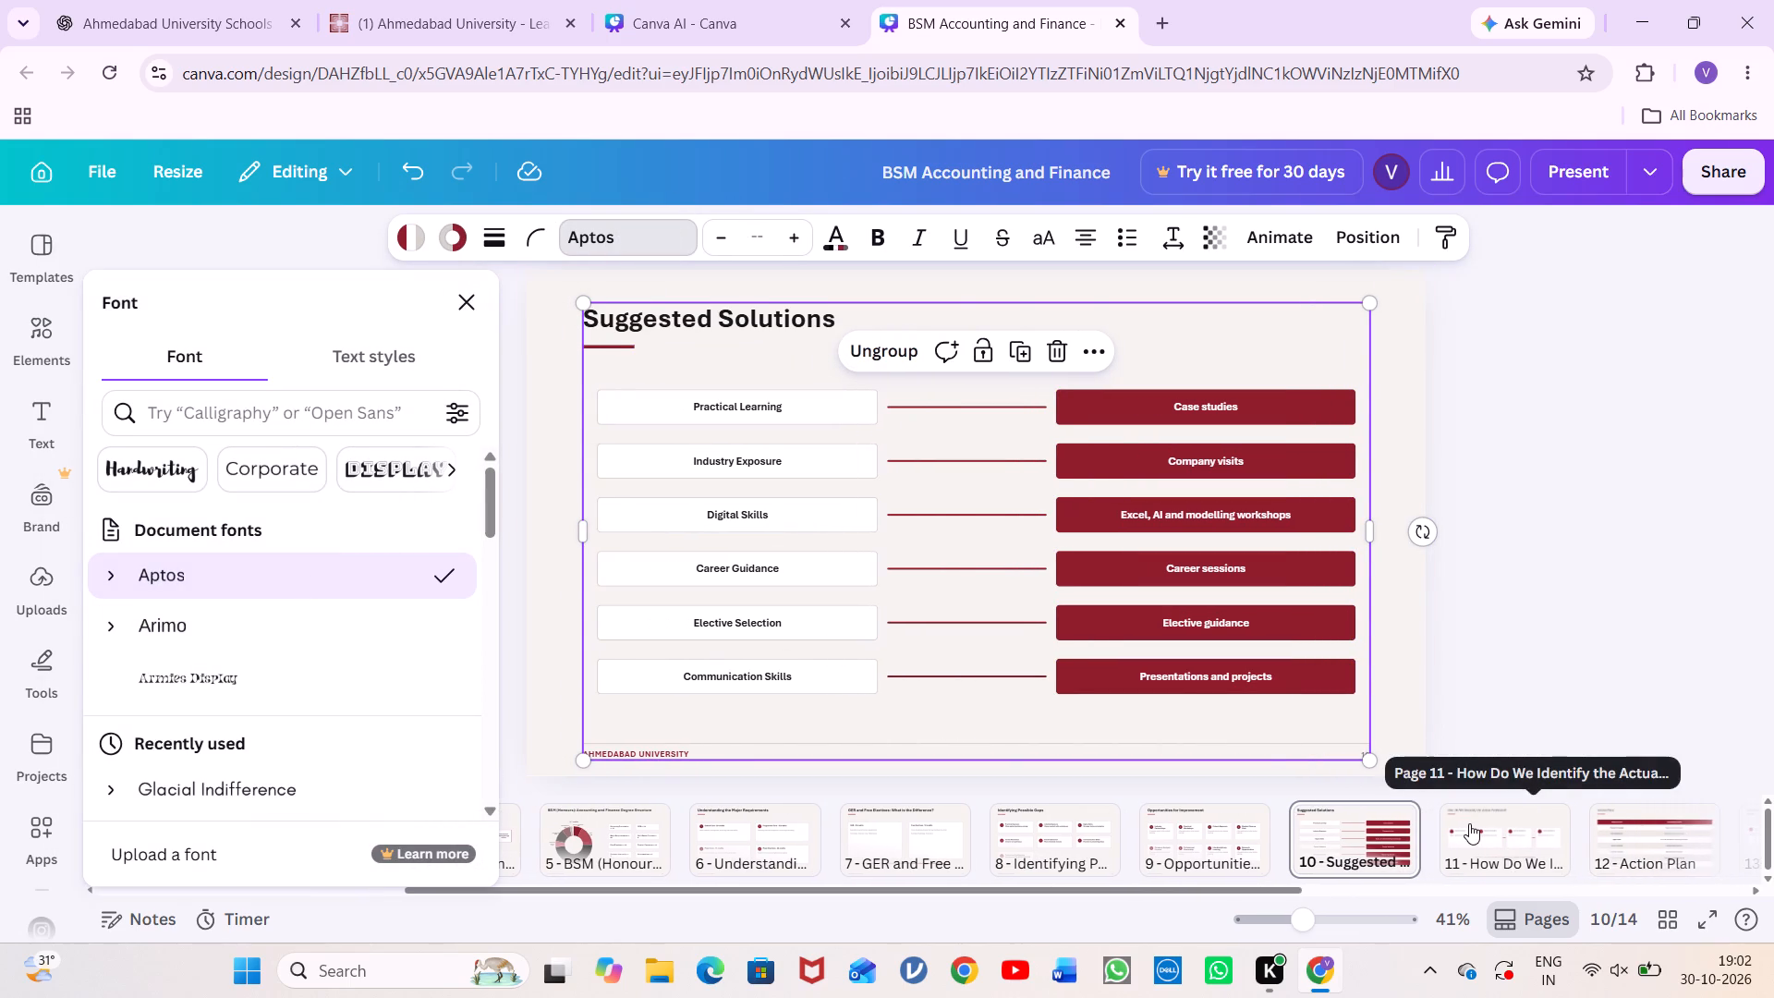
{"action": "left_click", "coordinate": [1469, 823]}
{"action": "left_click", "coordinate": [1157, 369]}
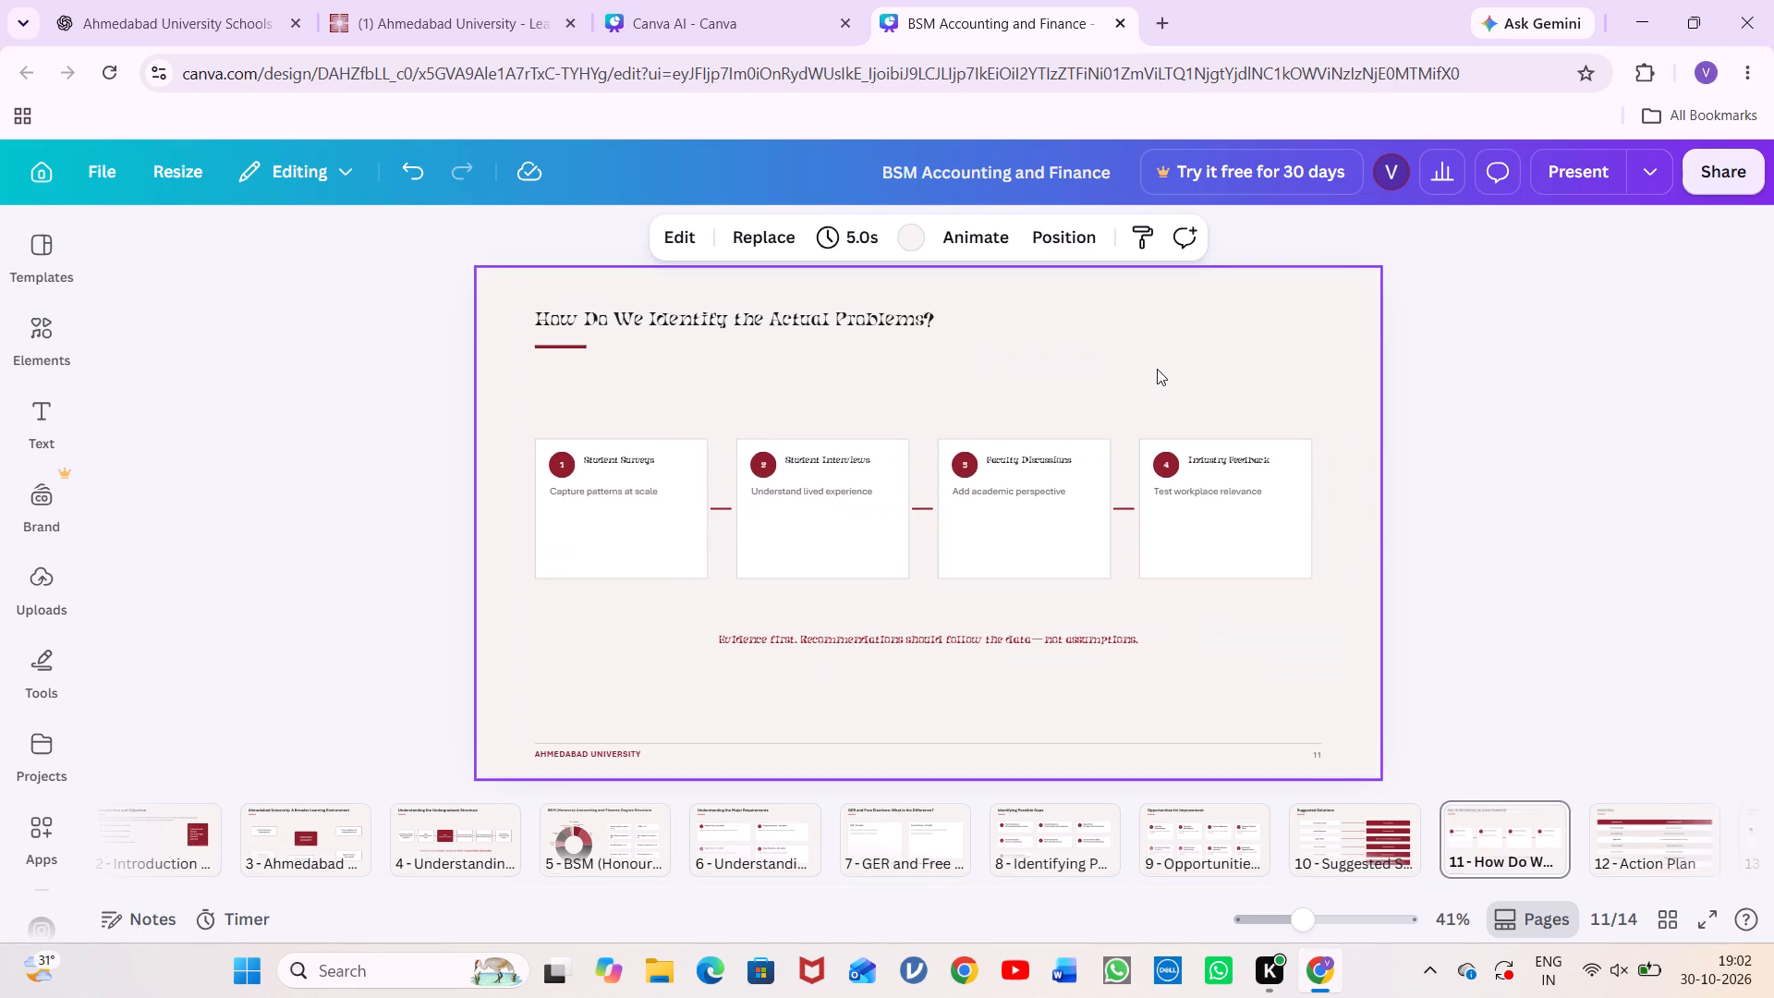
{"action": "key", "text": "ctrl+a"}
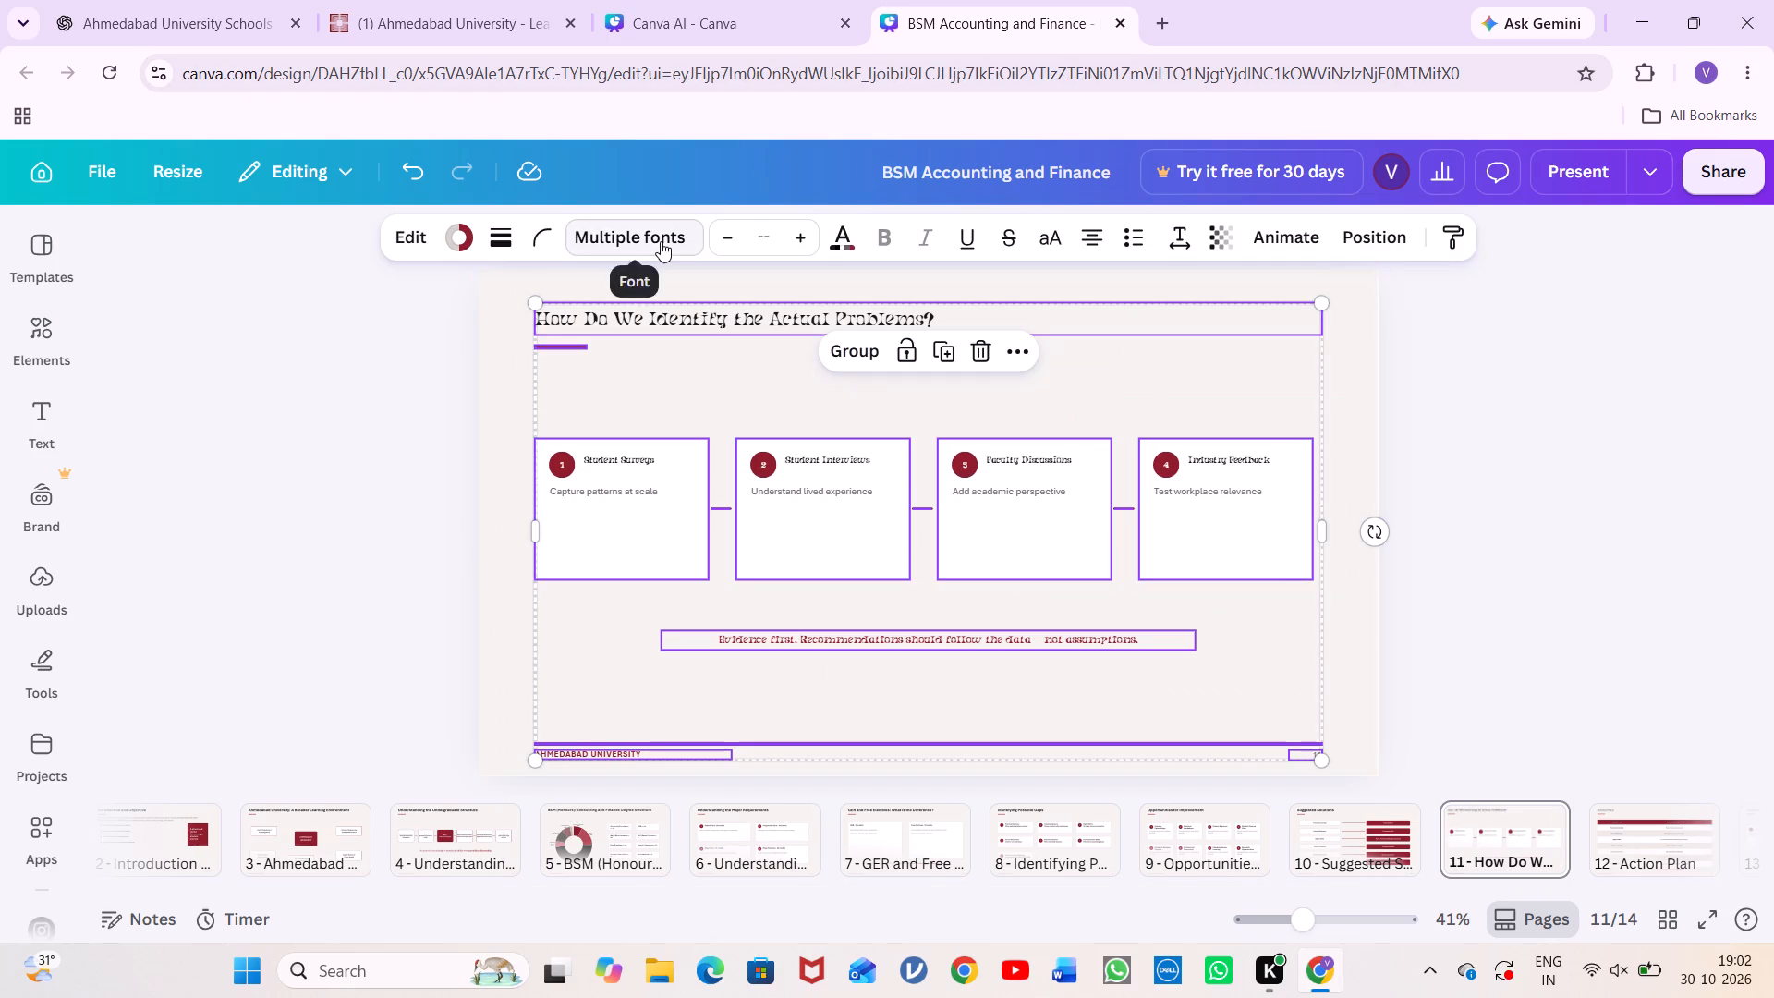
{"action": "left_click", "coordinate": [661, 241]}
{"action": "left_click", "coordinate": [310, 573]}
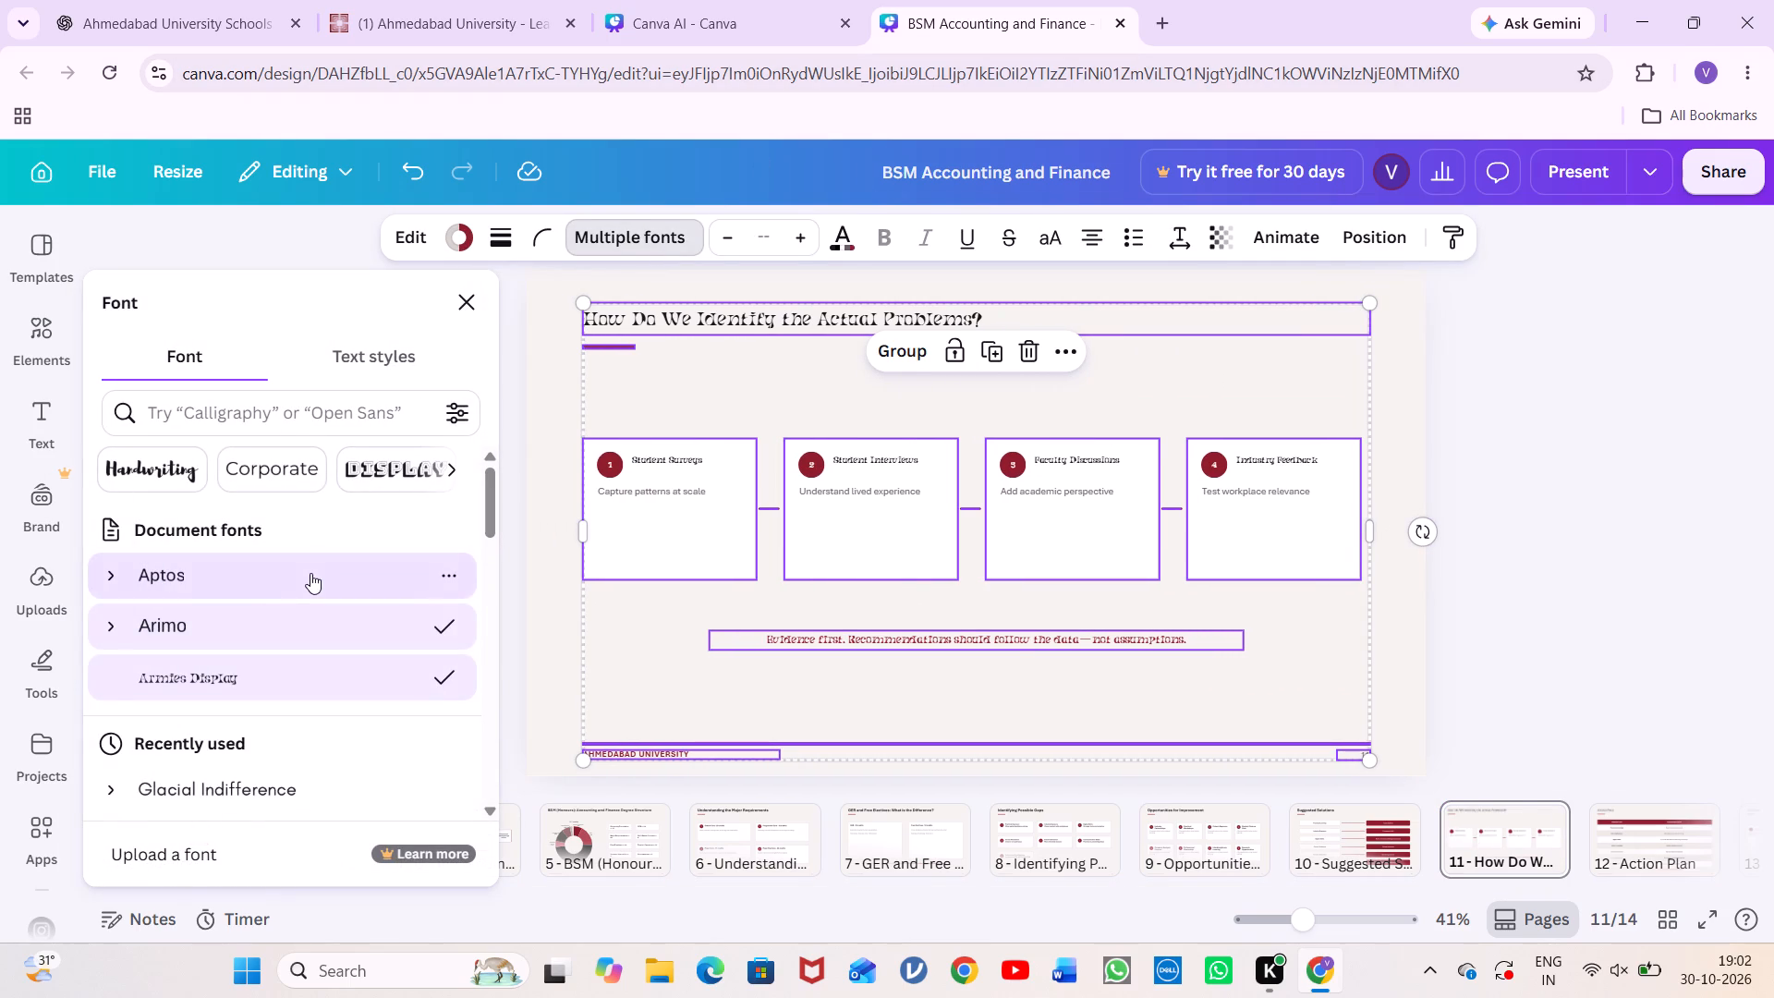
{"action": "left_click", "coordinate": [893, 339]}
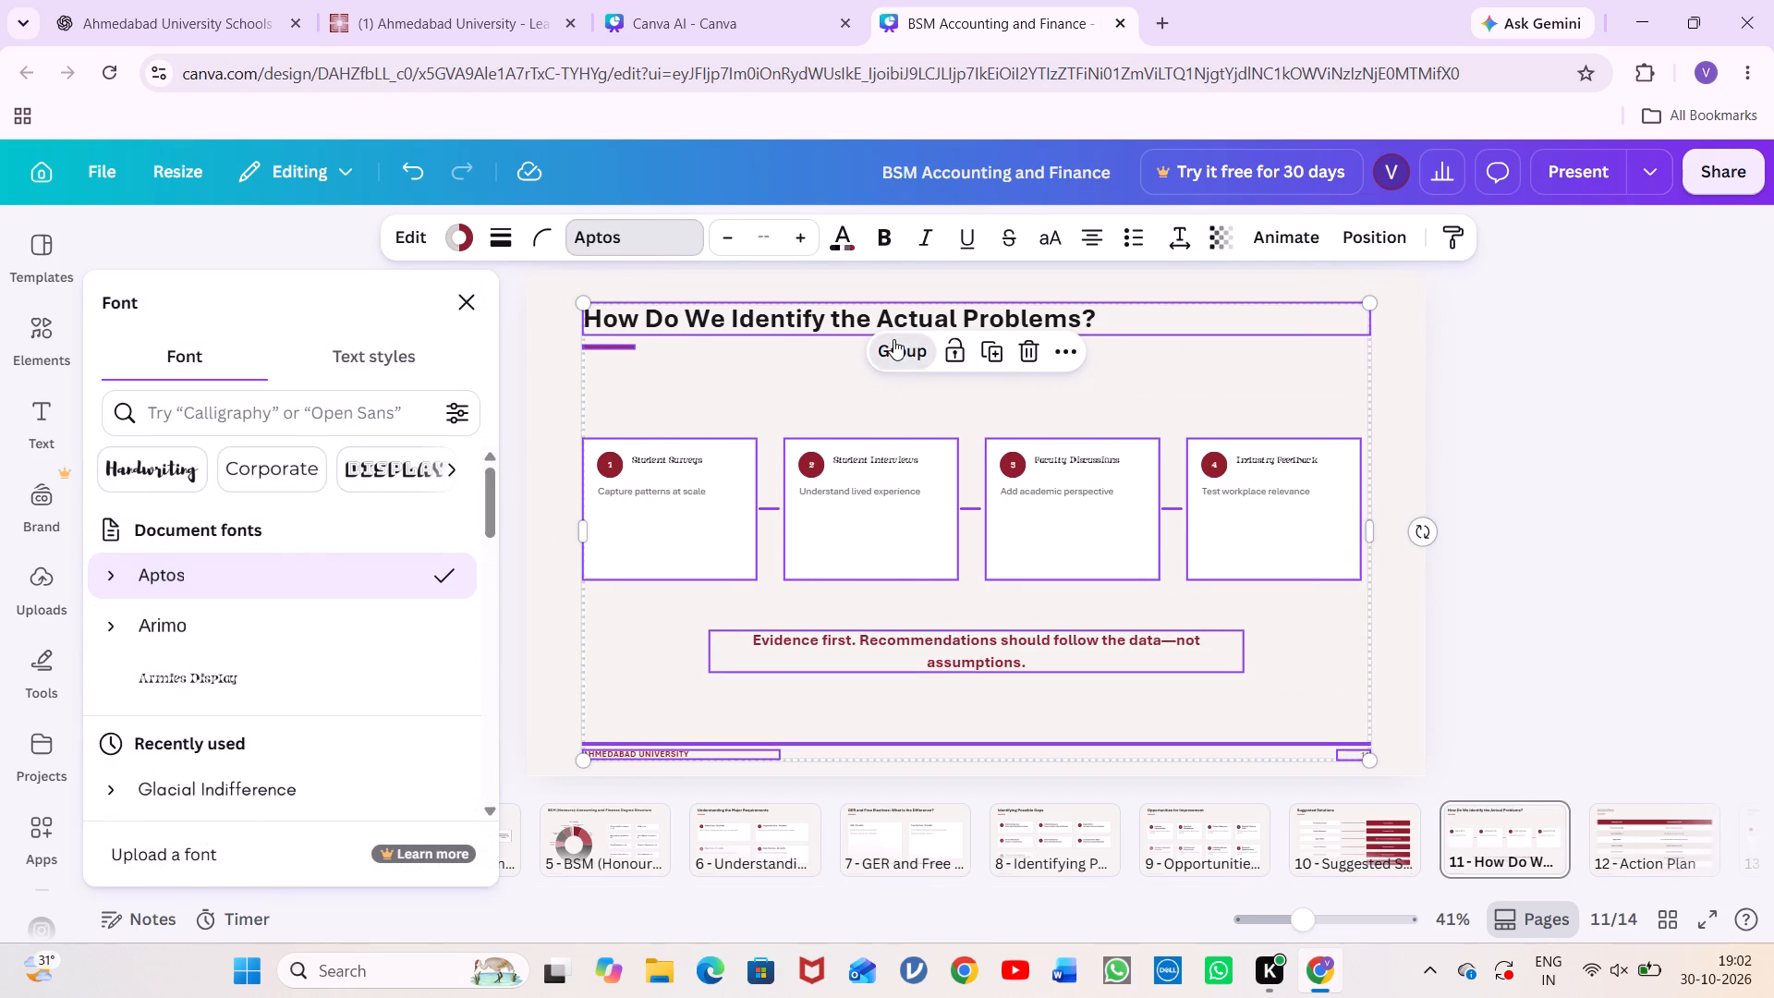
{"action": "left_click", "coordinate": [294, 558]}
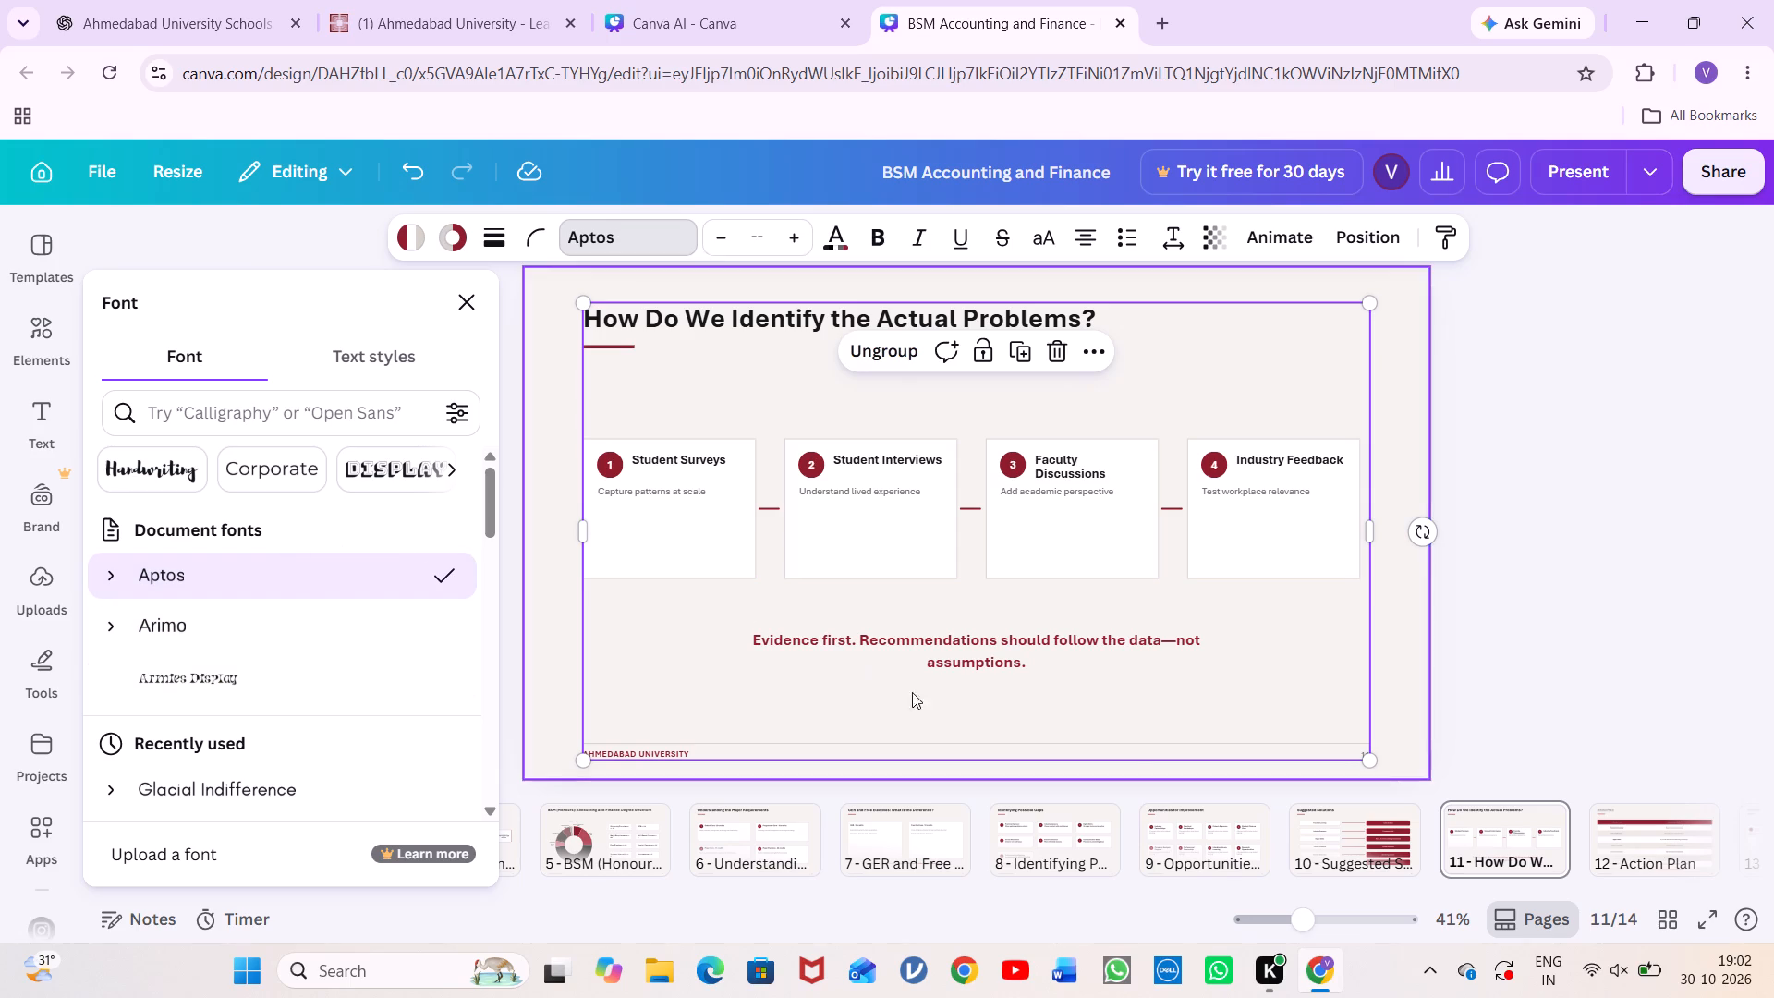
Group everything on slide 12, Action Plan, and change all its text to the Aptos font.
{"action": "left_click", "coordinate": [1635, 880]}
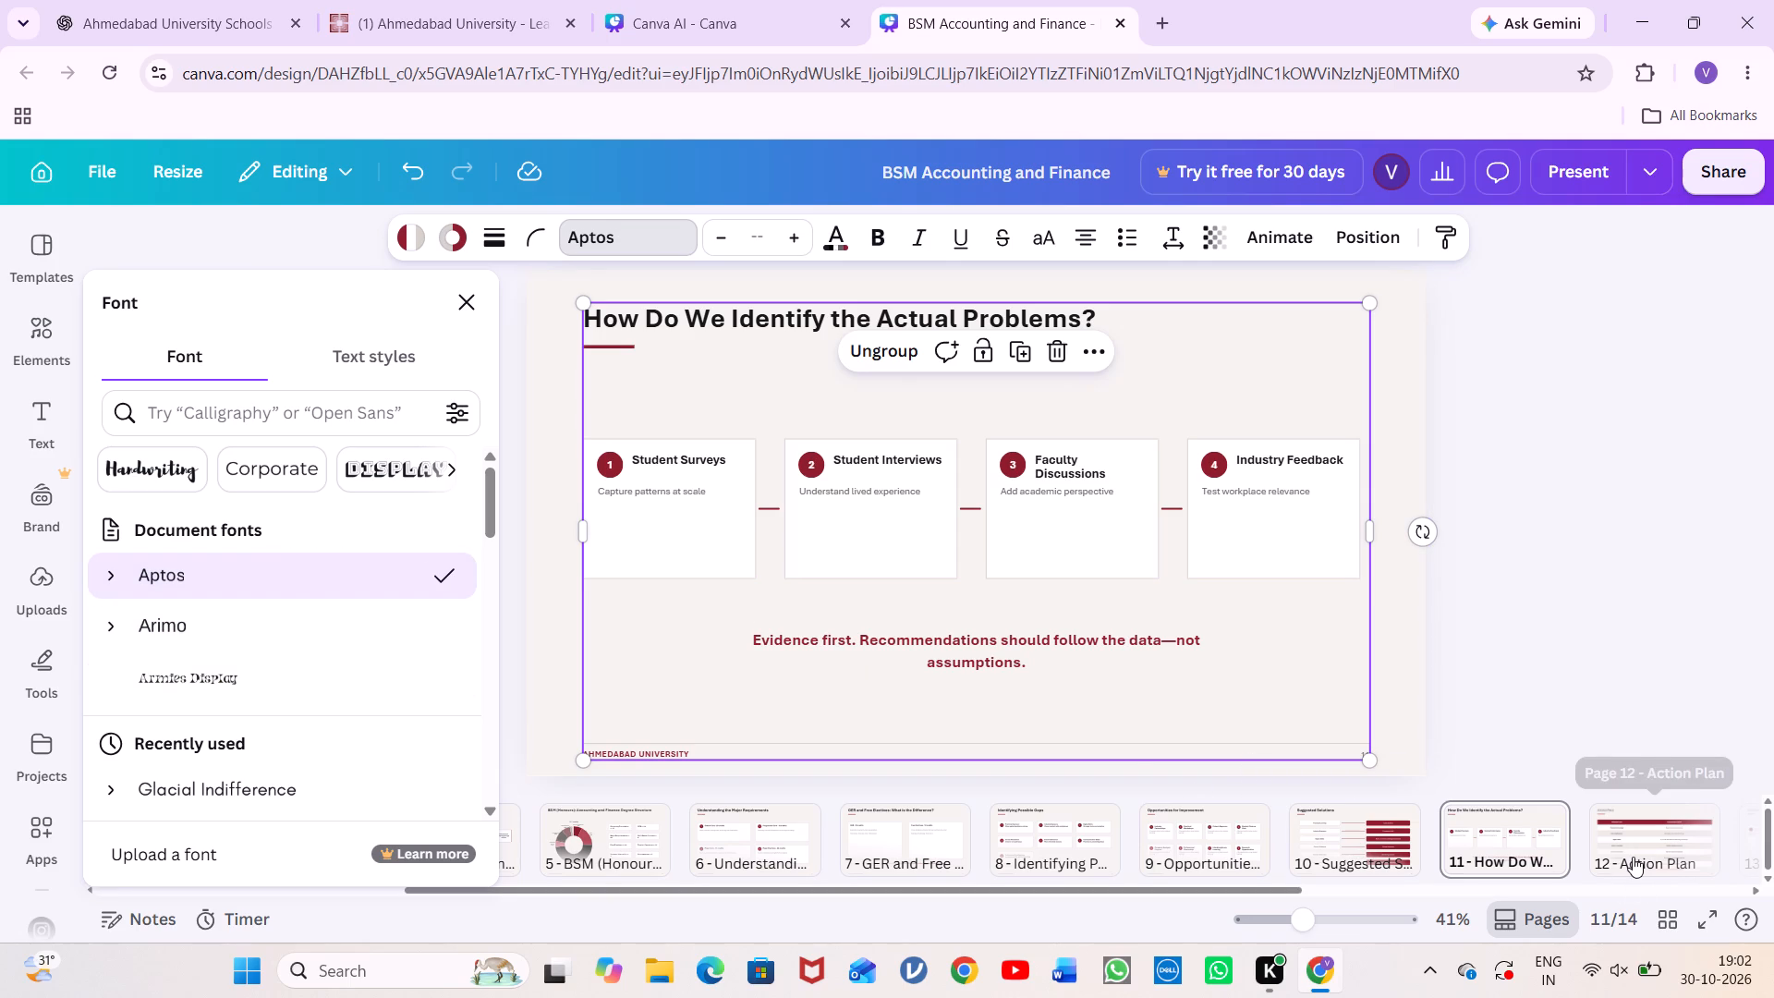
{"action": "left_click", "coordinate": [1633, 857]}
{"action": "left_click", "coordinate": [1320, 411]}
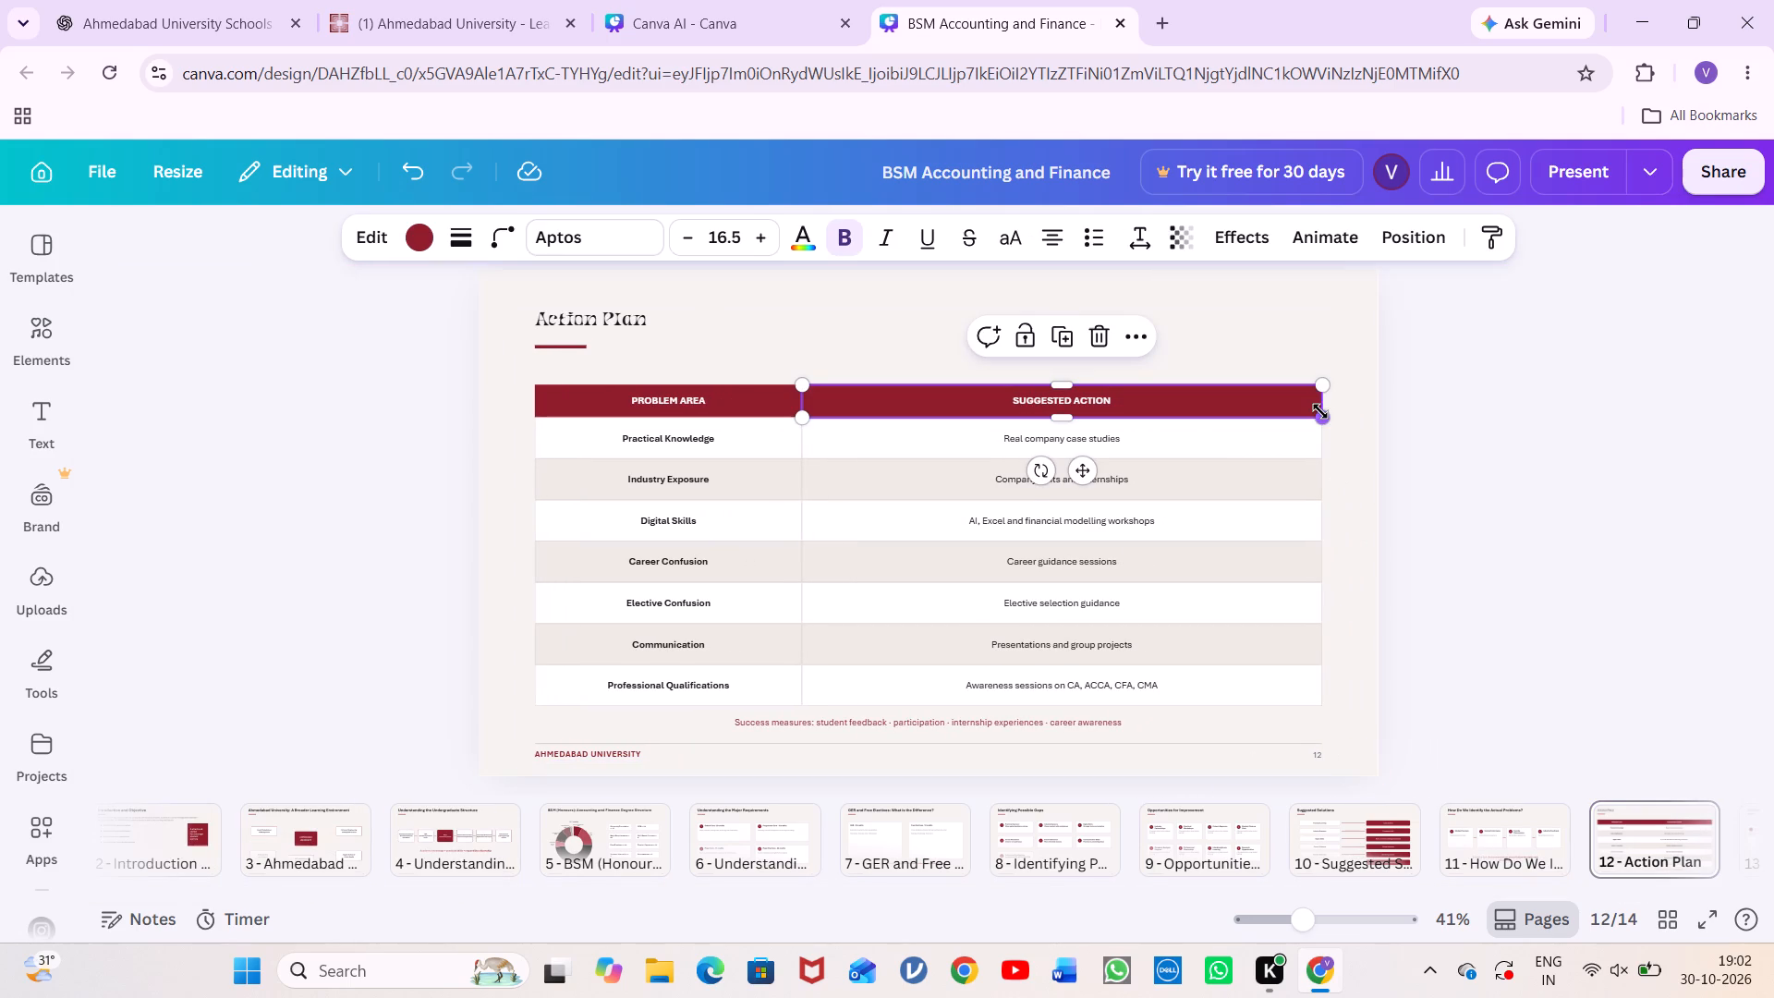
{"action": "left_click", "coordinate": [1322, 319]}
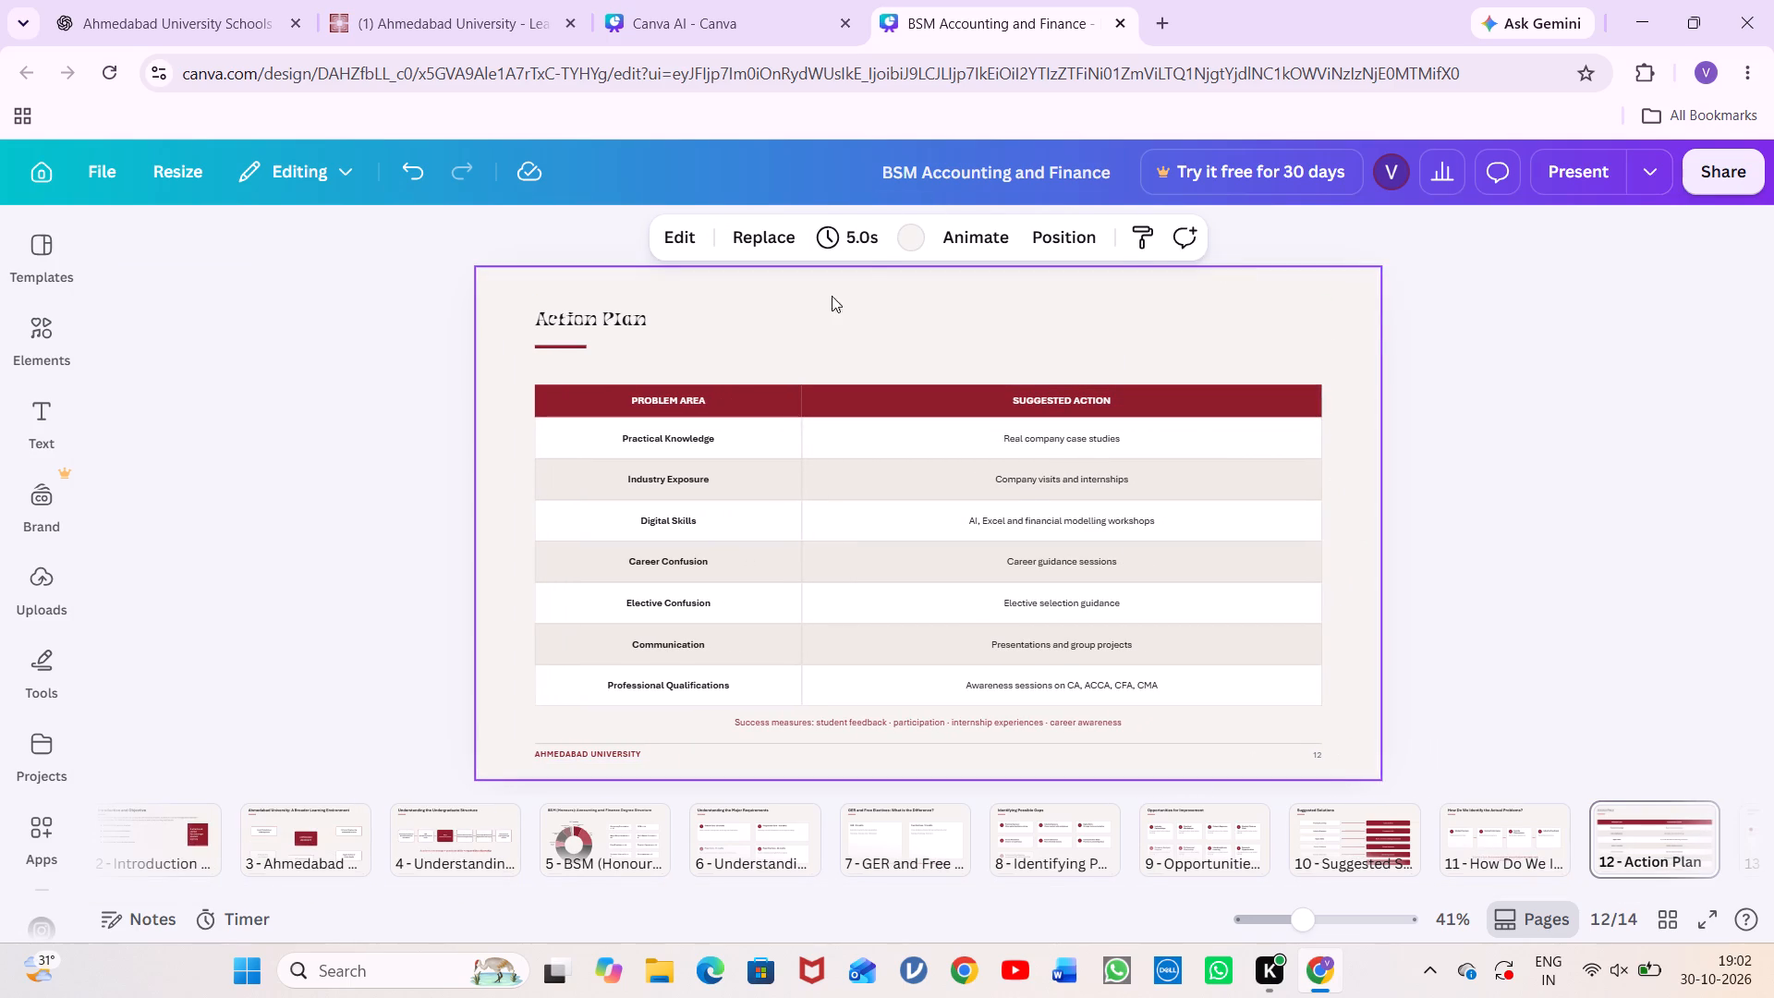
{"action": "left_click", "coordinate": [806, 313]}
{"action": "left_click", "coordinate": [967, 286]}
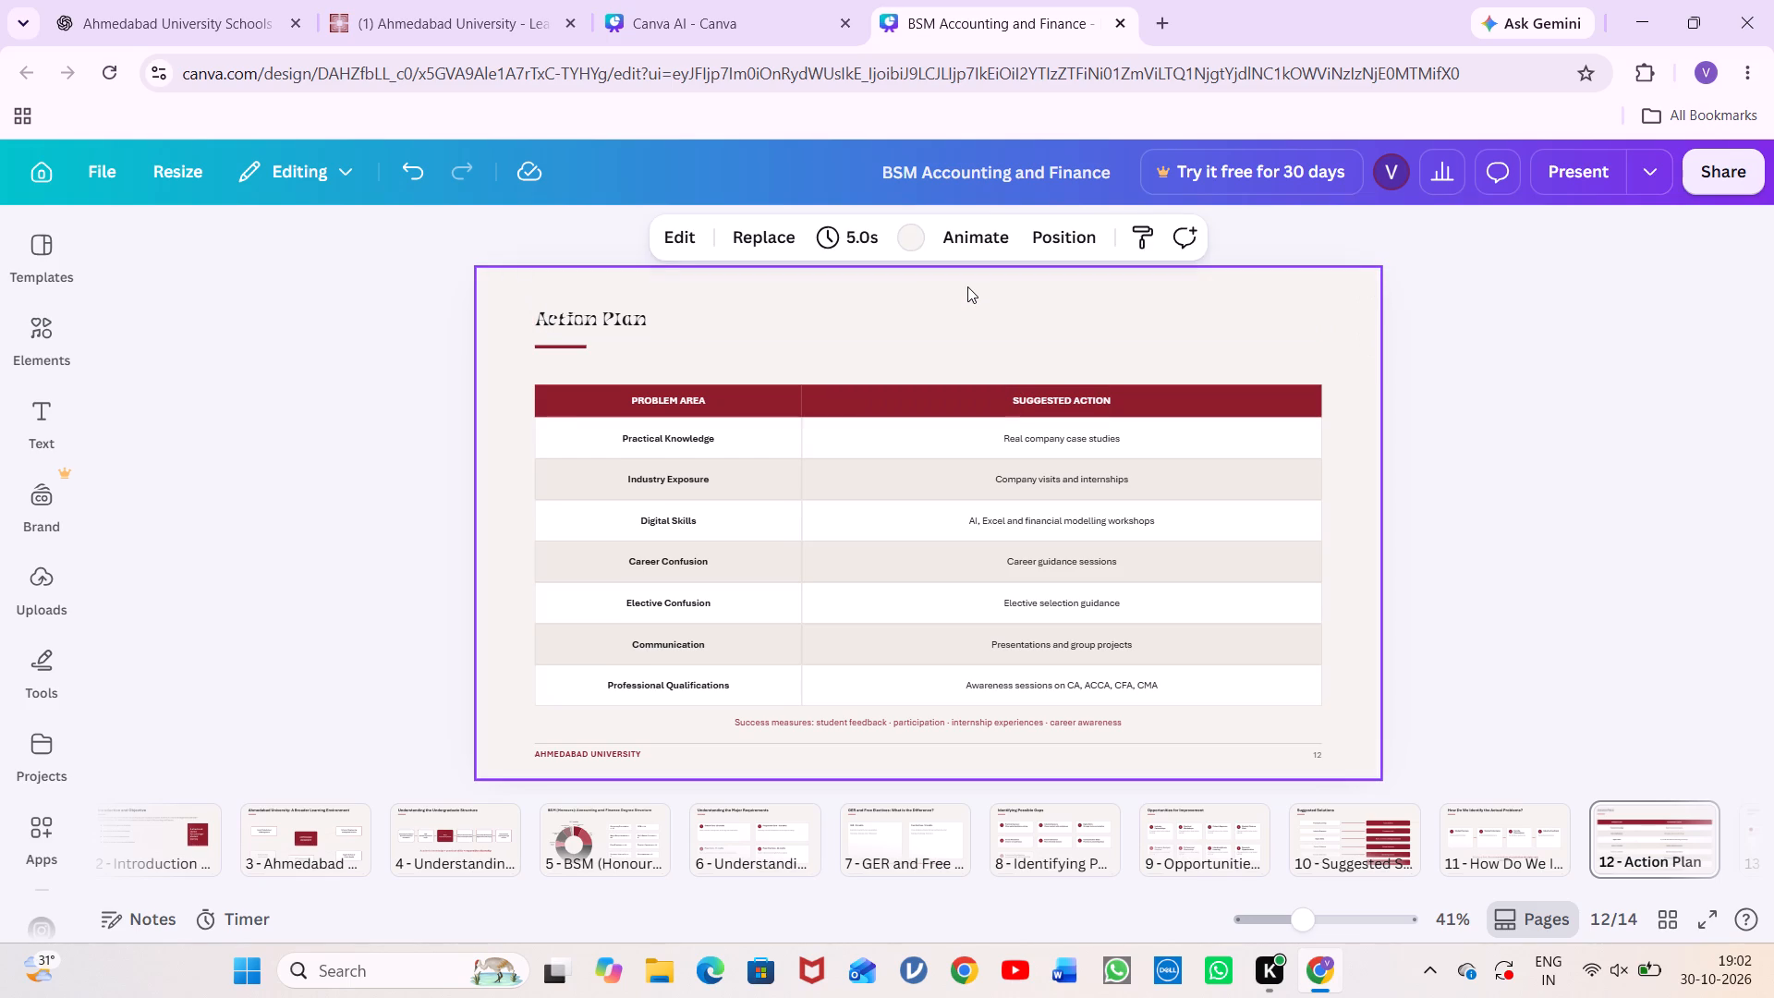
{"action": "key", "text": "ctrl+a"}
{"action": "left_click", "coordinate": [857, 335]}
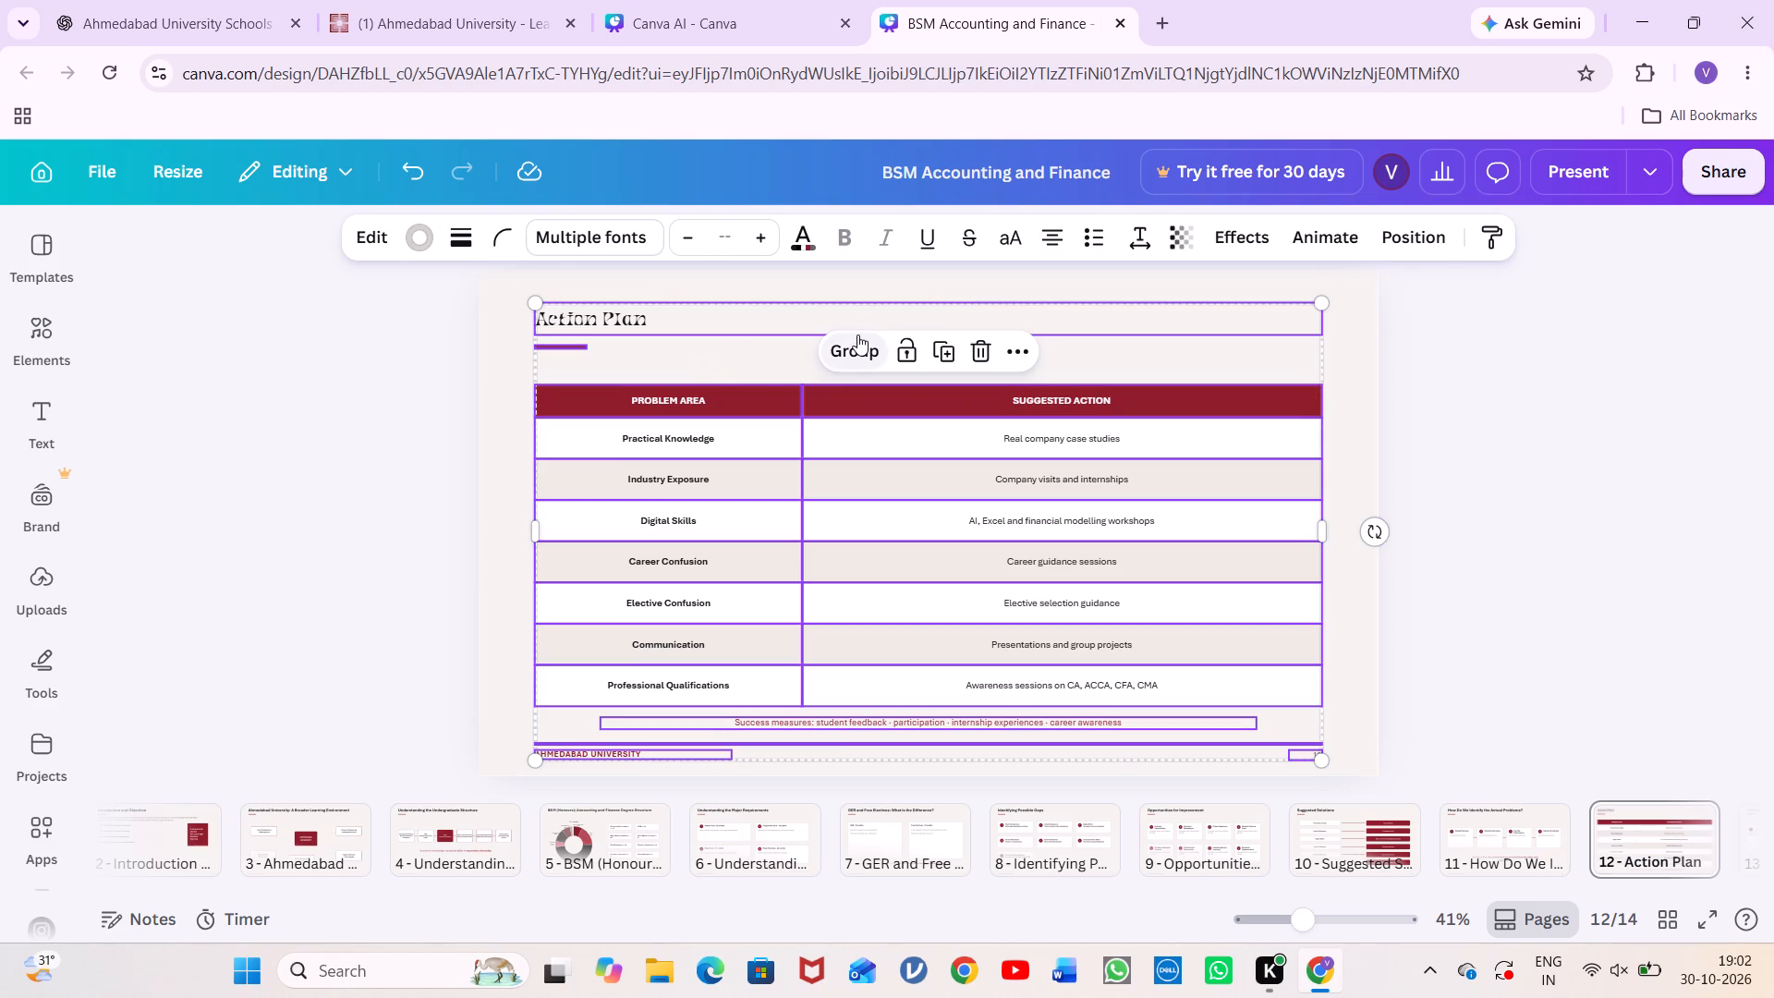
{"action": "left_click", "coordinate": [670, 233]}
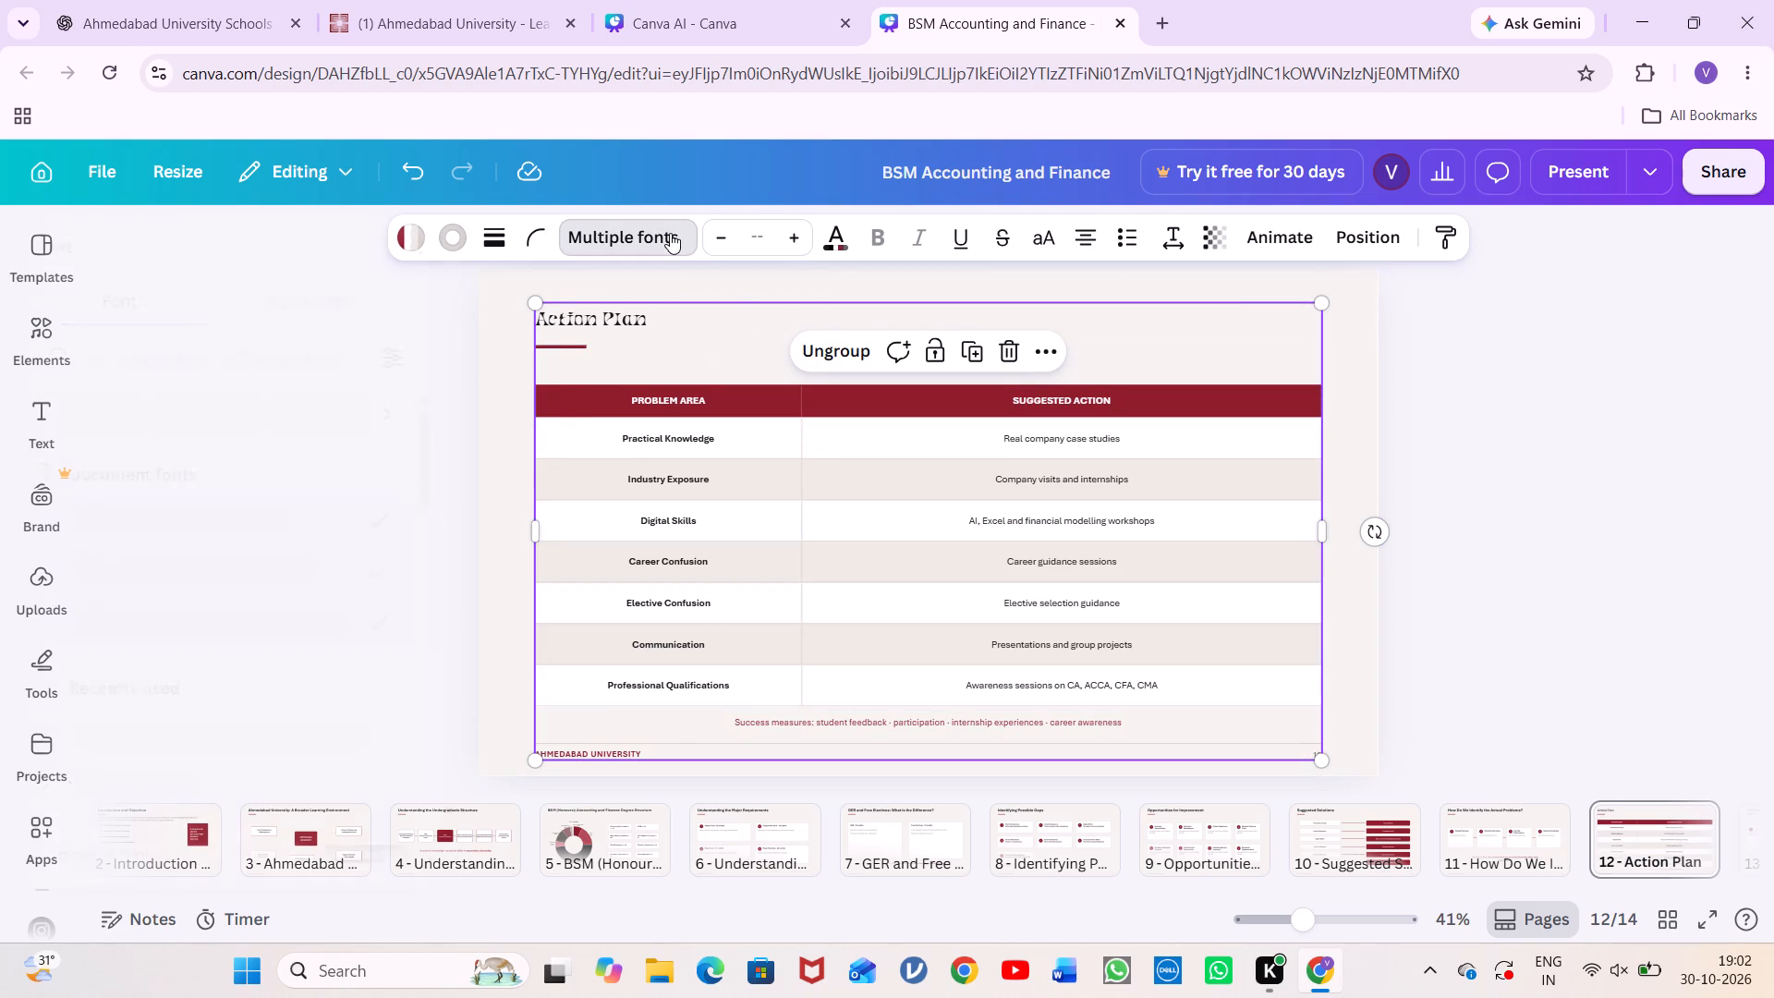
{"action": "left_click", "coordinate": [419, 565]}
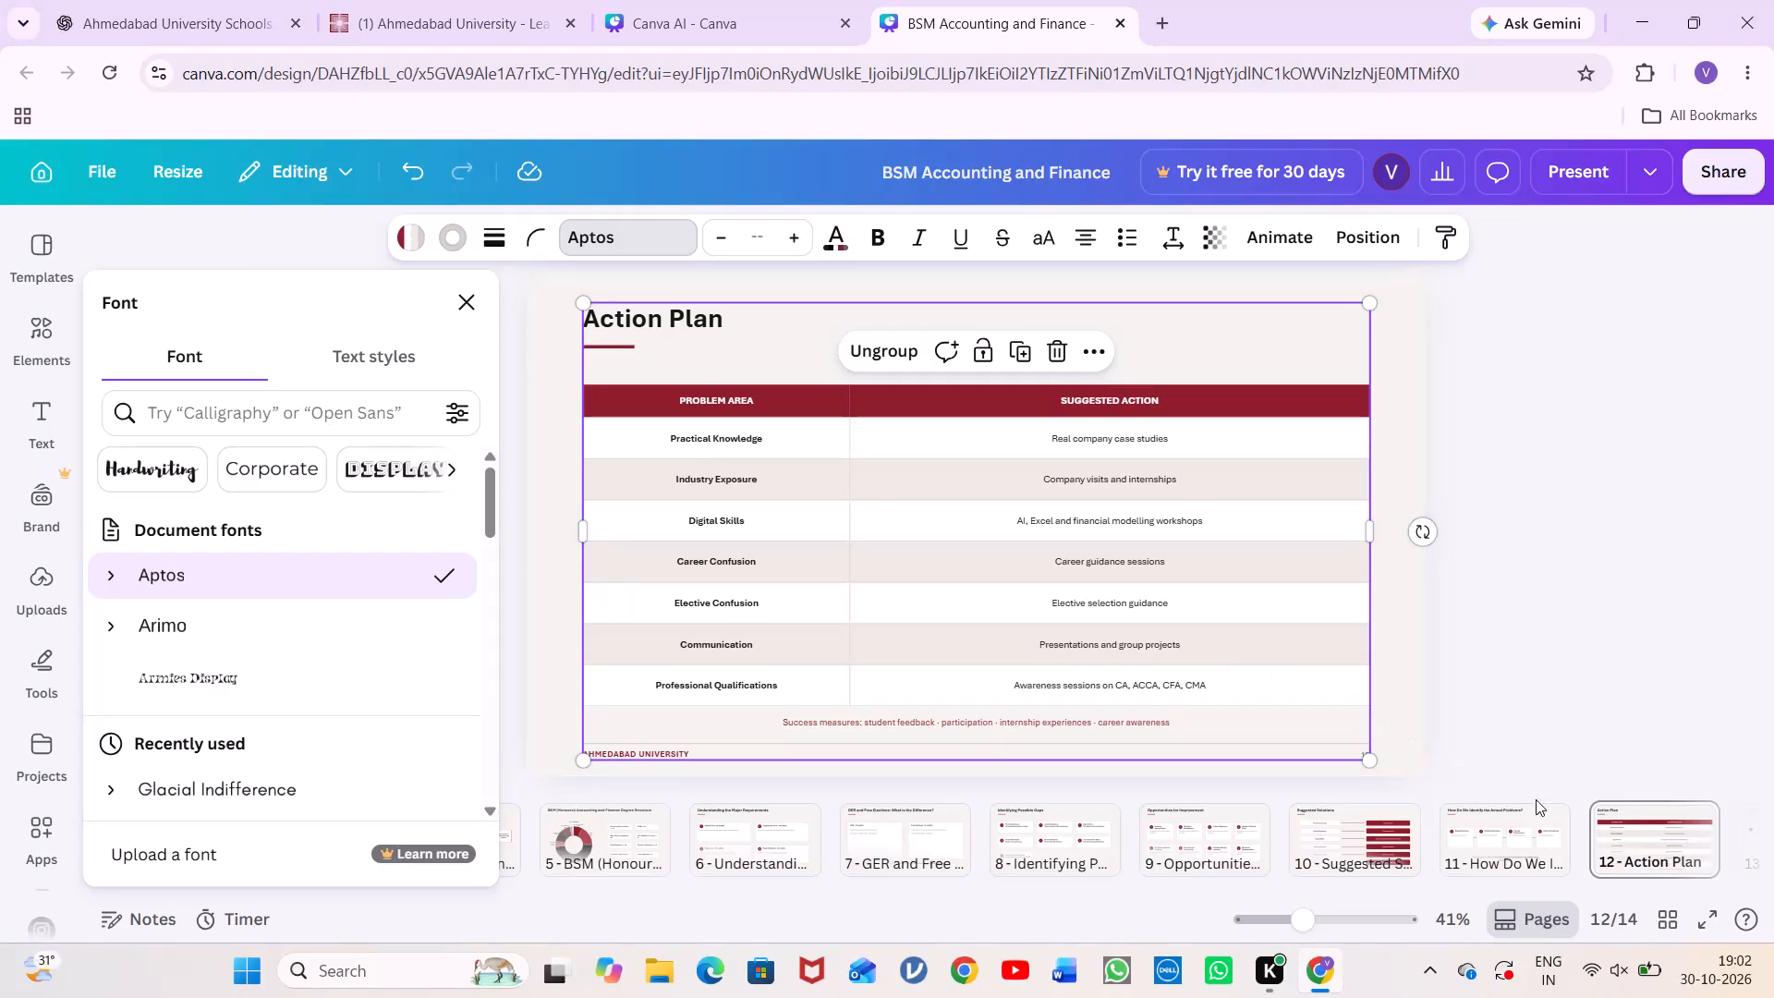
Group everything on slide 13, Priorities: What Should Be Addressed First?, and change all its text to the Aptos font.
{"action": "scroll", "coordinate": [1609, 824], "scroll_direction": "left", "scroll_amount": 5}
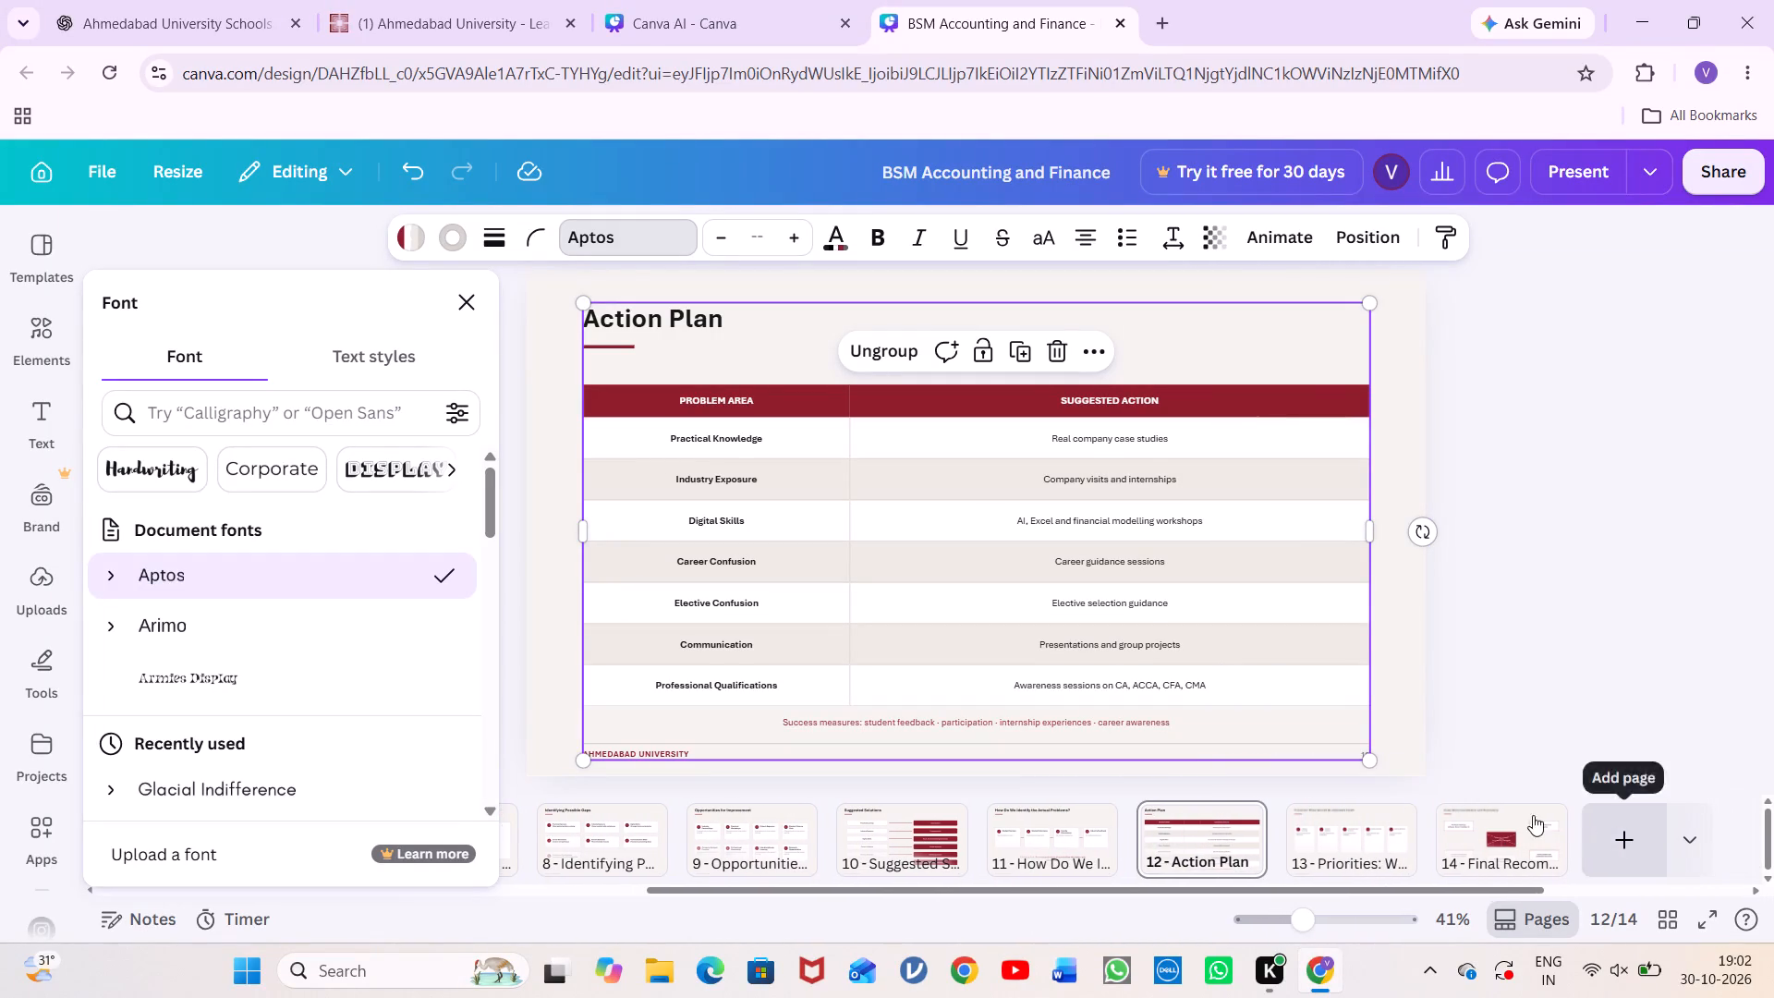
{"action": "left_click", "coordinate": [1383, 831]}
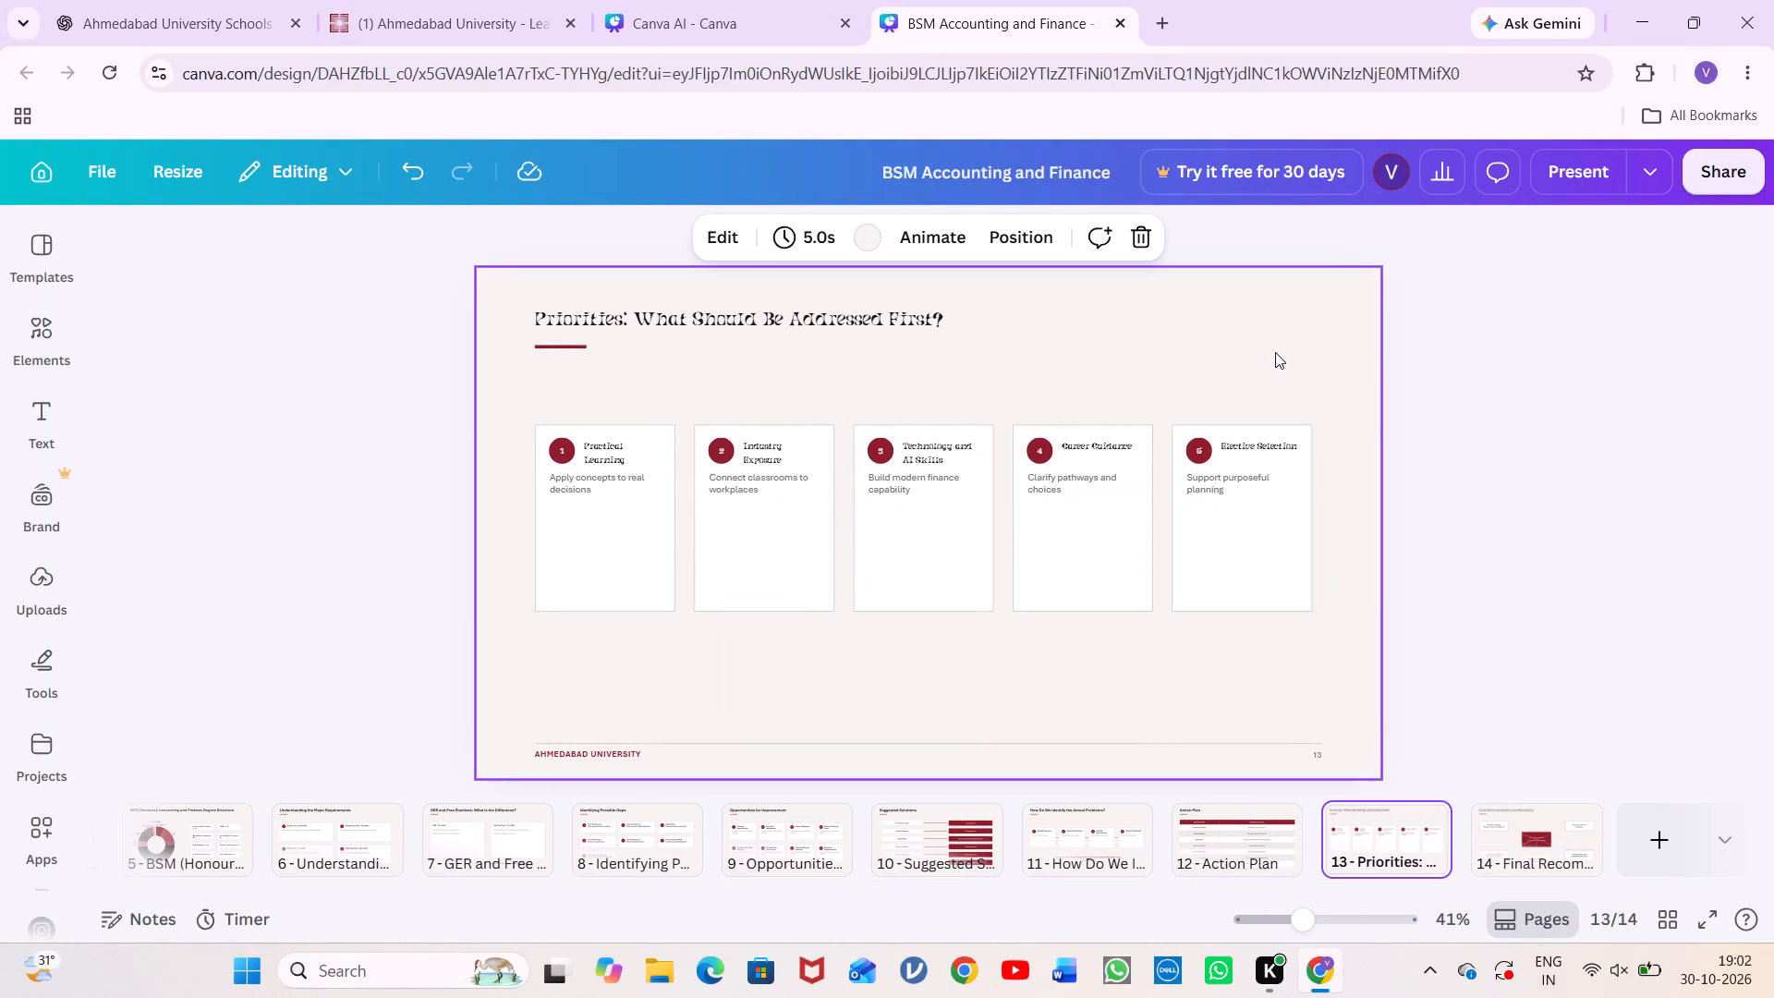
{"action": "left_click", "coordinate": [1275, 352]}
{"action": "key", "text": "ctrl+a"}
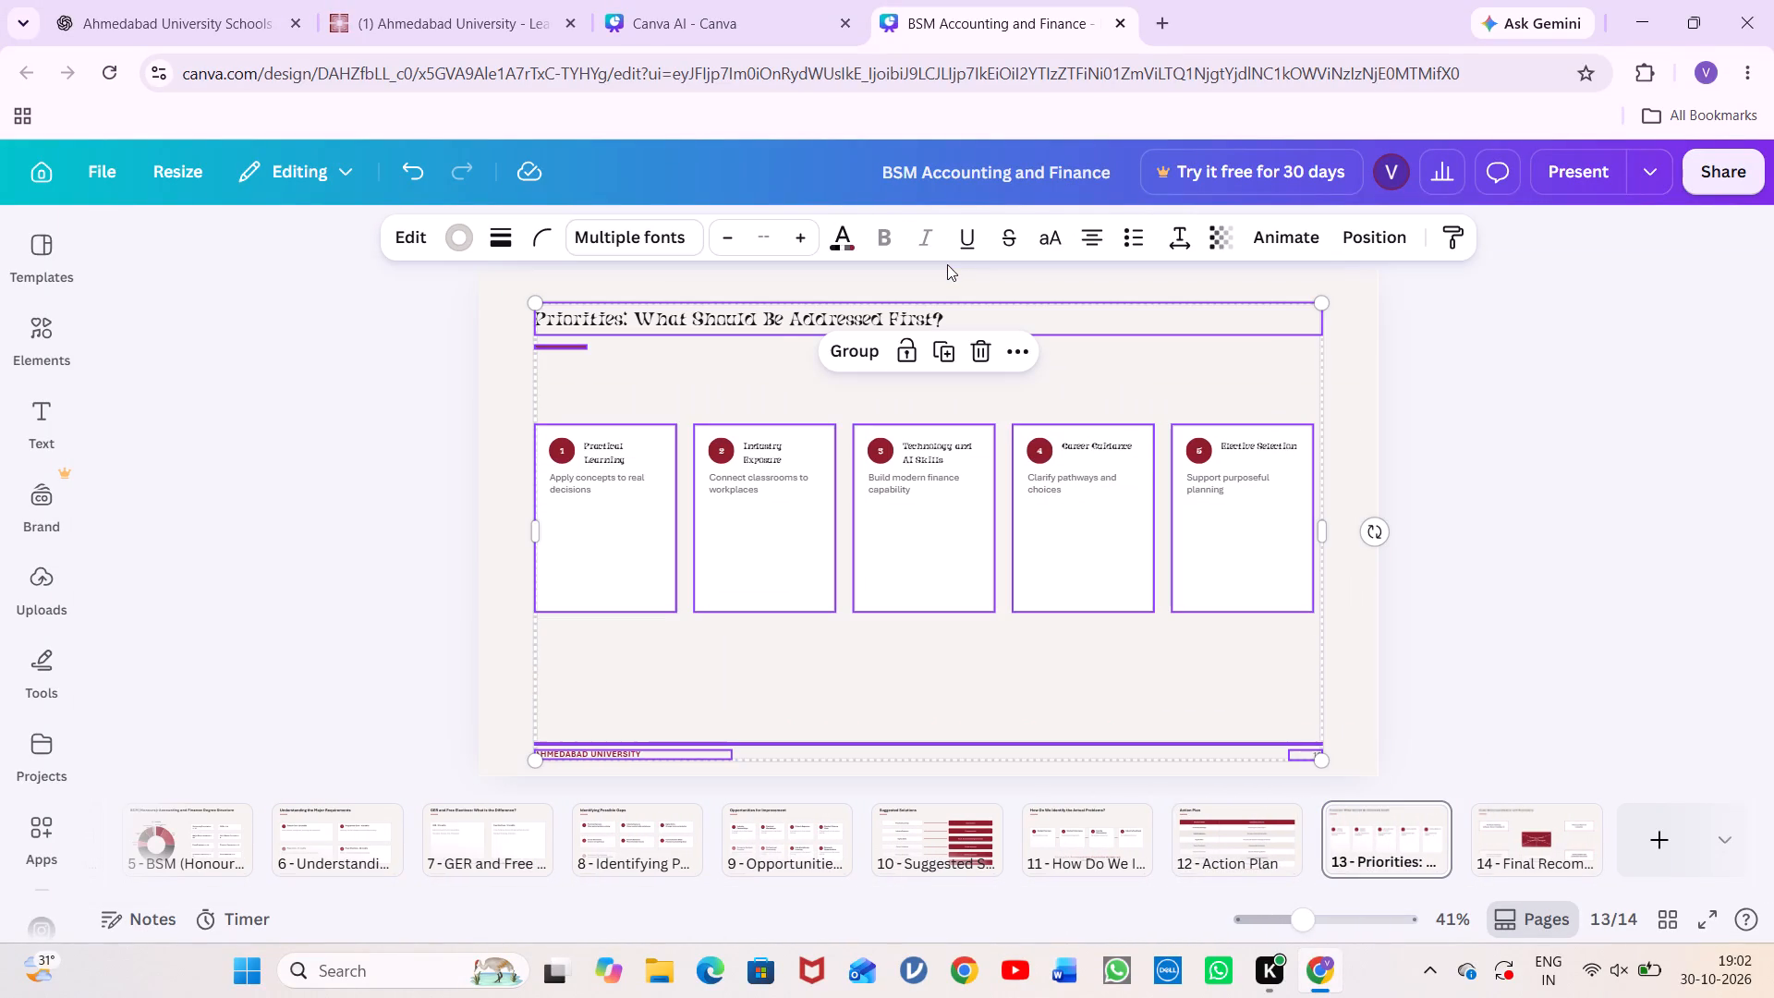
{"action": "left_click", "coordinate": [851, 354]}
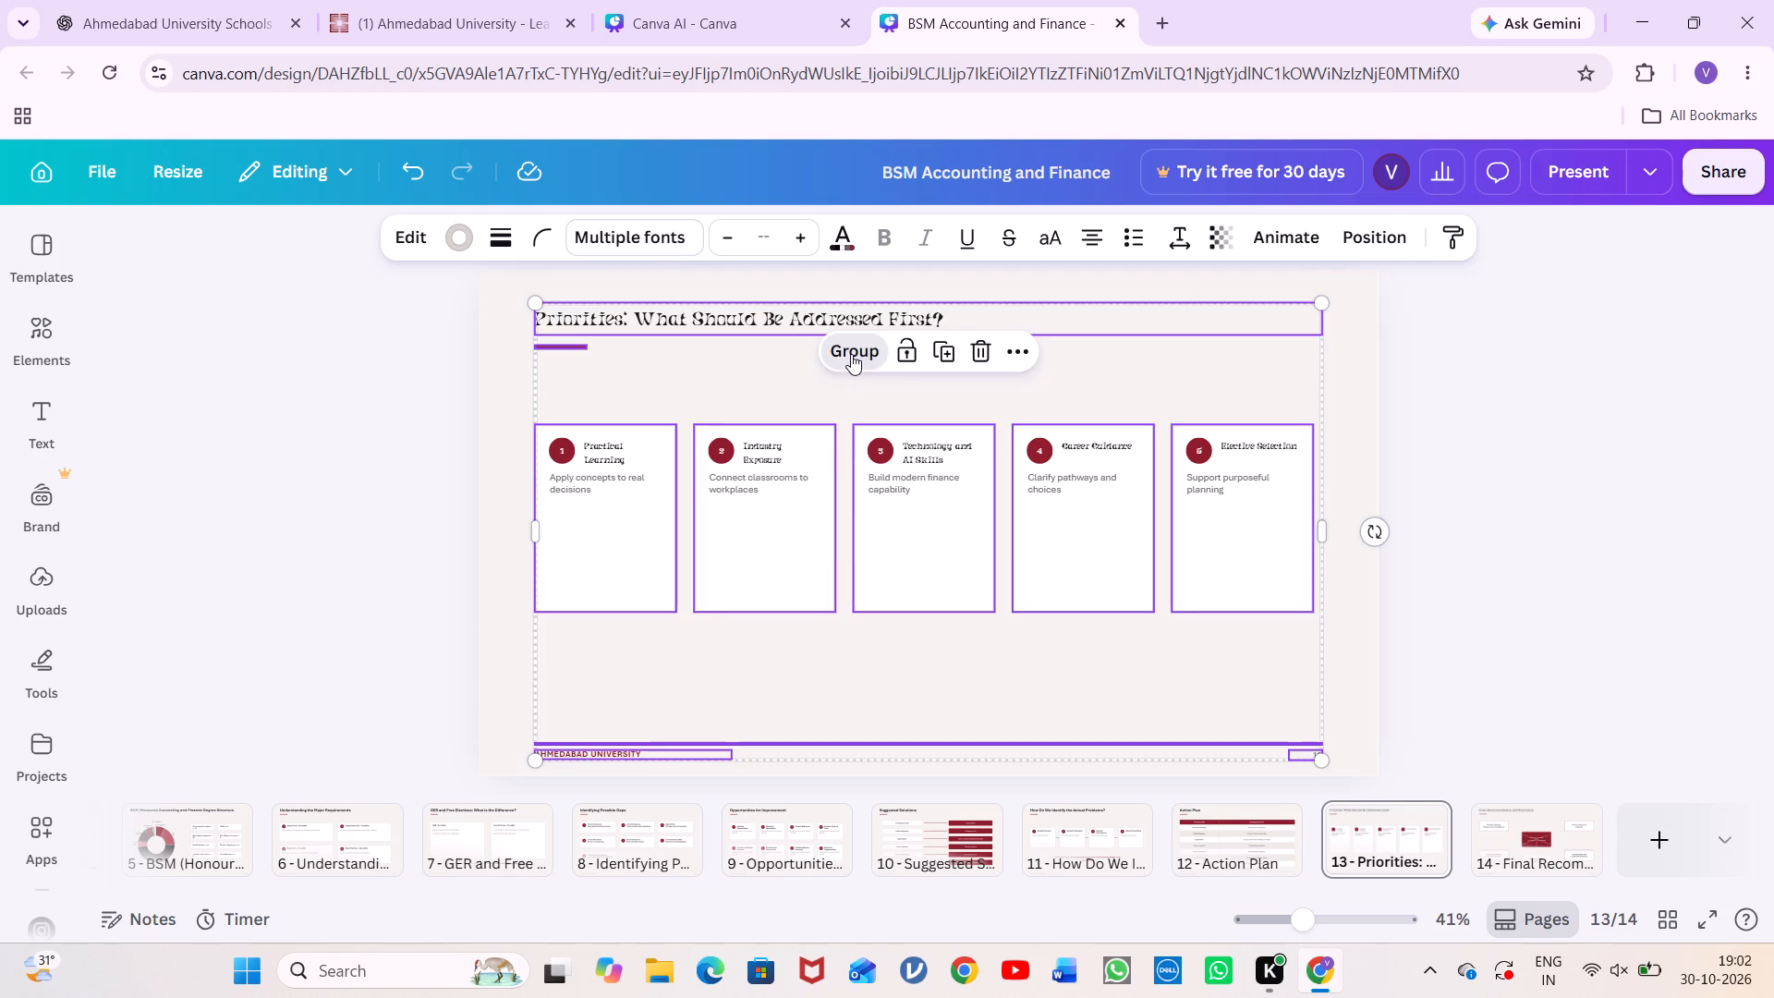
{"action": "left_click", "coordinate": [662, 243]}
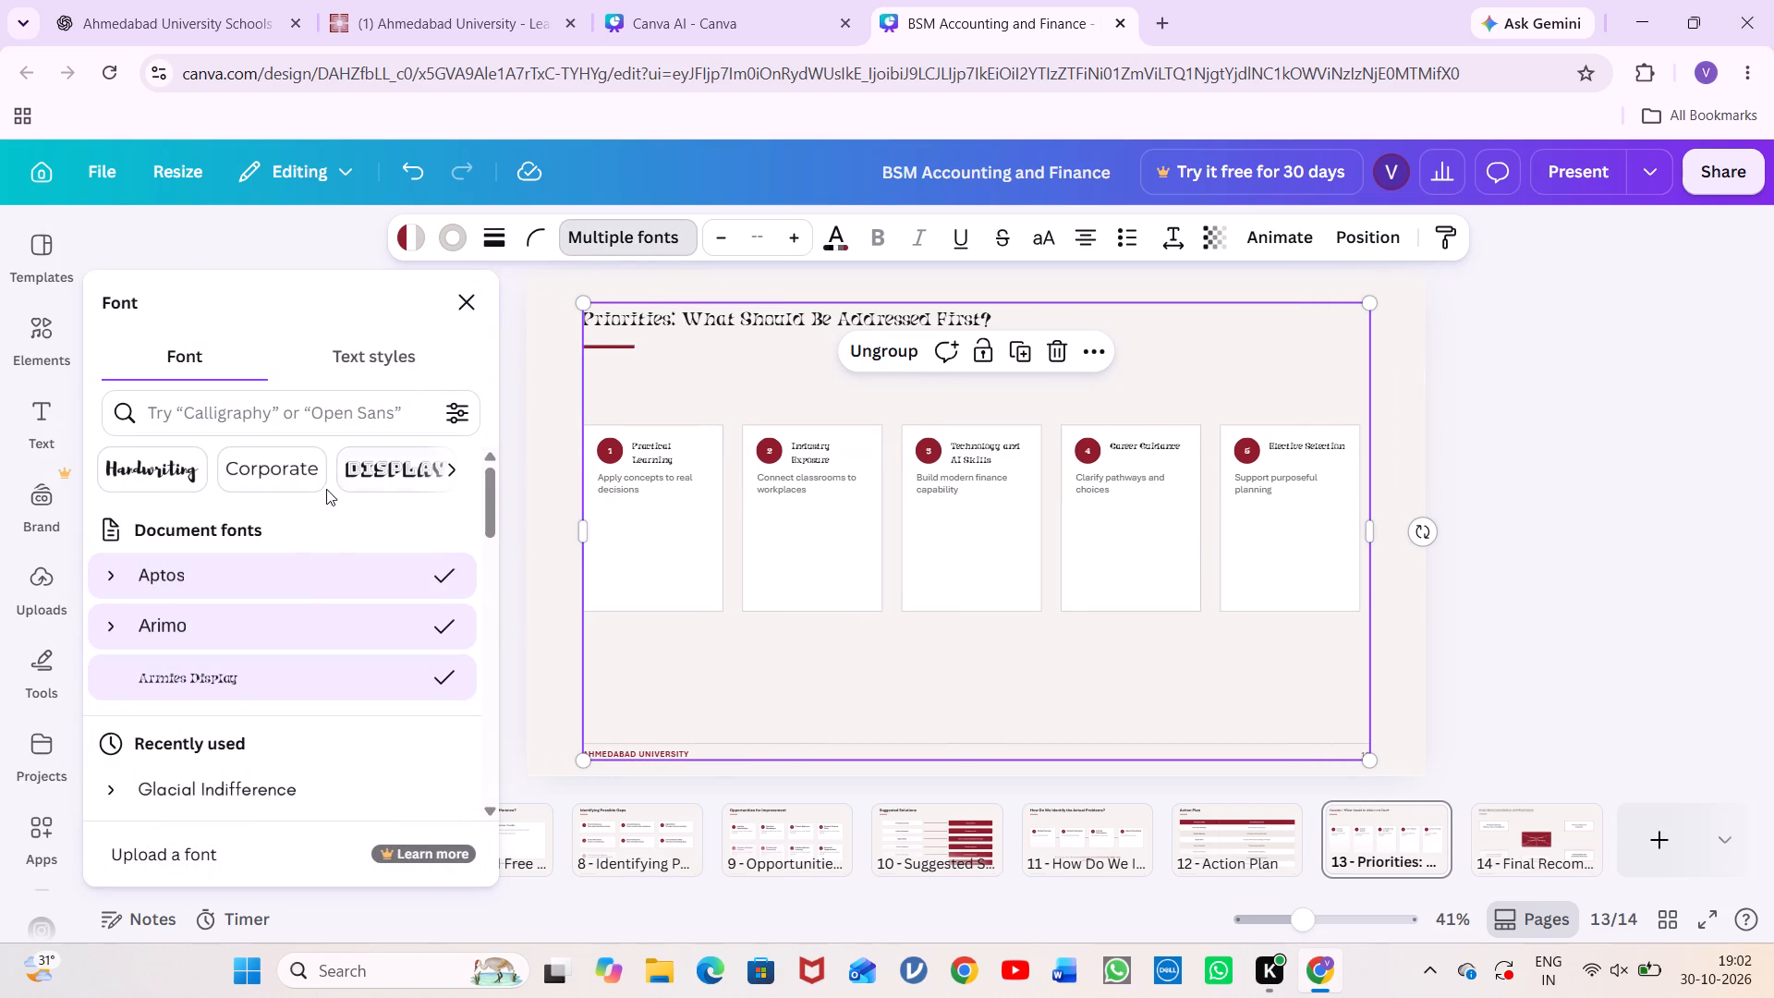
{"action": "left_click", "coordinate": [322, 565]}
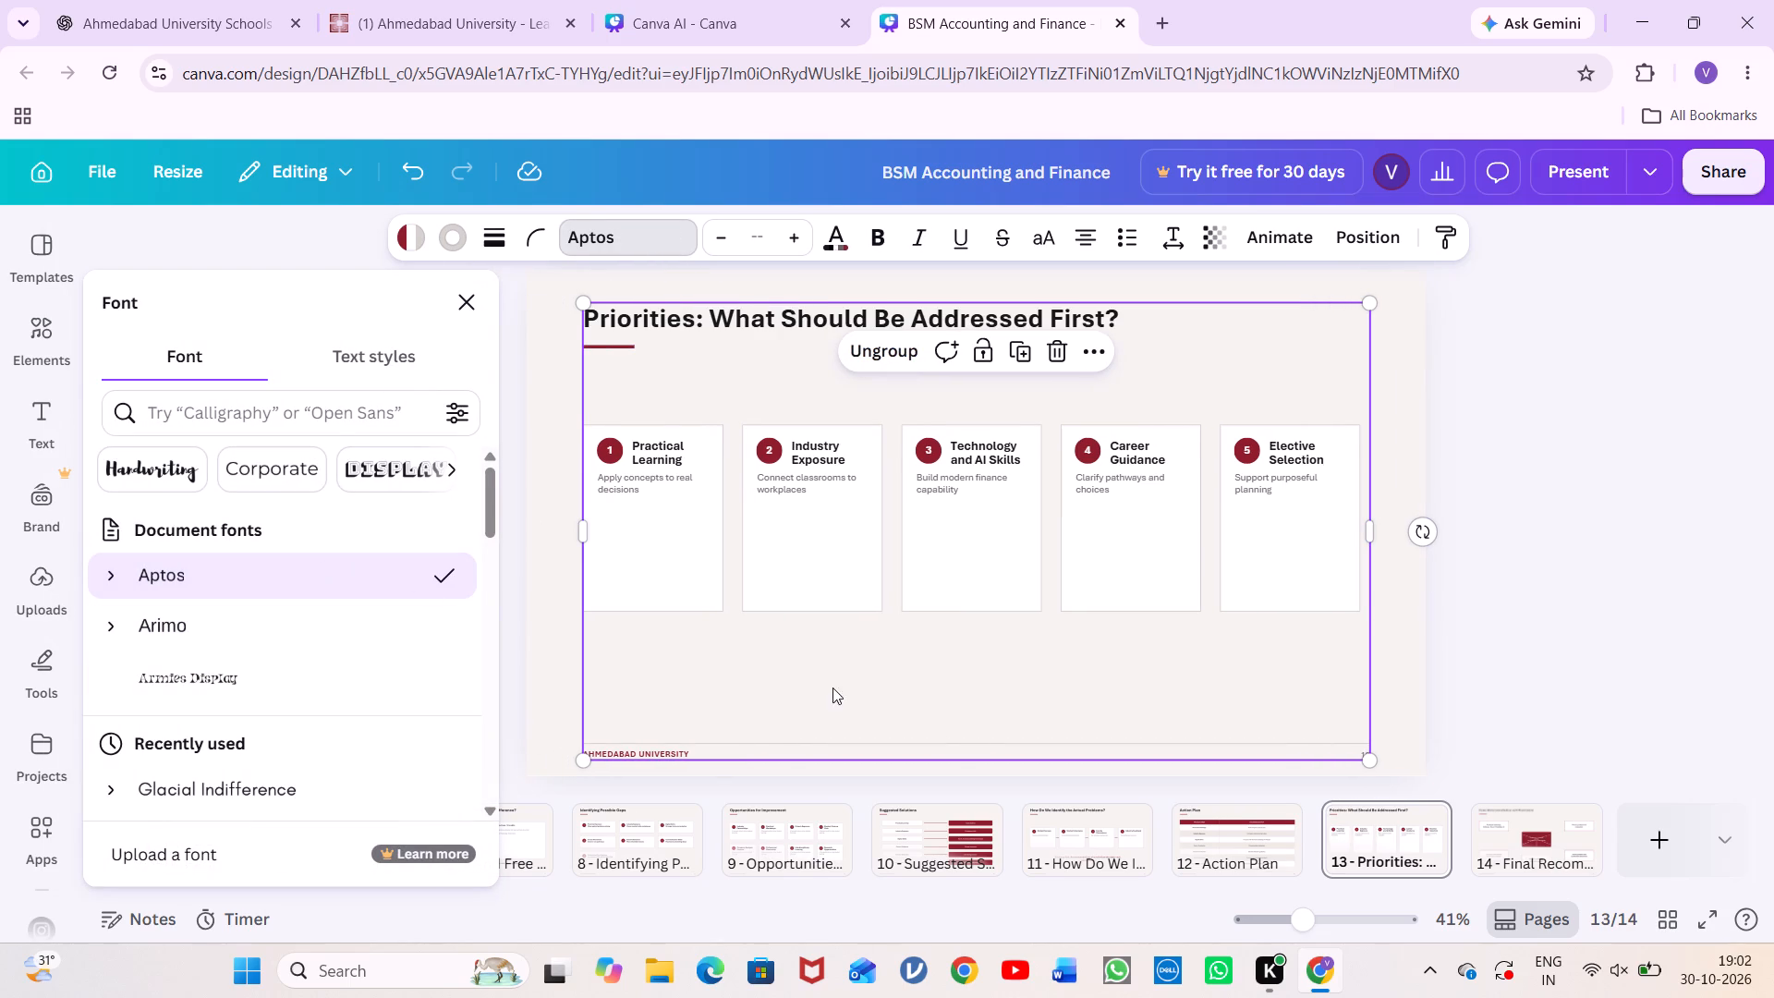
Group everything on slide 14, Final Recommendation and Conclusion, and change all its text to the Aptos font.
{"action": "left_click", "coordinate": [1505, 835]}
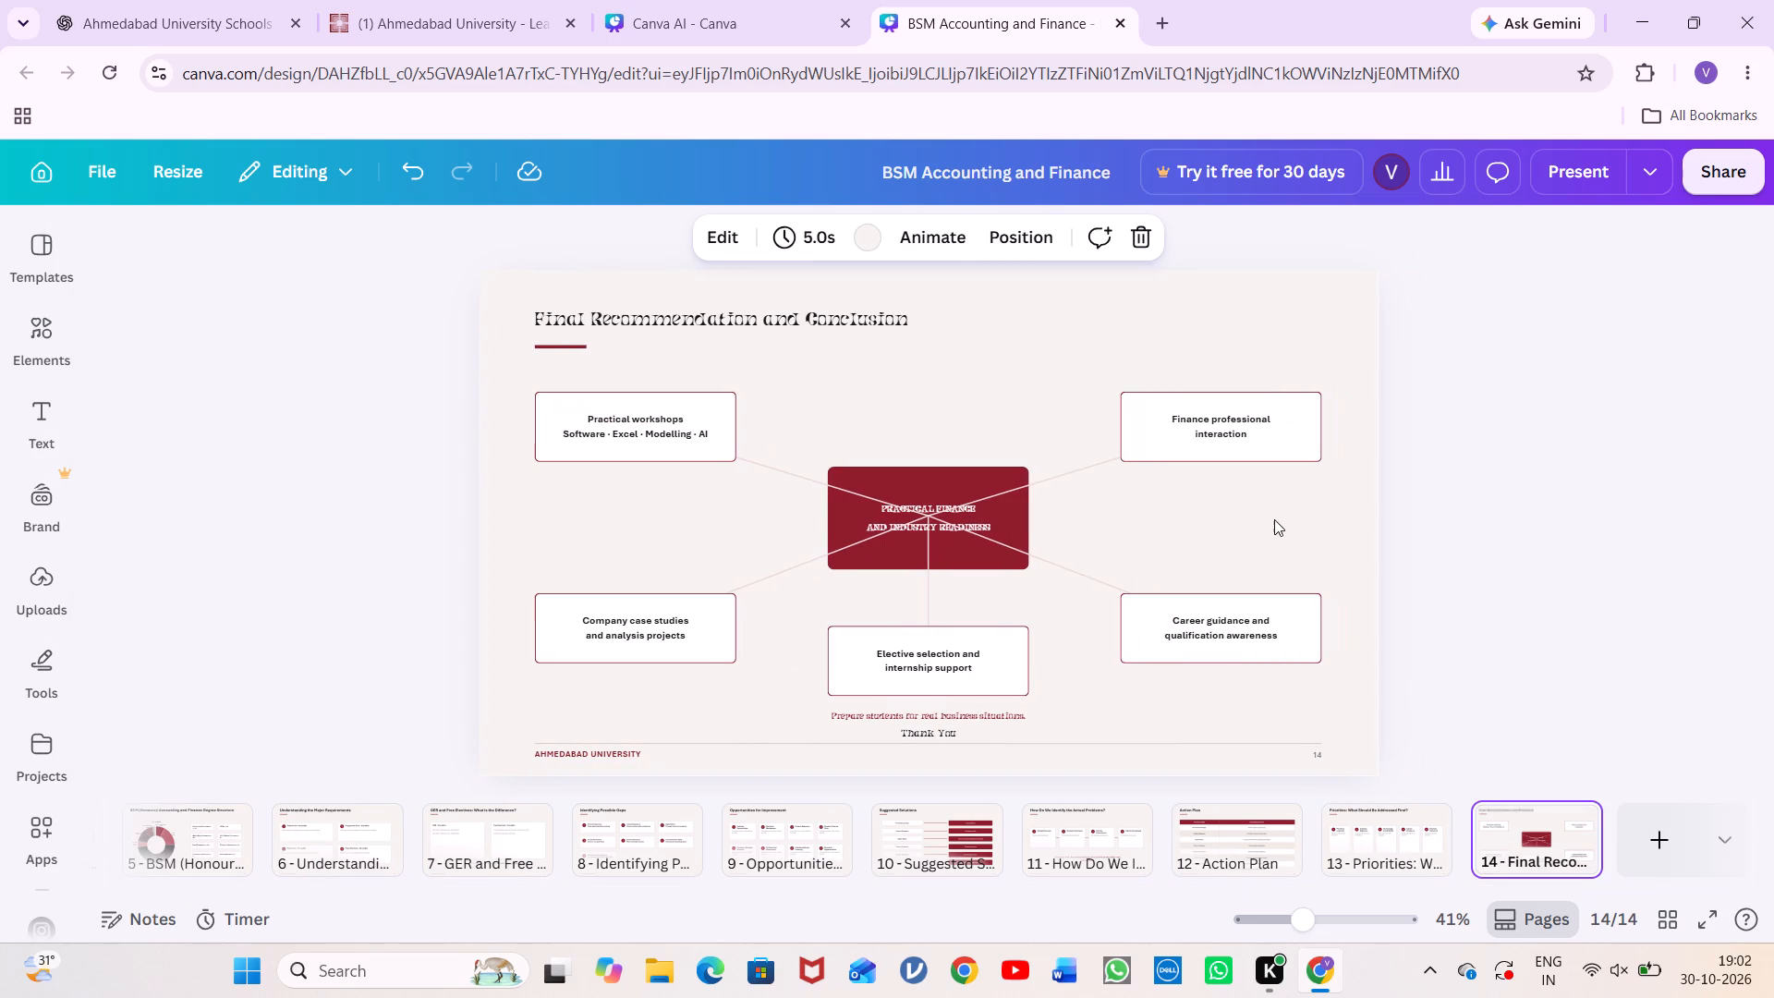
{"action": "left_click", "coordinate": [1309, 502]}
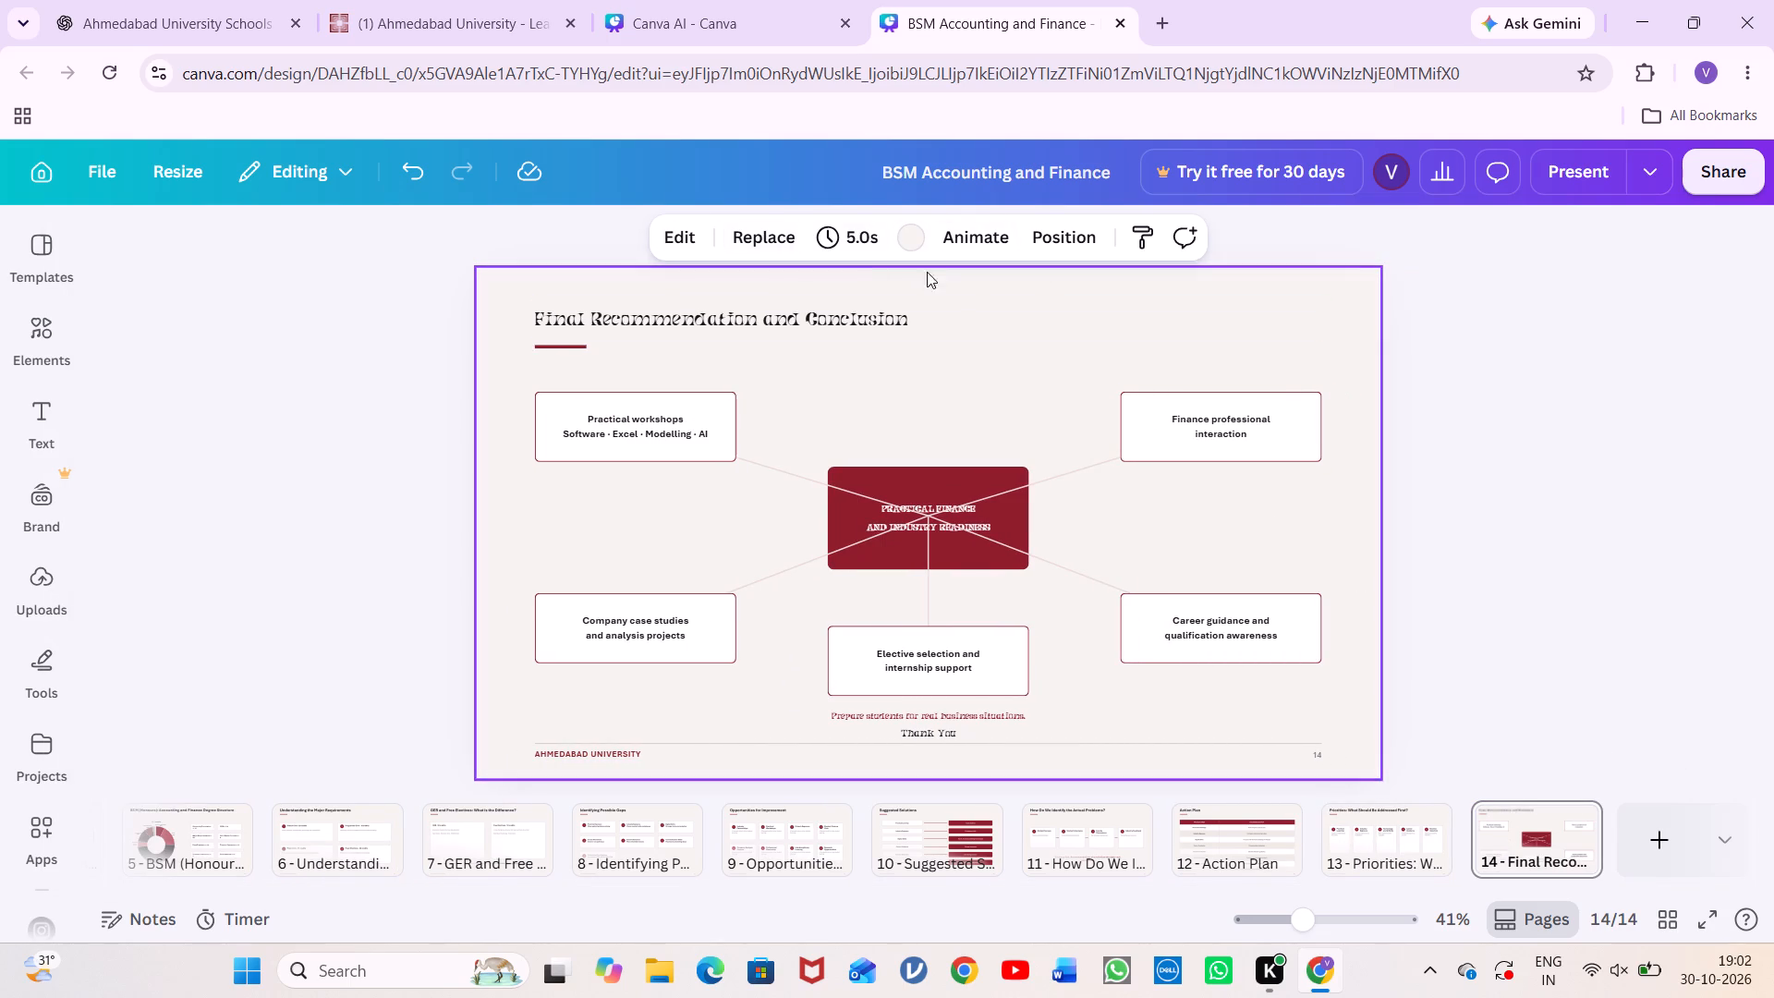
{"action": "key", "text": "ctrl+a"}
{"action": "left_click", "coordinate": [954, 284], "text": "ctrl"}
{"action": "left_click", "coordinate": [951, 331]}
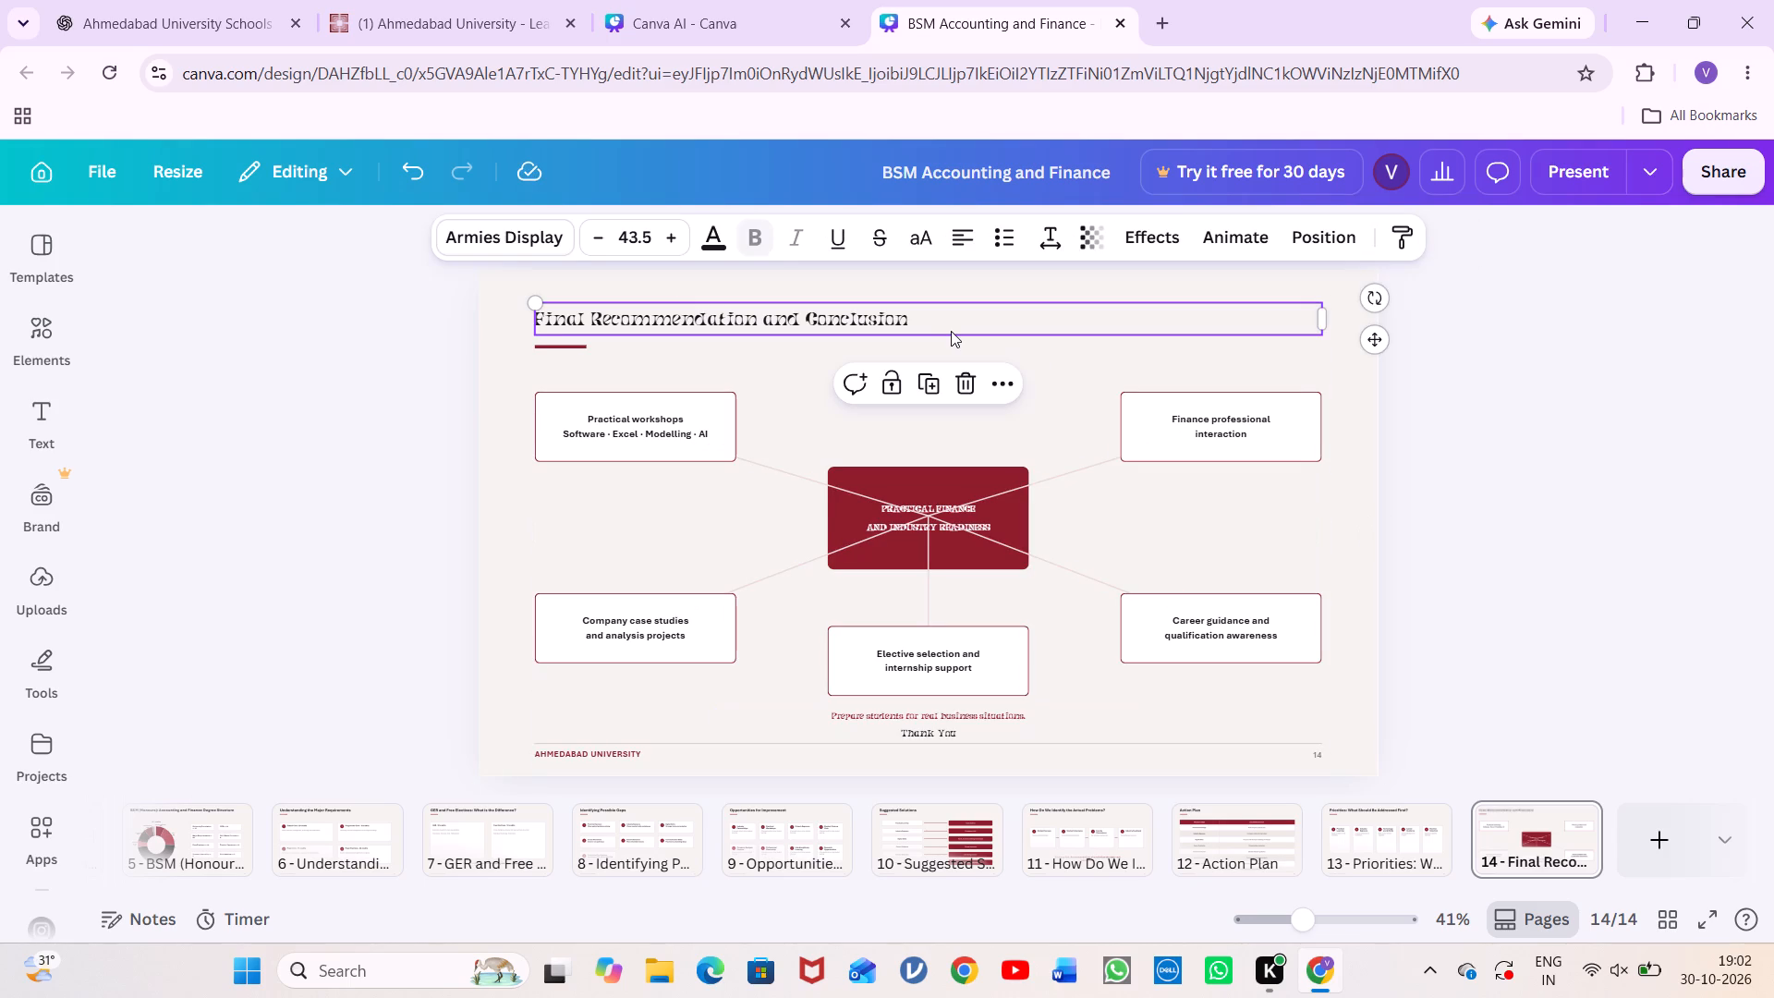
{"action": "left_click", "coordinate": [1273, 367]}
{"action": "key", "text": "ctrl+a"}
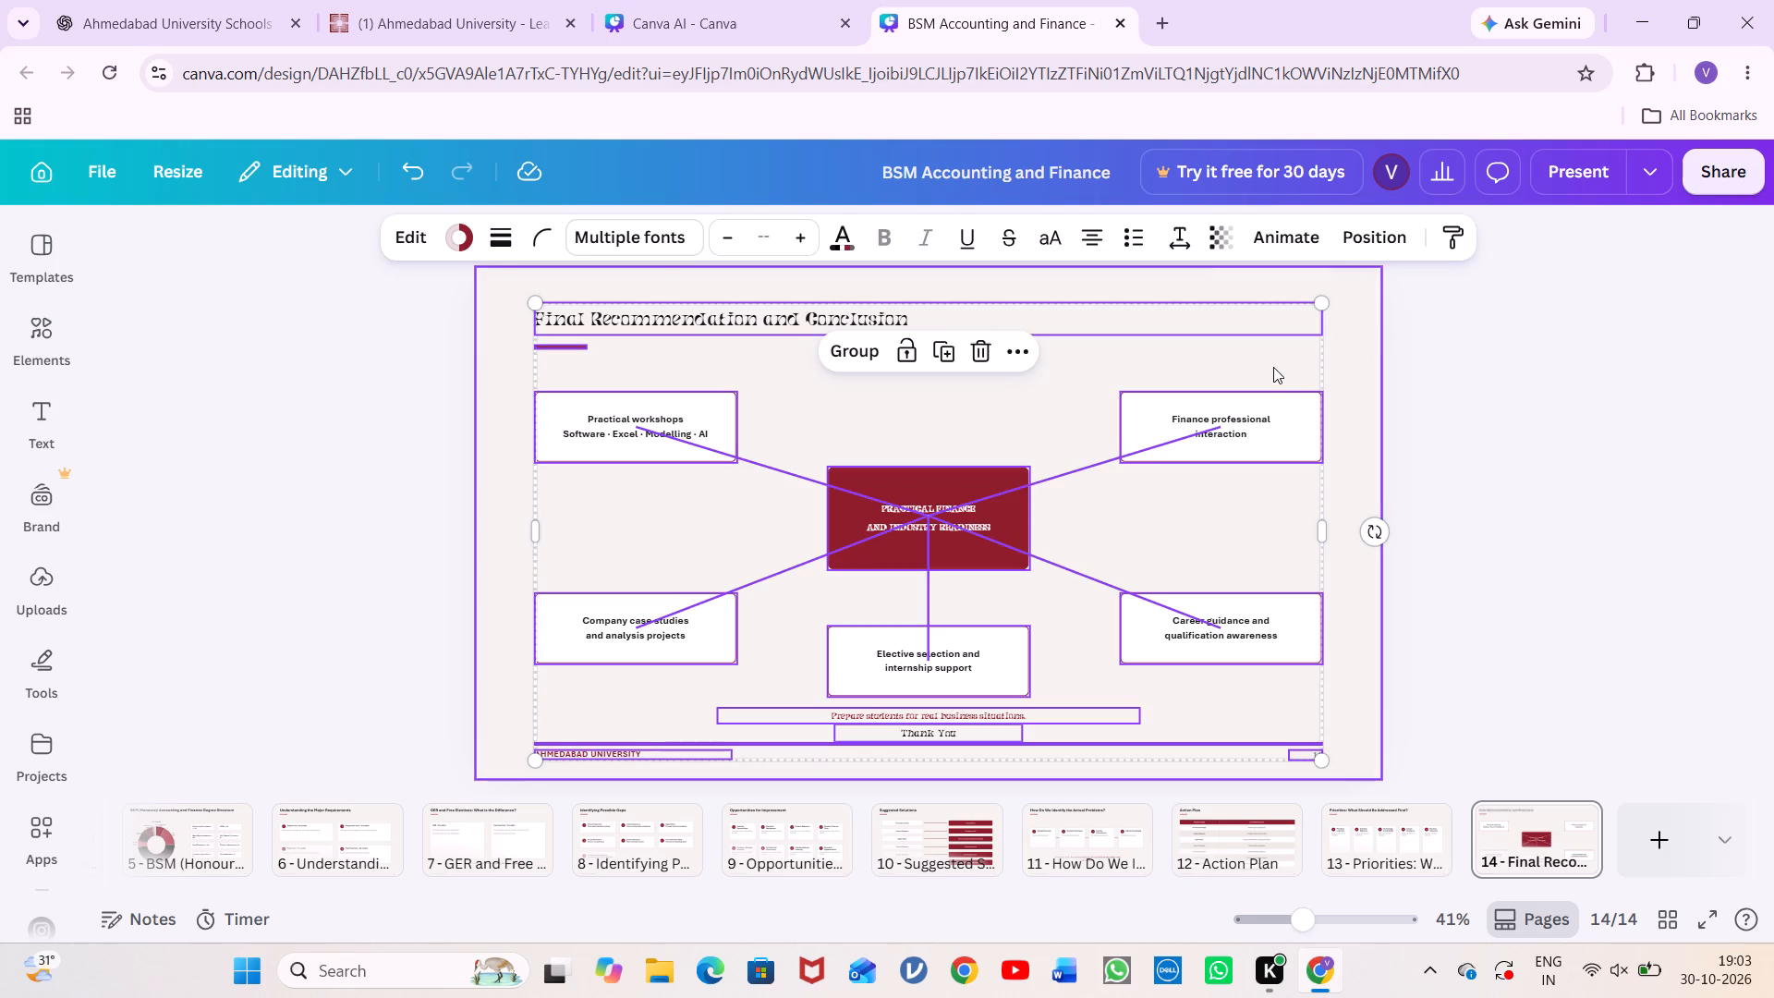
{"action": "left_click", "coordinate": [861, 357]}
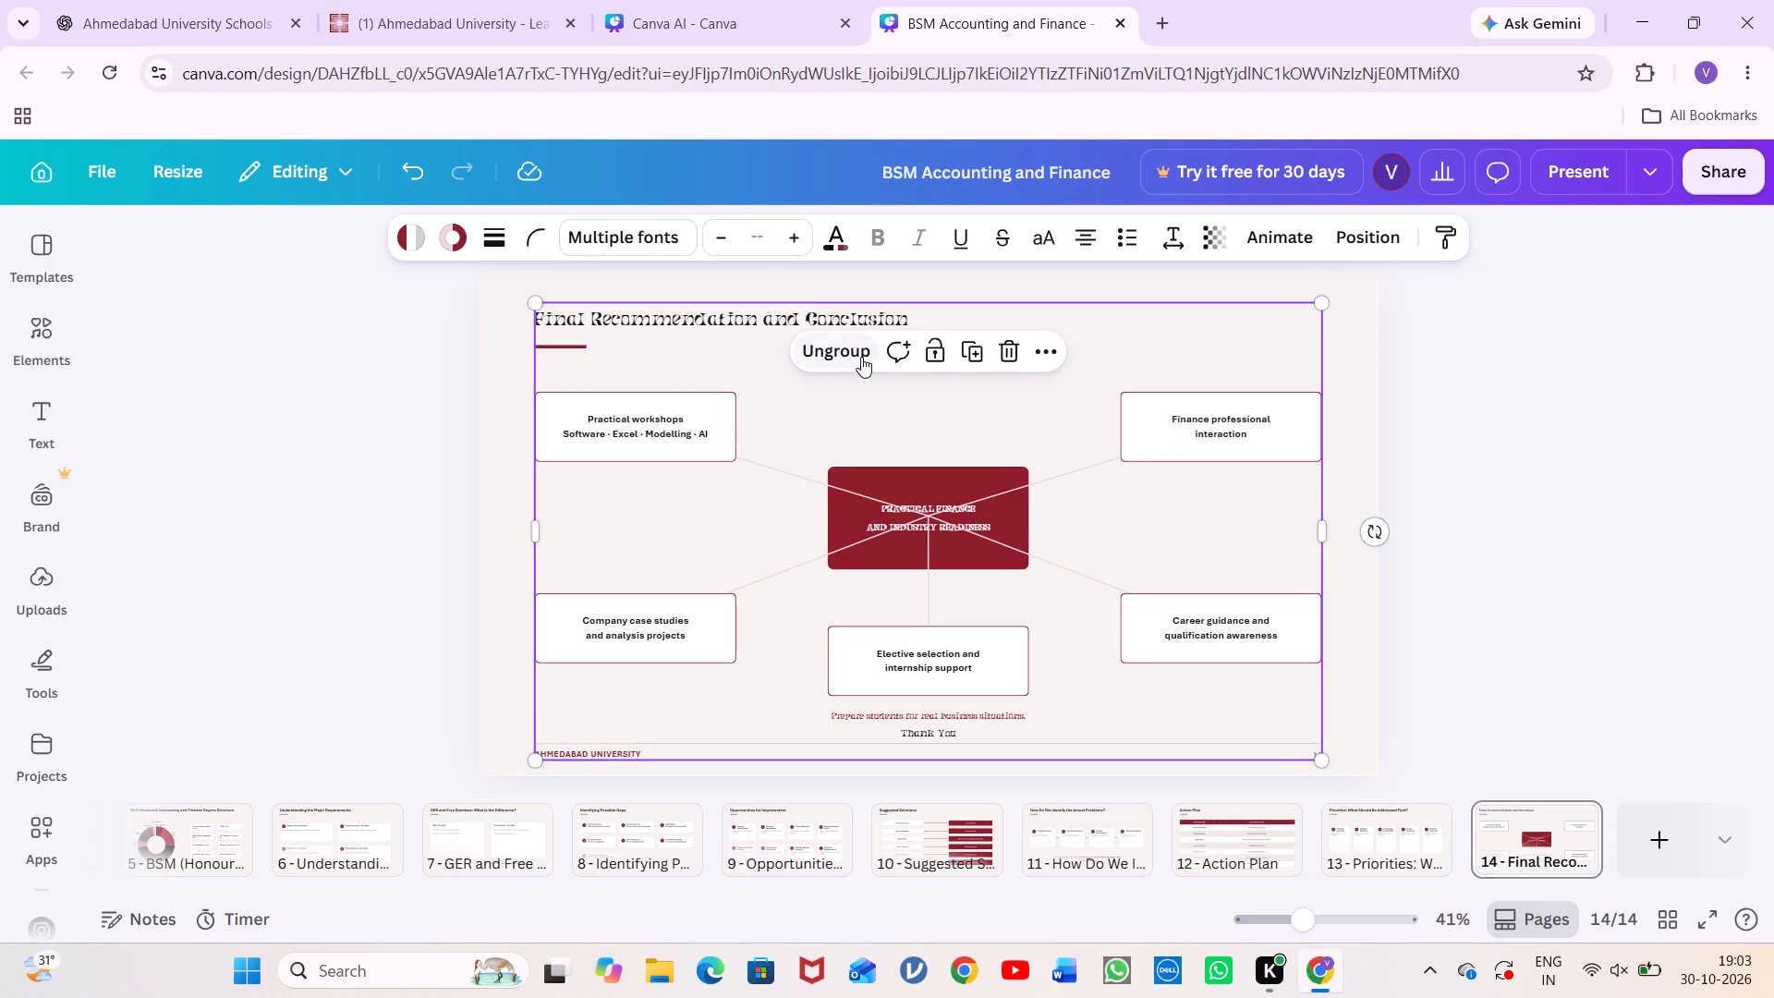
{"action": "left_click", "coordinate": [684, 232]}
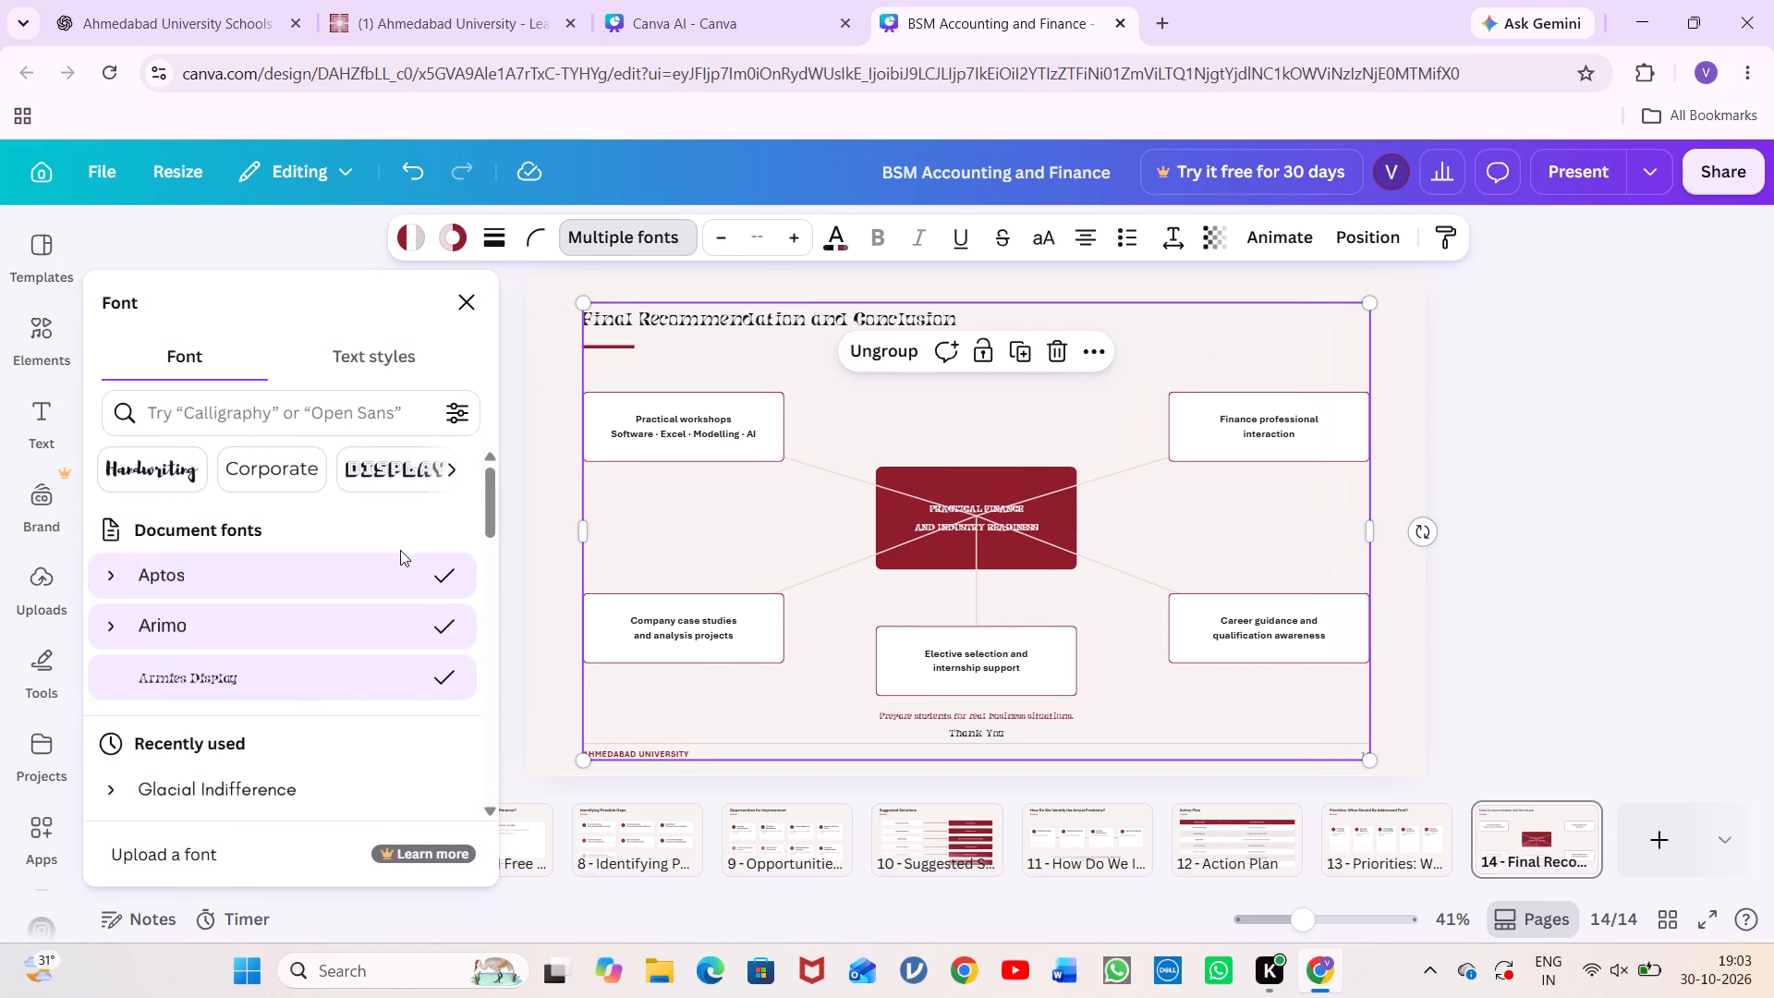
{"action": "left_click", "coordinate": [399, 559]}
{"action": "left_click", "coordinate": [749, 463]}
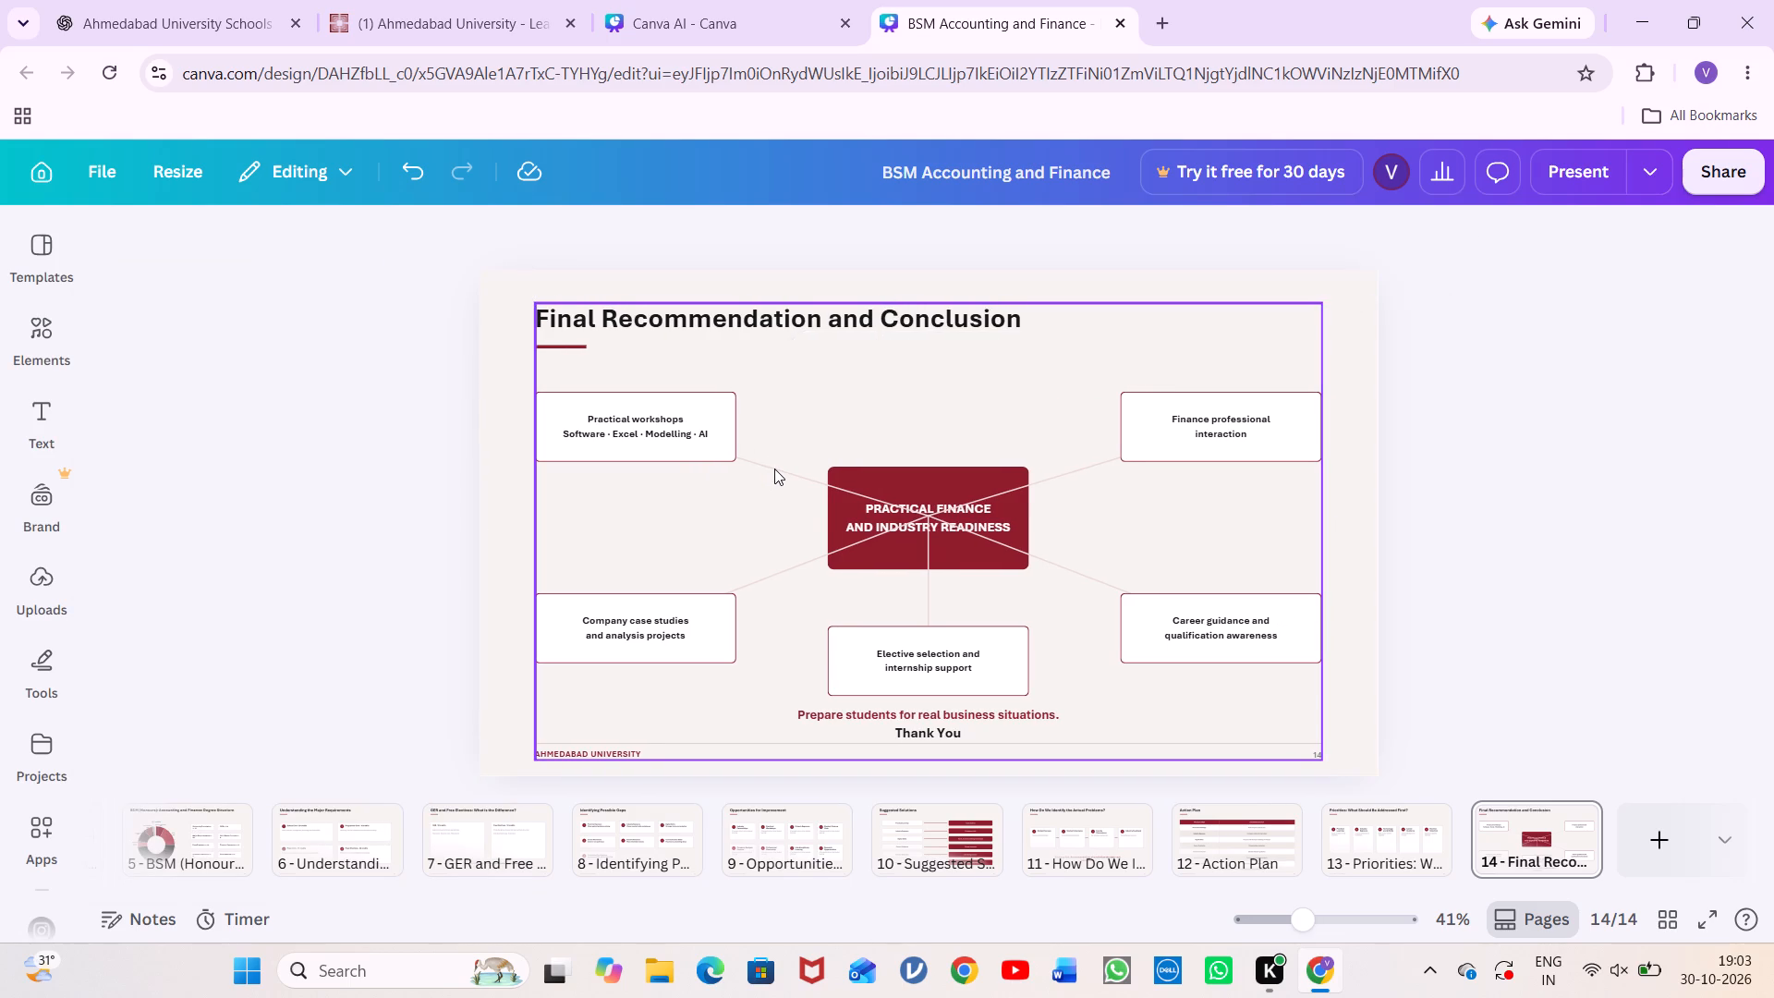
Lower the Practical workshops box slightly and refit its connector so it runs from the box's edge to the central red box's edge.
{"action": "left_click", "coordinate": [718, 416]}
{"action": "double_click", "coordinate": [718, 416]}
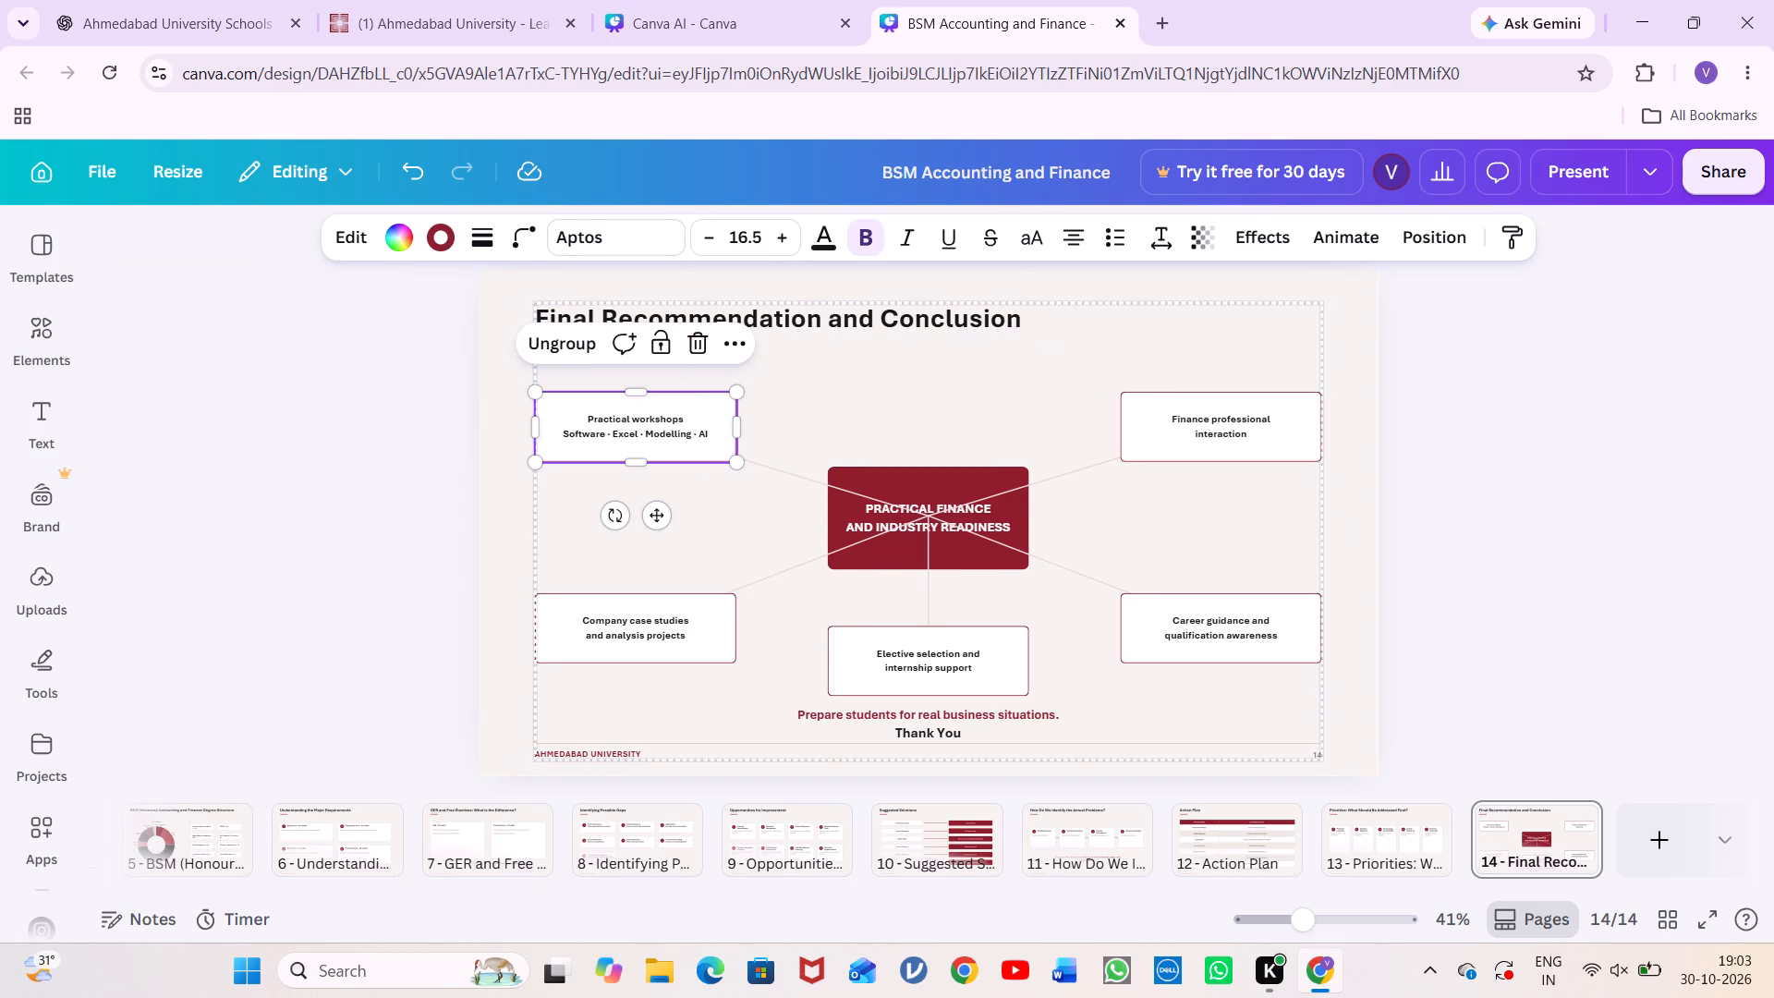
{"action": "left_click_drag", "start_coordinate": [657, 520], "coordinate": [657, 546]}
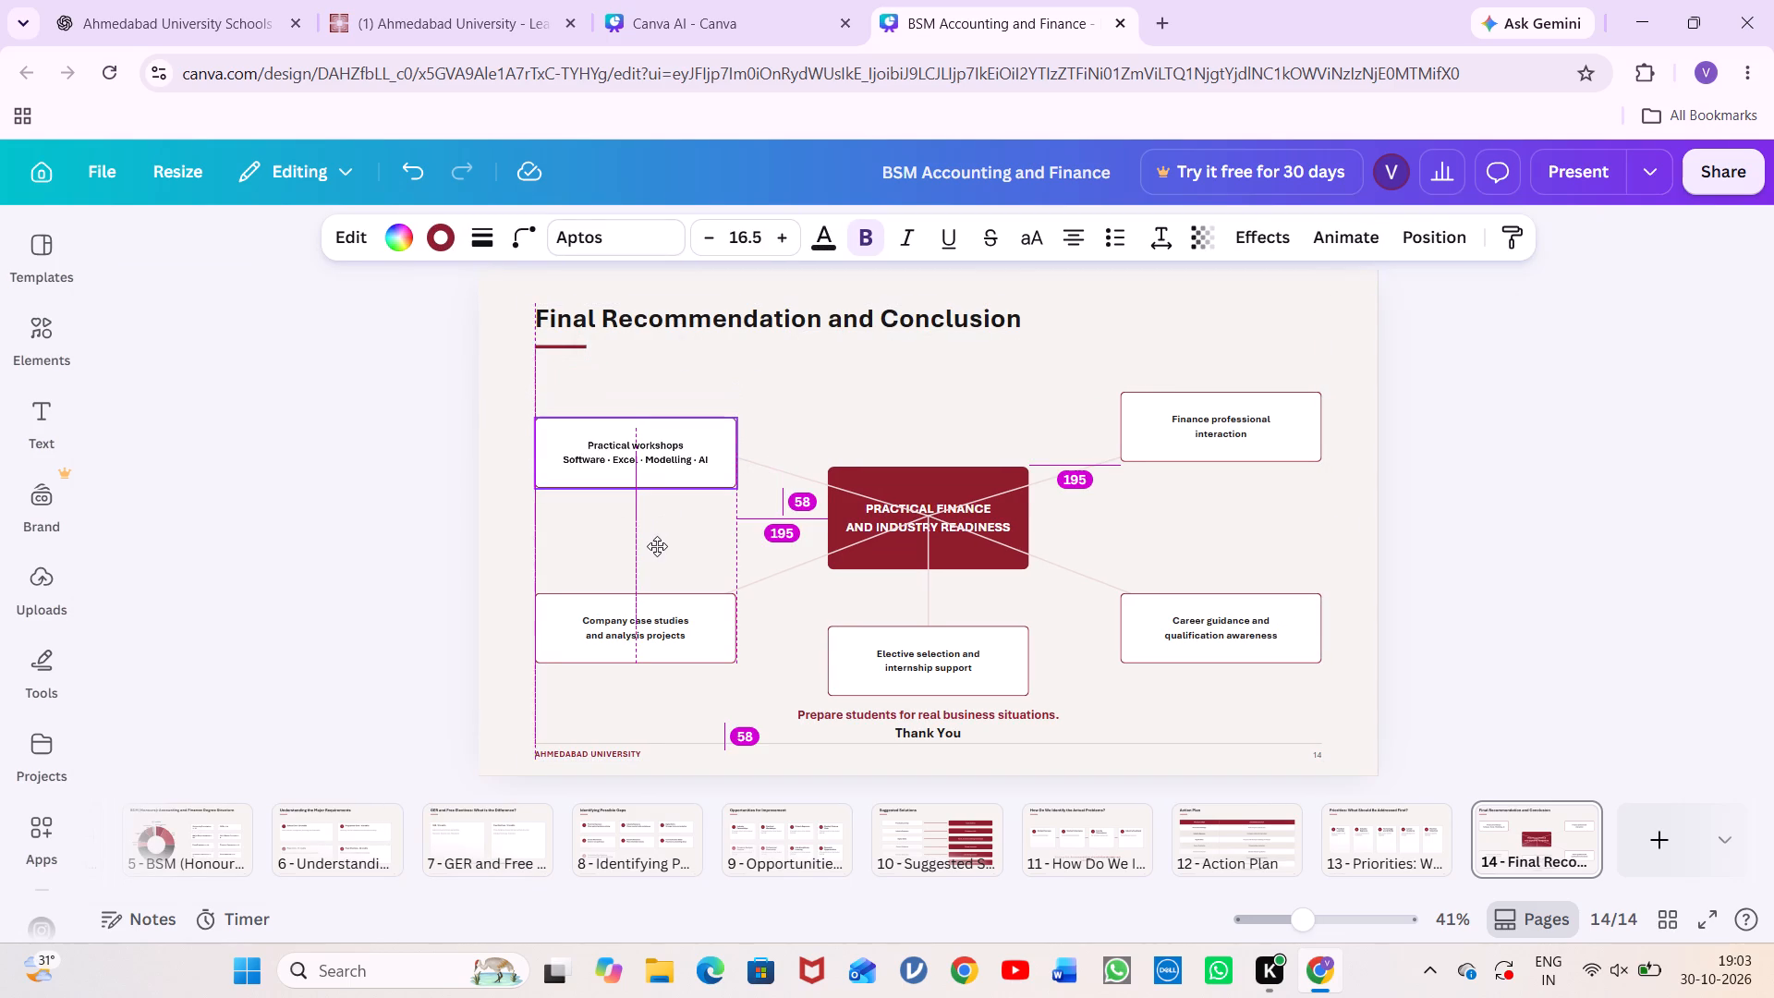
{"action": "left_click_drag", "start_coordinate": [657, 546], "coordinate": [659, 547]}
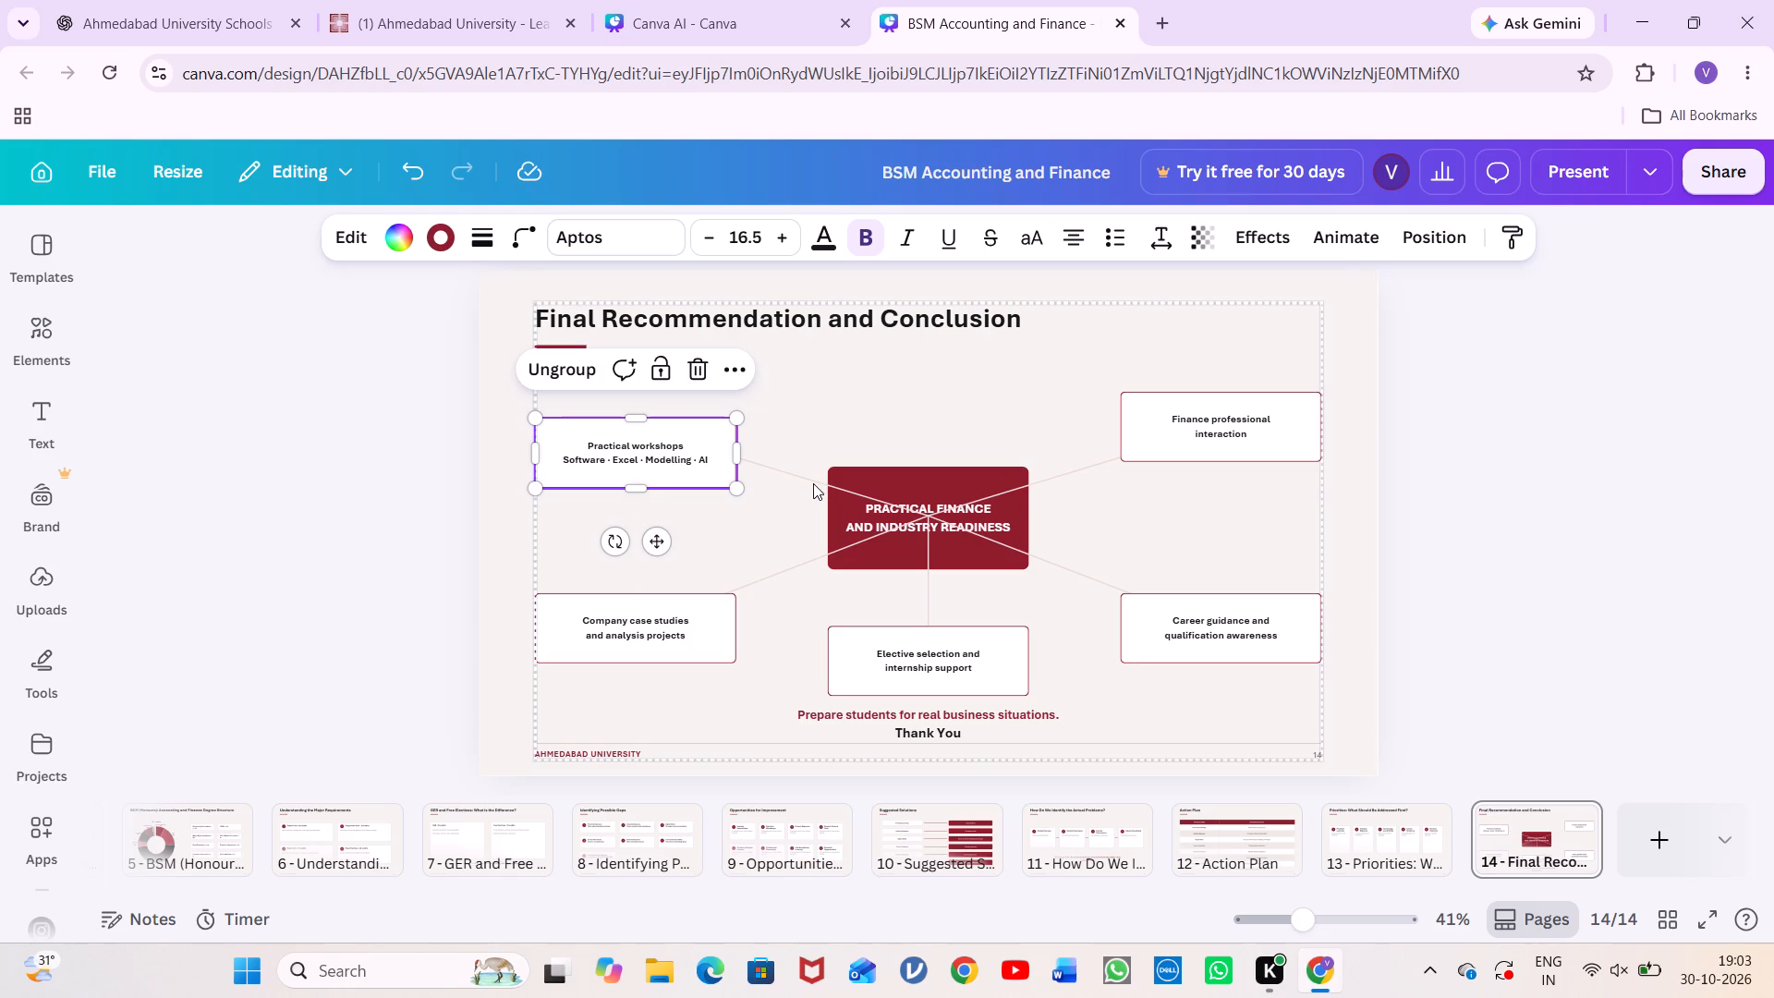
{"action": "left_click_drag", "start_coordinate": [817, 483], "coordinate": [809, 480]}
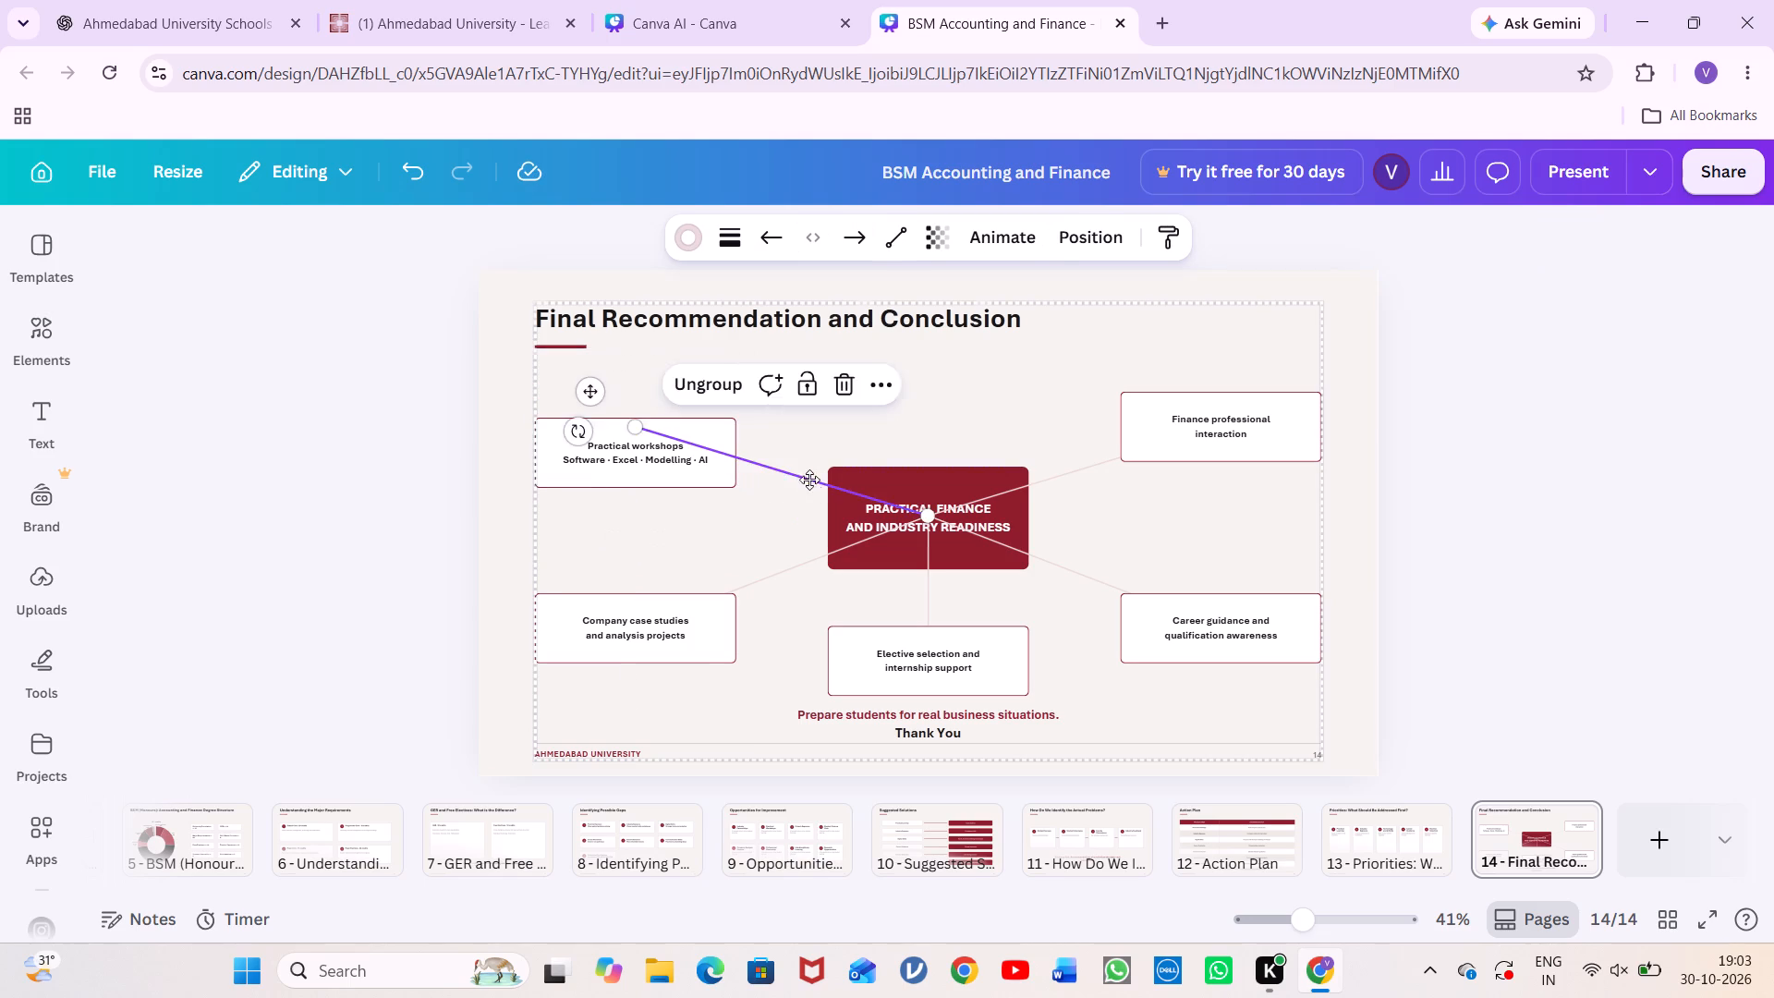
{"action": "left_click_drag", "start_coordinate": [809, 480], "coordinate": [723, 468]}
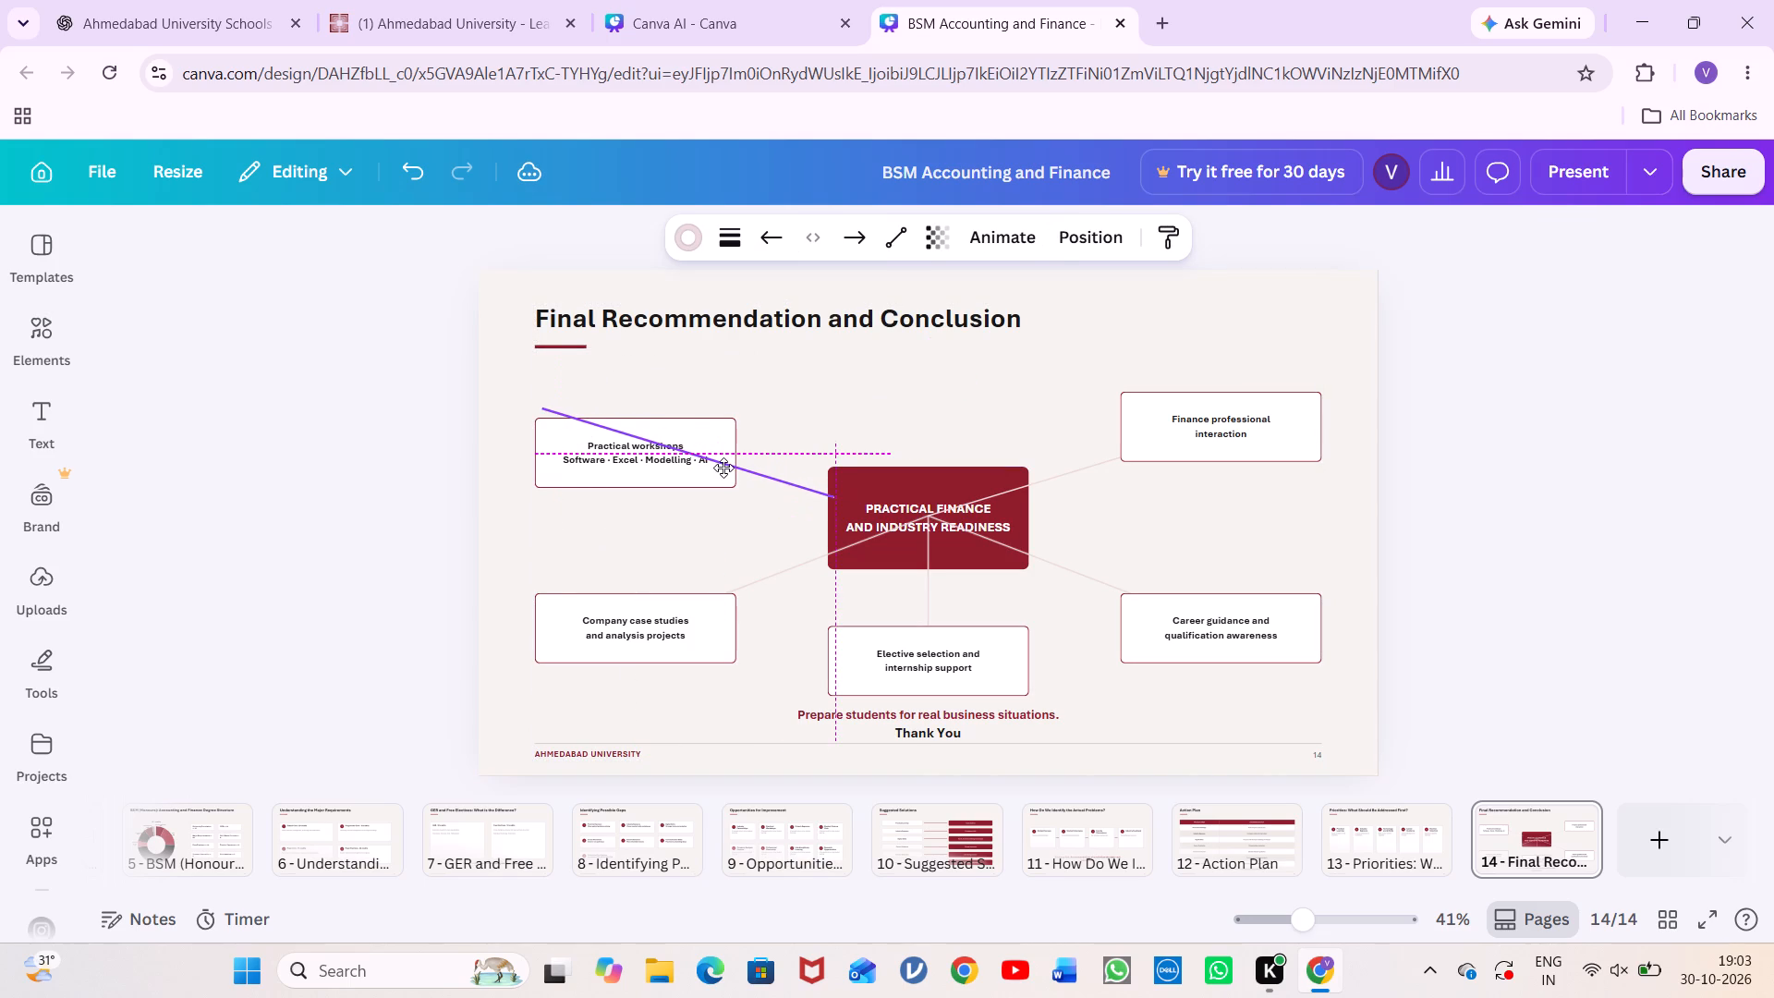
{"action": "left_click_drag", "start_coordinate": [723, 468], "coordinate": [717, 468]}
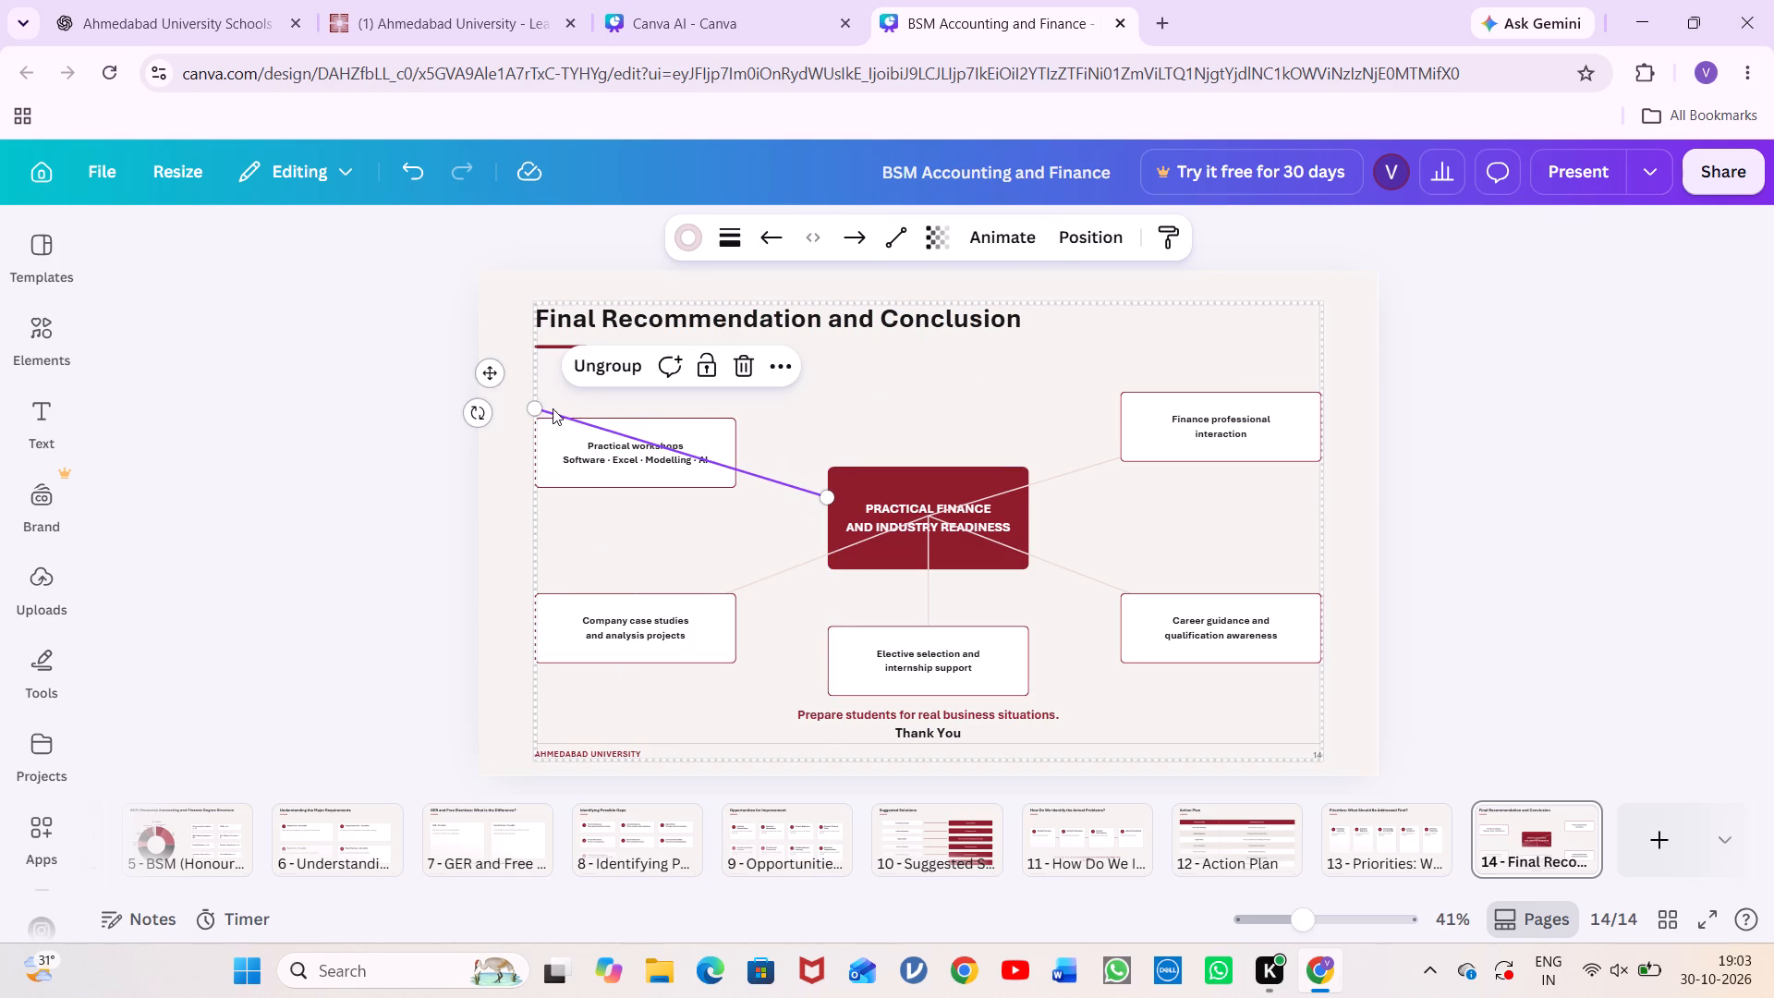
{"action": "left_click_drag", "start_coordinate": [538, 405], "coordinate": [740, 452]}
Lower the Finance professional interaction box slightly and shift its connector outward so it starts at the central red box's edge.
{"action": "left_click", "coordinate": [1166, 452]}
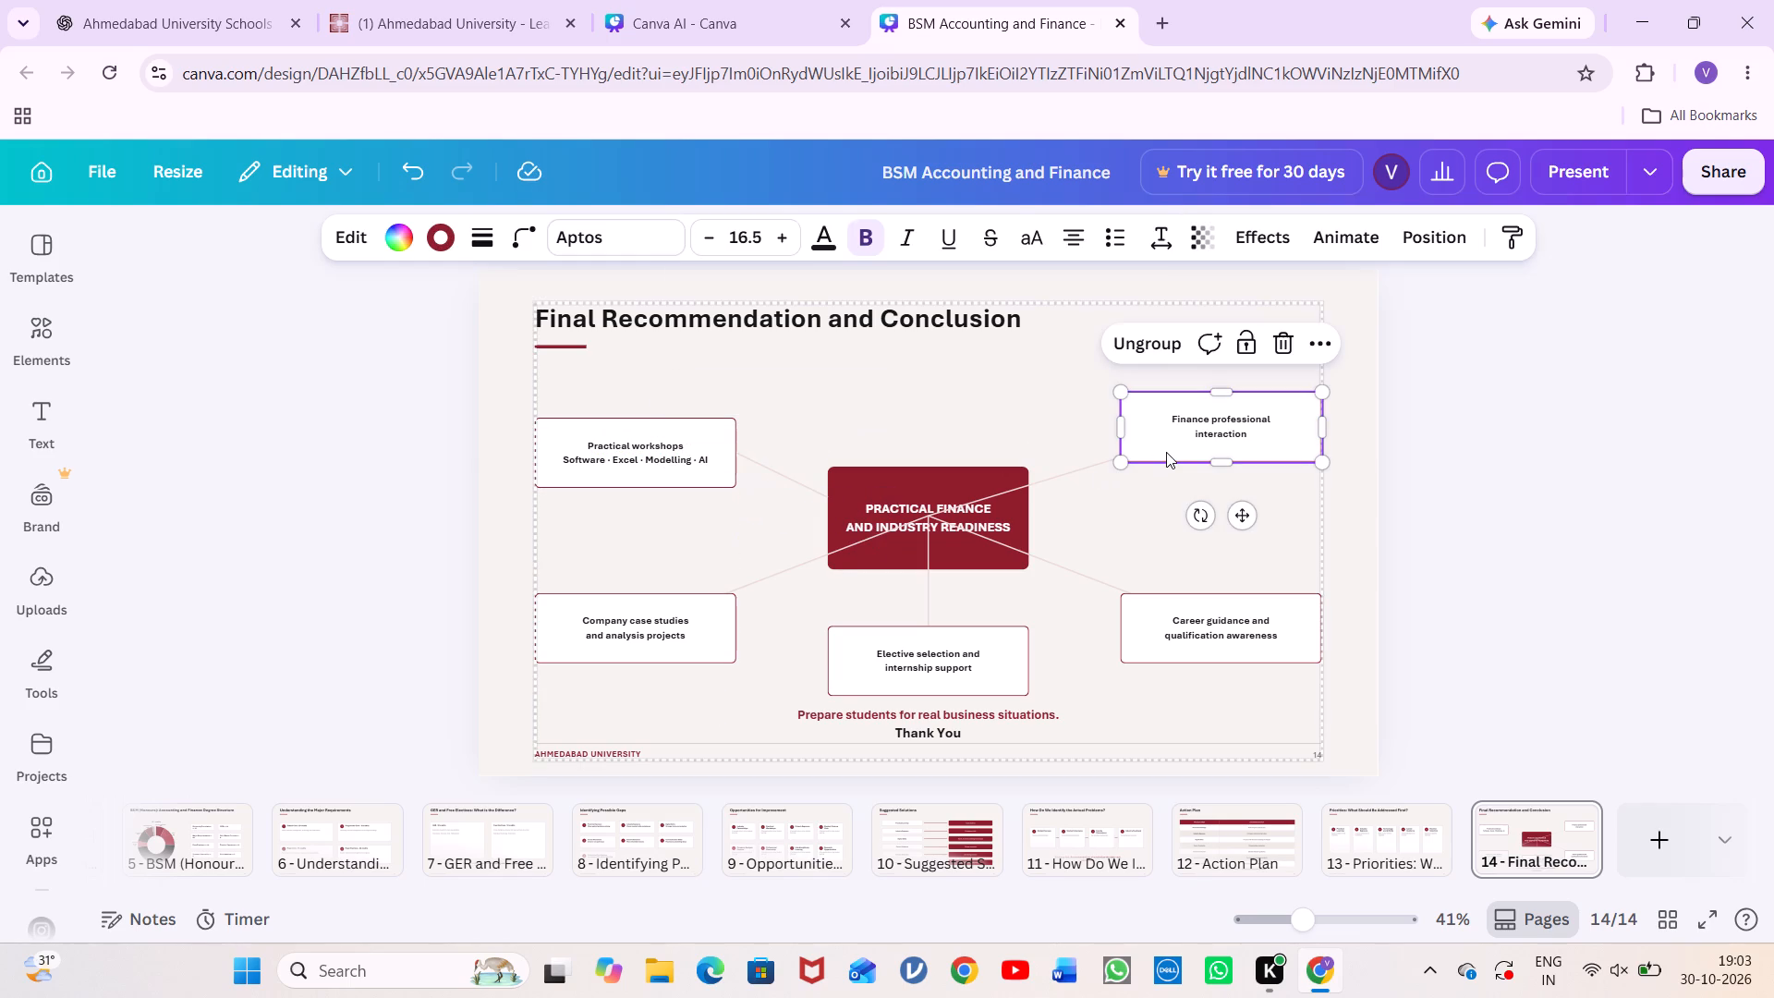
{"action": "left_click_drag", "start_coordinate": [1247, 522], "coordinate": [1250, 541]}
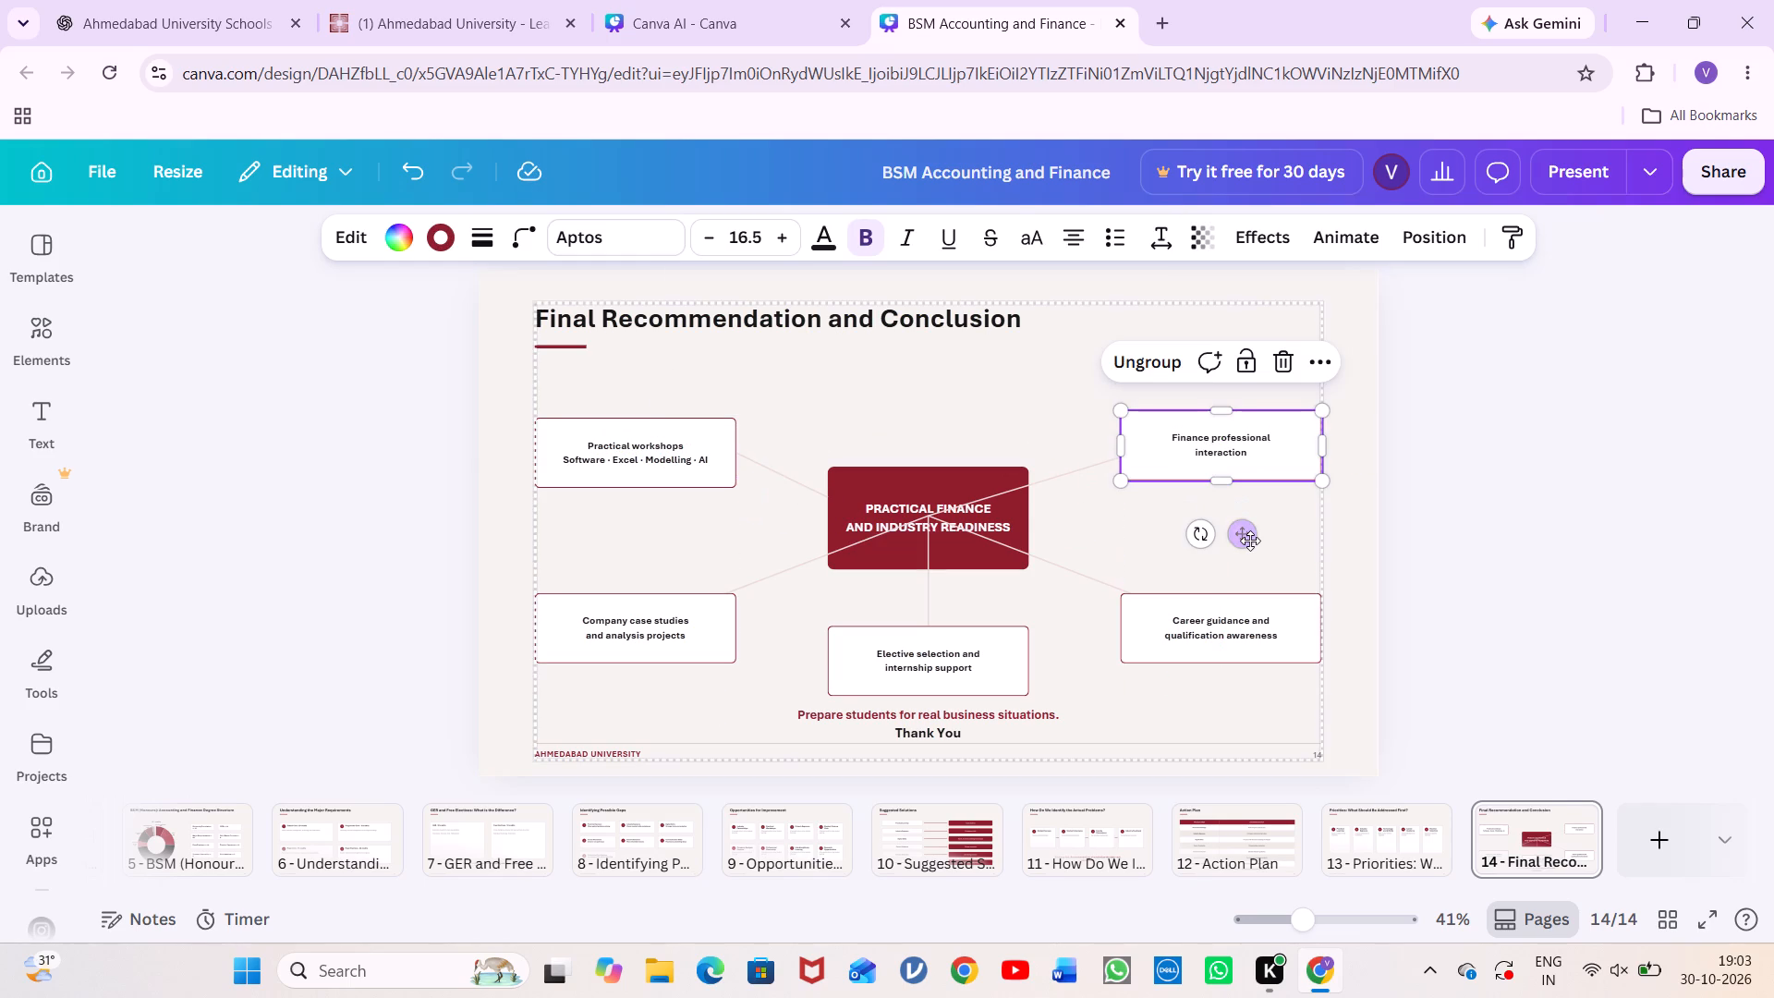
{"action": "left_click_drag", "start_coordinate": [1016, 483], "coordinate": [1118, 464]}
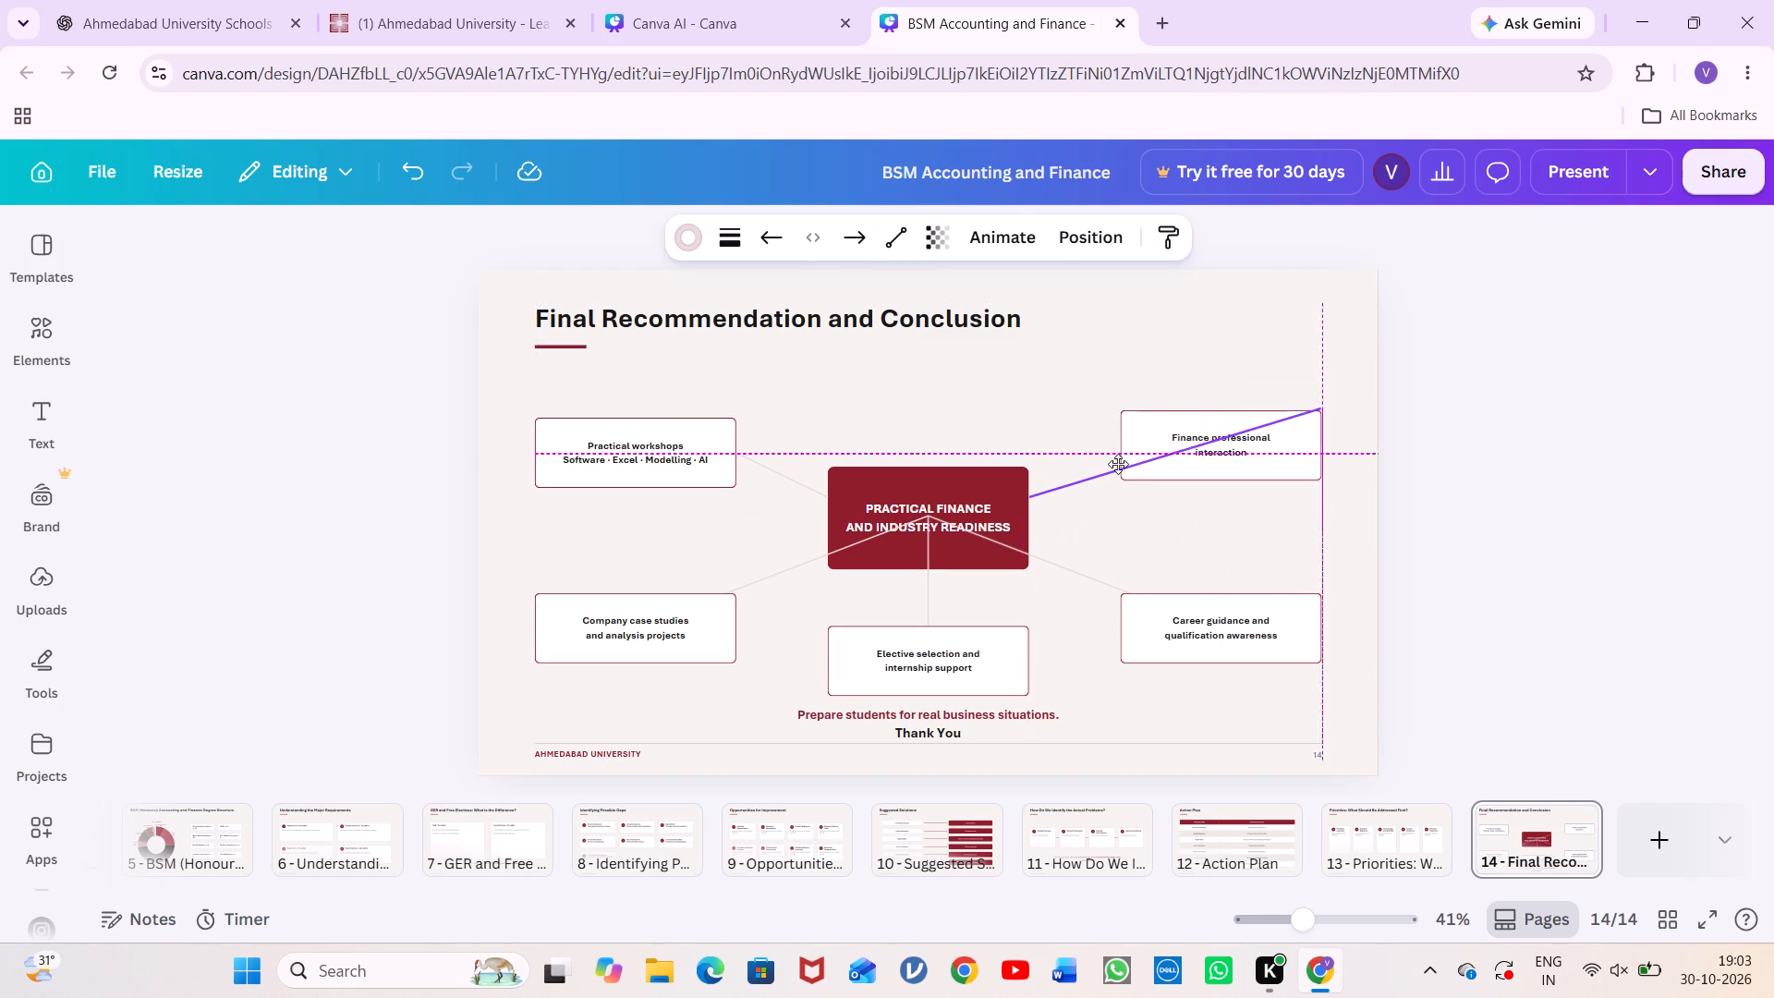
{"action": "left_click_drag", "start_coordinate": [1118, 464], "coordinate": [1116, 462]}
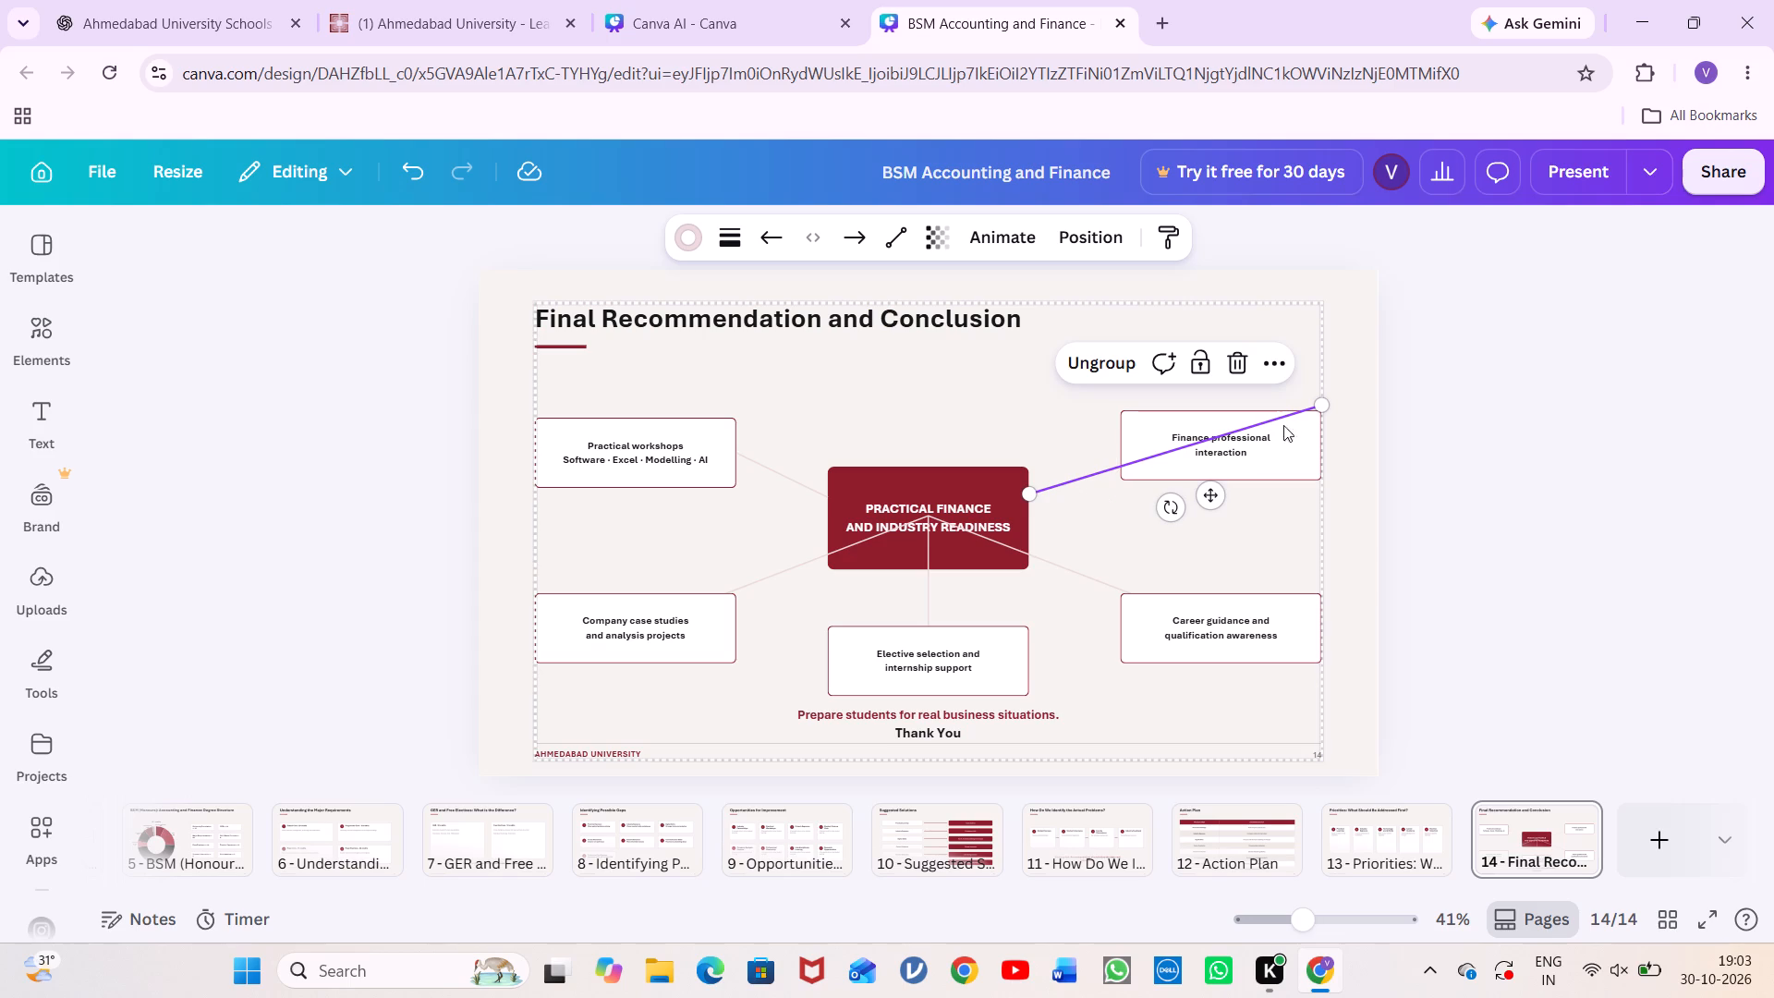
{"action": "left_click_drag", "start_coordinate": [1321, 403], "coordinate": [1305, 408]}
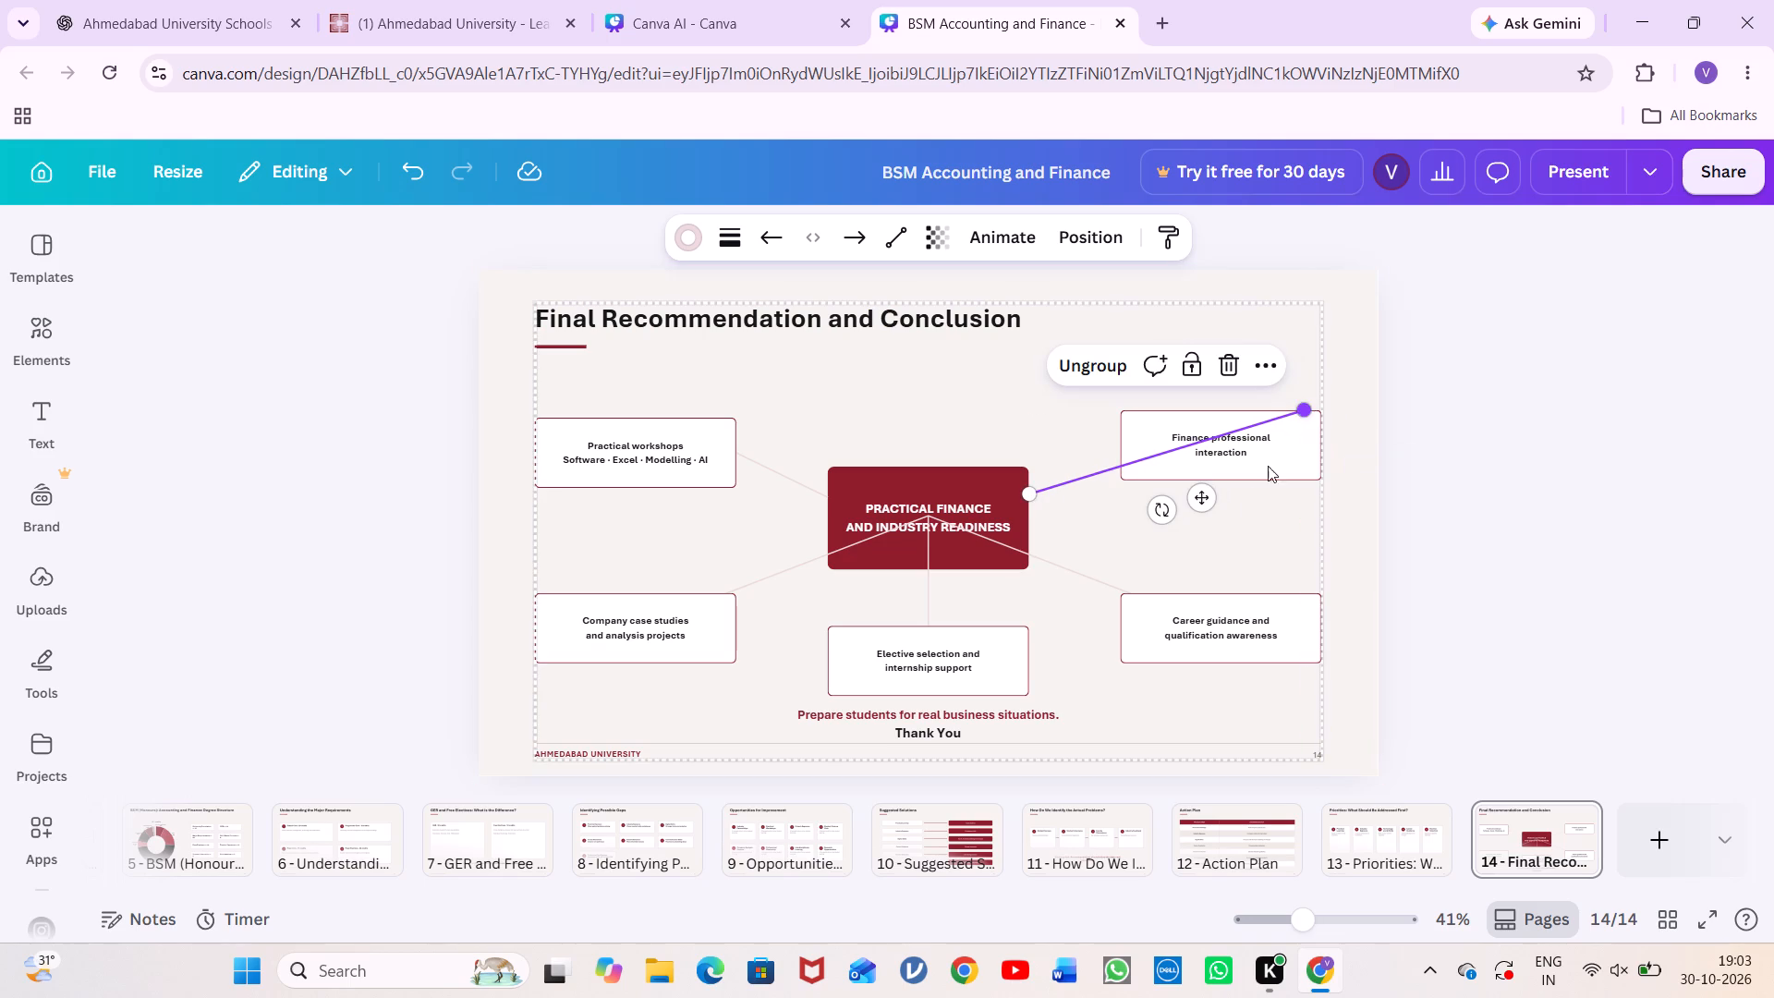
{"action": "left_click", "coordinate": [1248, 515]}
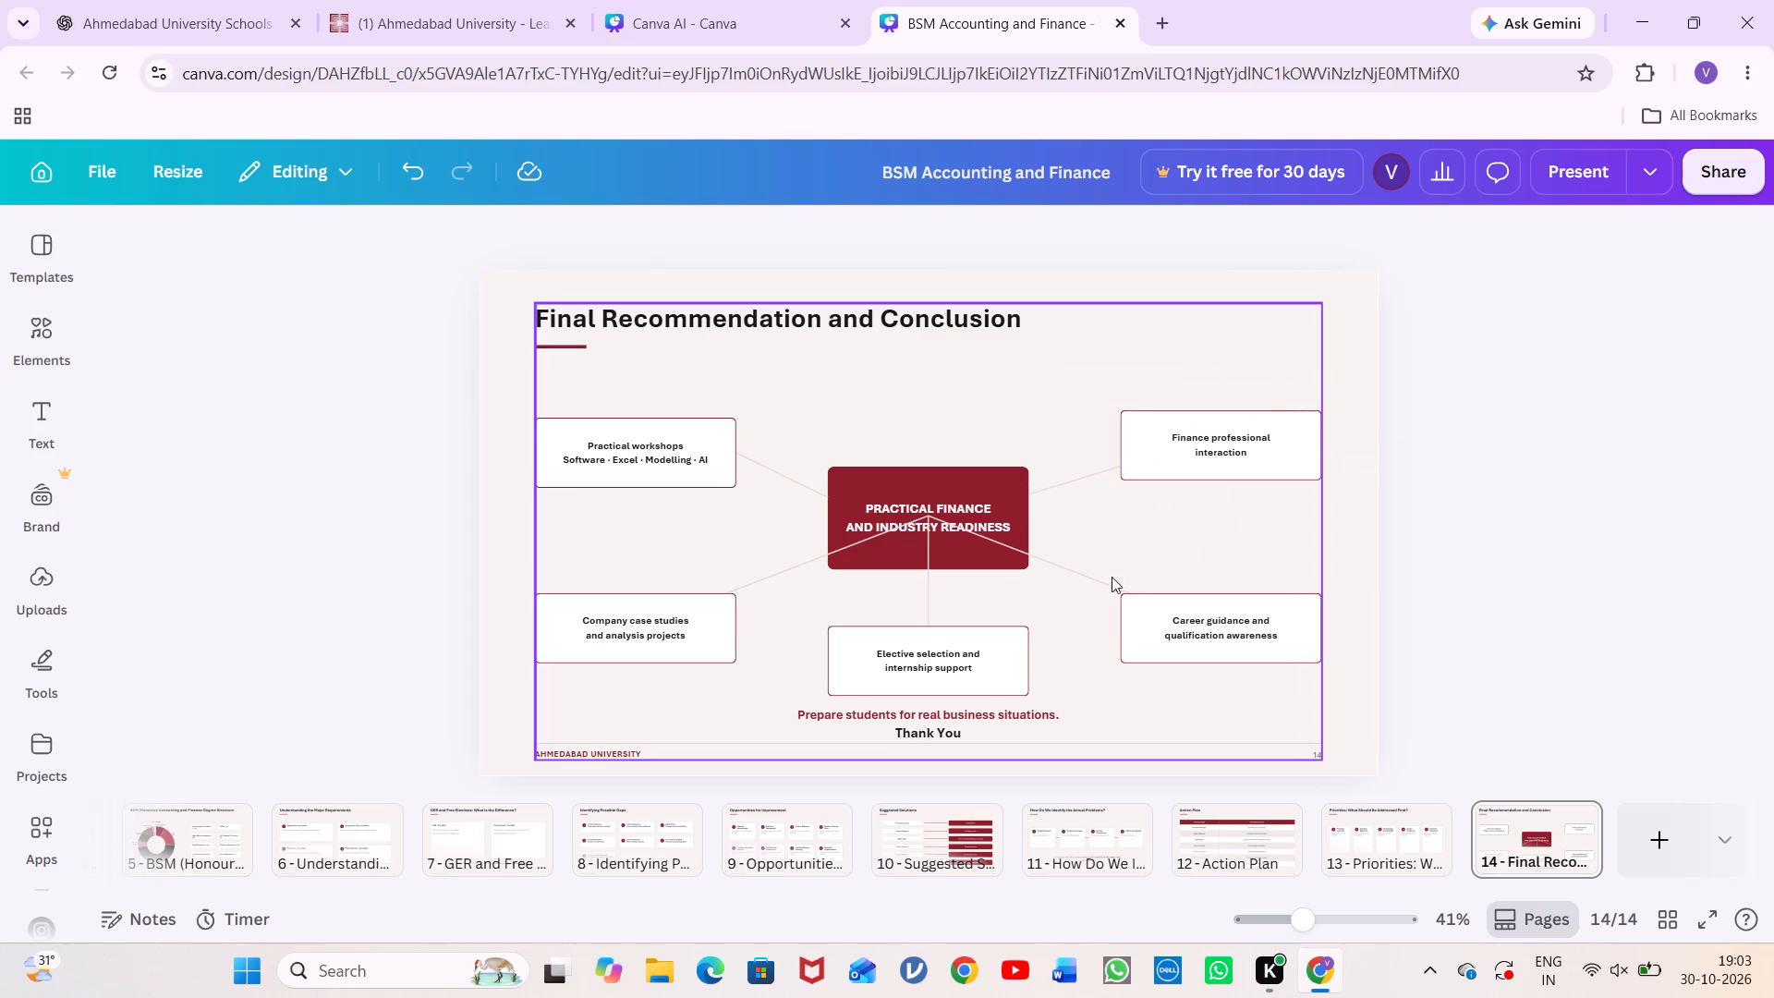
Shorten the vertical connector to the Elective selection box to about 195 long, starting at the central red box's bottom edge.
{"action": "left_click", "coordinate": [928, 524]}
{"action": "left_click", "coordinate": [928, 524]}
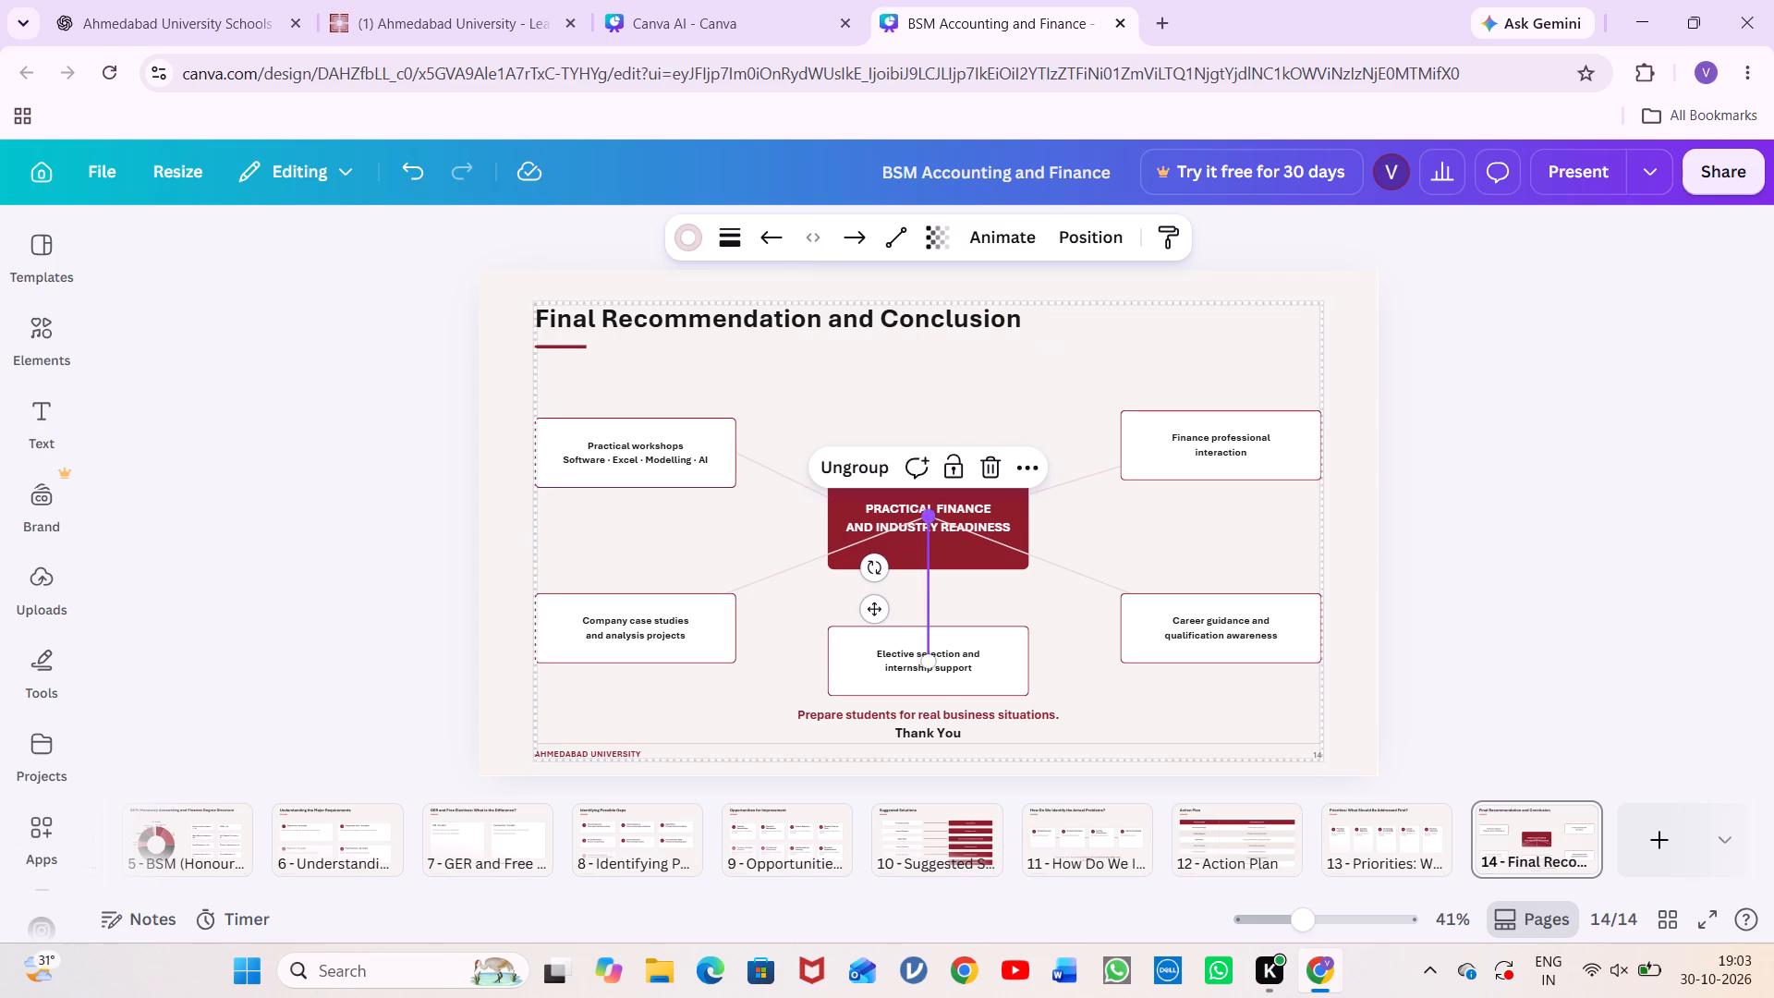
{"action": "left_click_drag", "start_coordinate": [928, 524], "coordinate": [926, 578]}
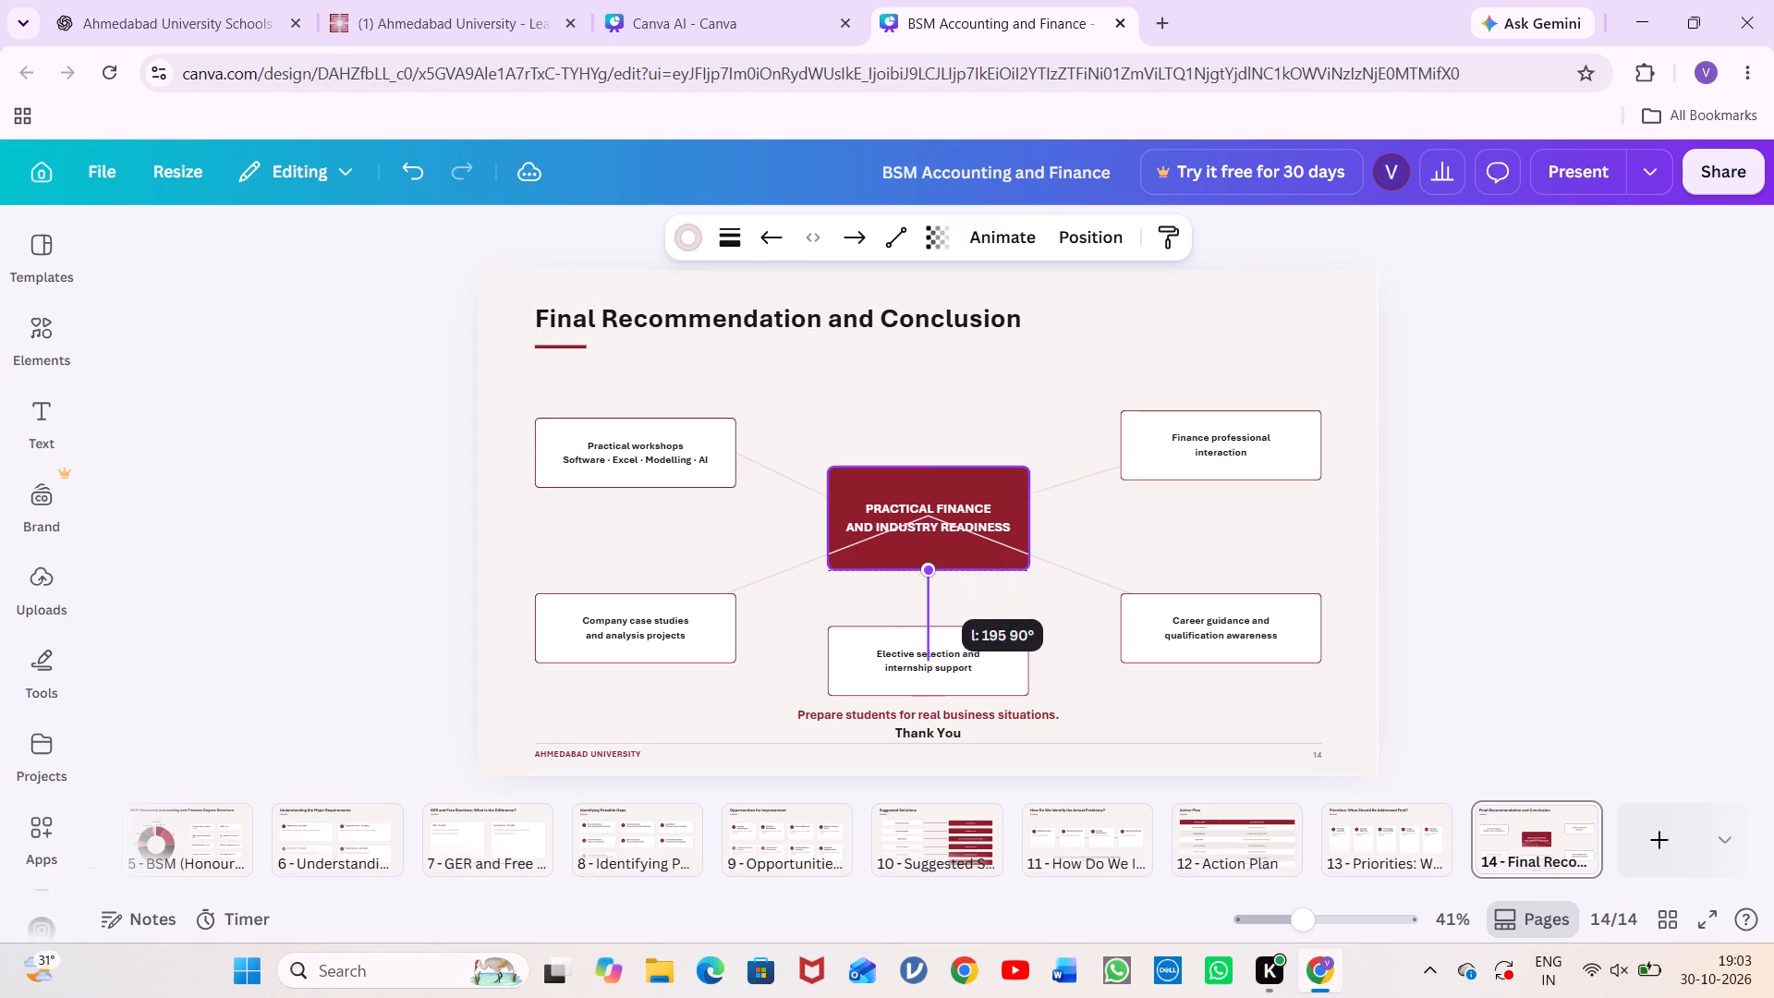
{"action": "left_click_drag", "start_coordinate": [926, 578], "coordinate": [926, 578]}
{"action": "left_click", "coordinate": [1018, 600]}
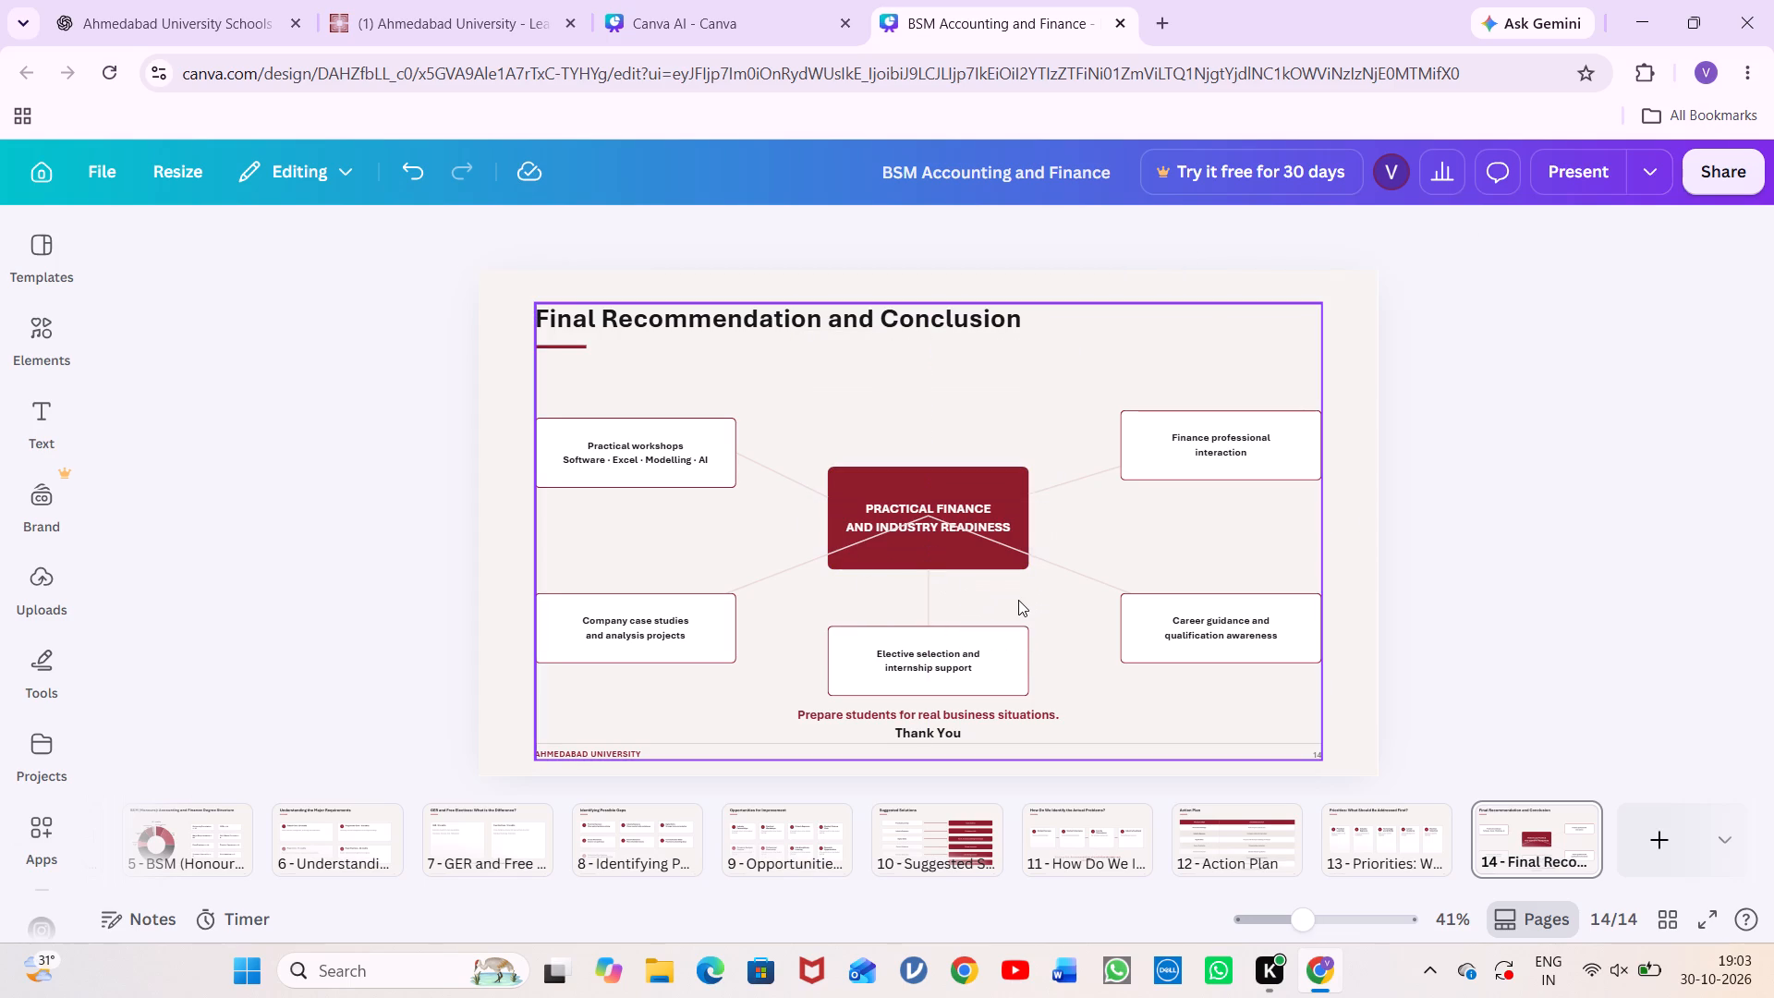
Shift the whole grouped diagram on slide 14 slightly up and to the right.
{"action": "left_click_drag", "start_coordinate": [973, 528], "coordinate": [986, 525]}
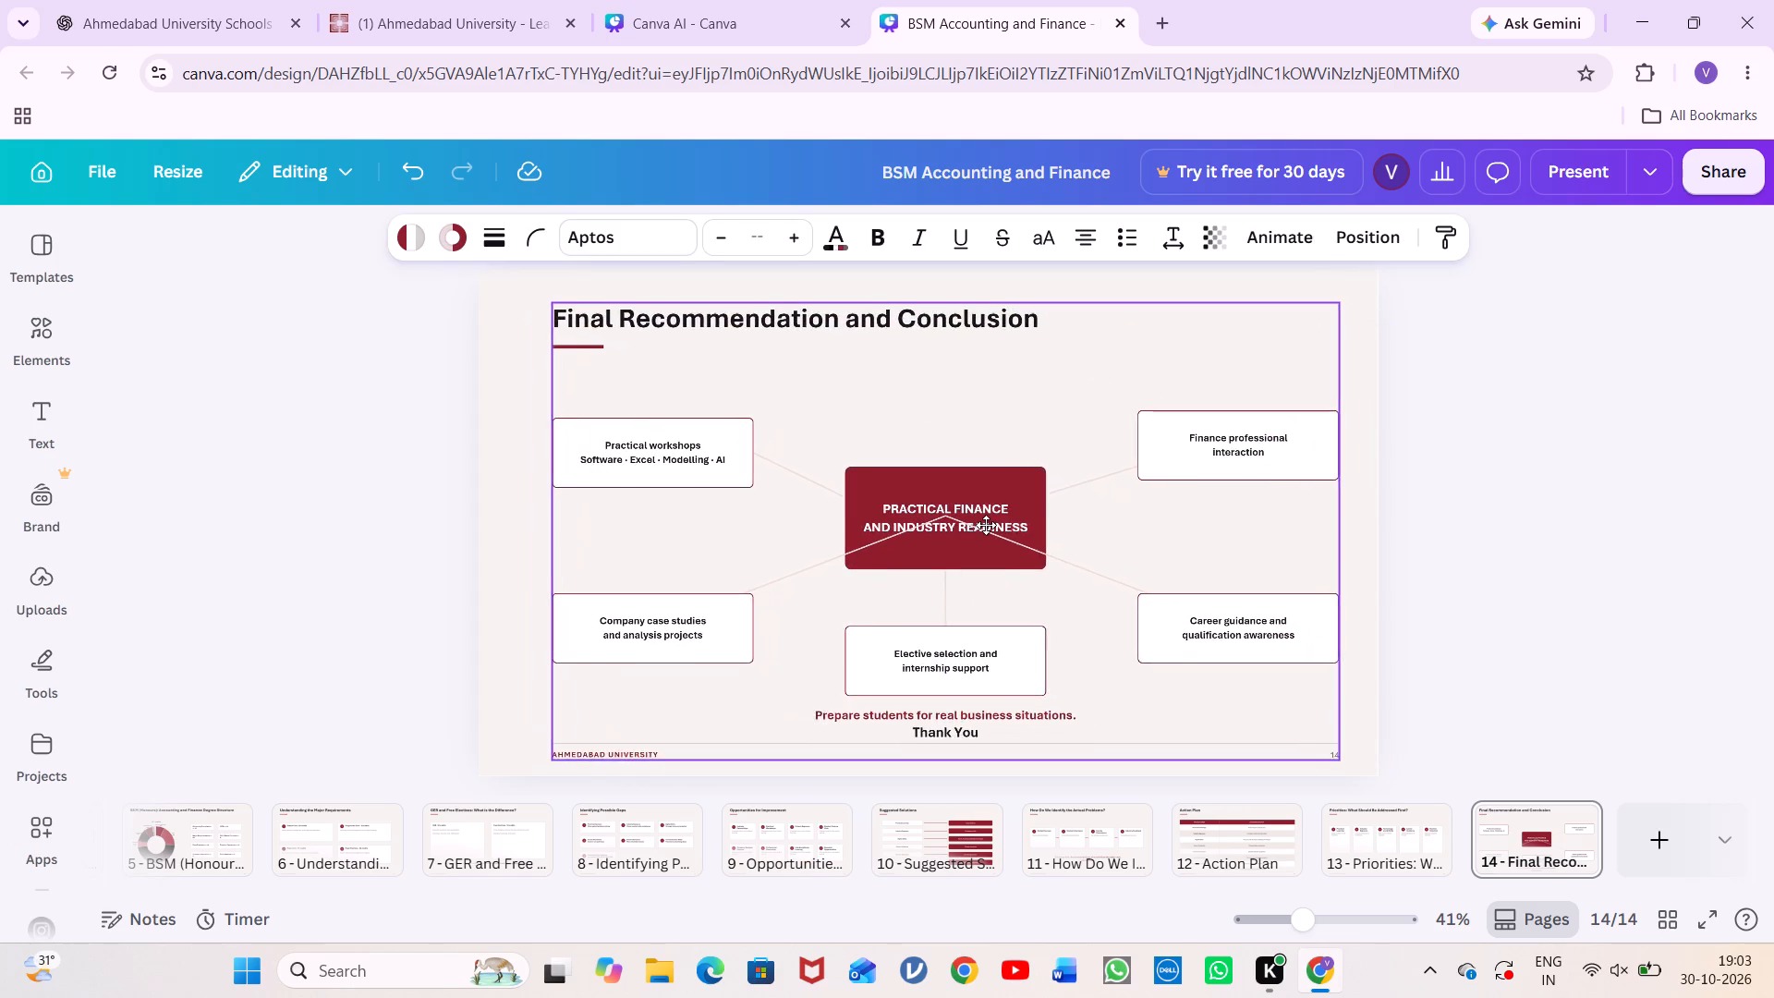
{"action": "left_click_drag", "start_coordinate": [986, 525], "coordinate": [977, 516]}
Shorten the Career guidance and Company case studies connectors so each starts at the central red box's nearest side edge.
{"action": "left_click", "coordinate": [1084, 559]}
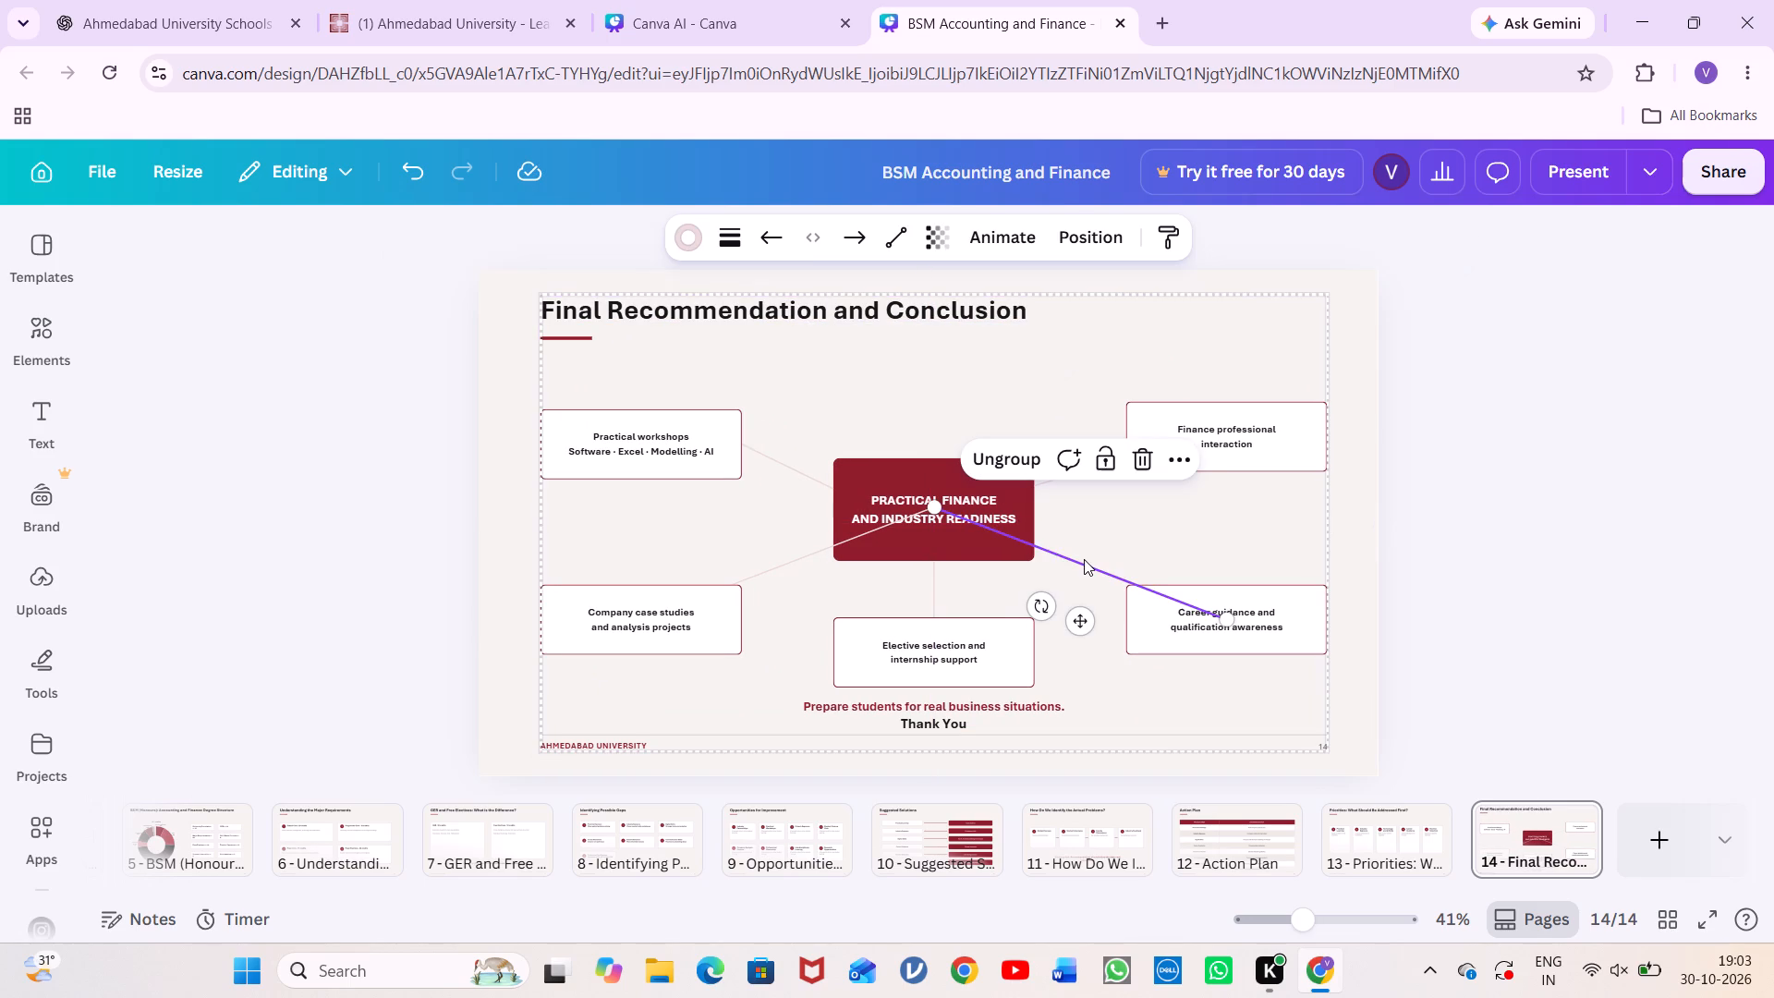
{"action": "left_click_drag", "start_coordinate": [934, 507], "coordinate": [1046, 521]}
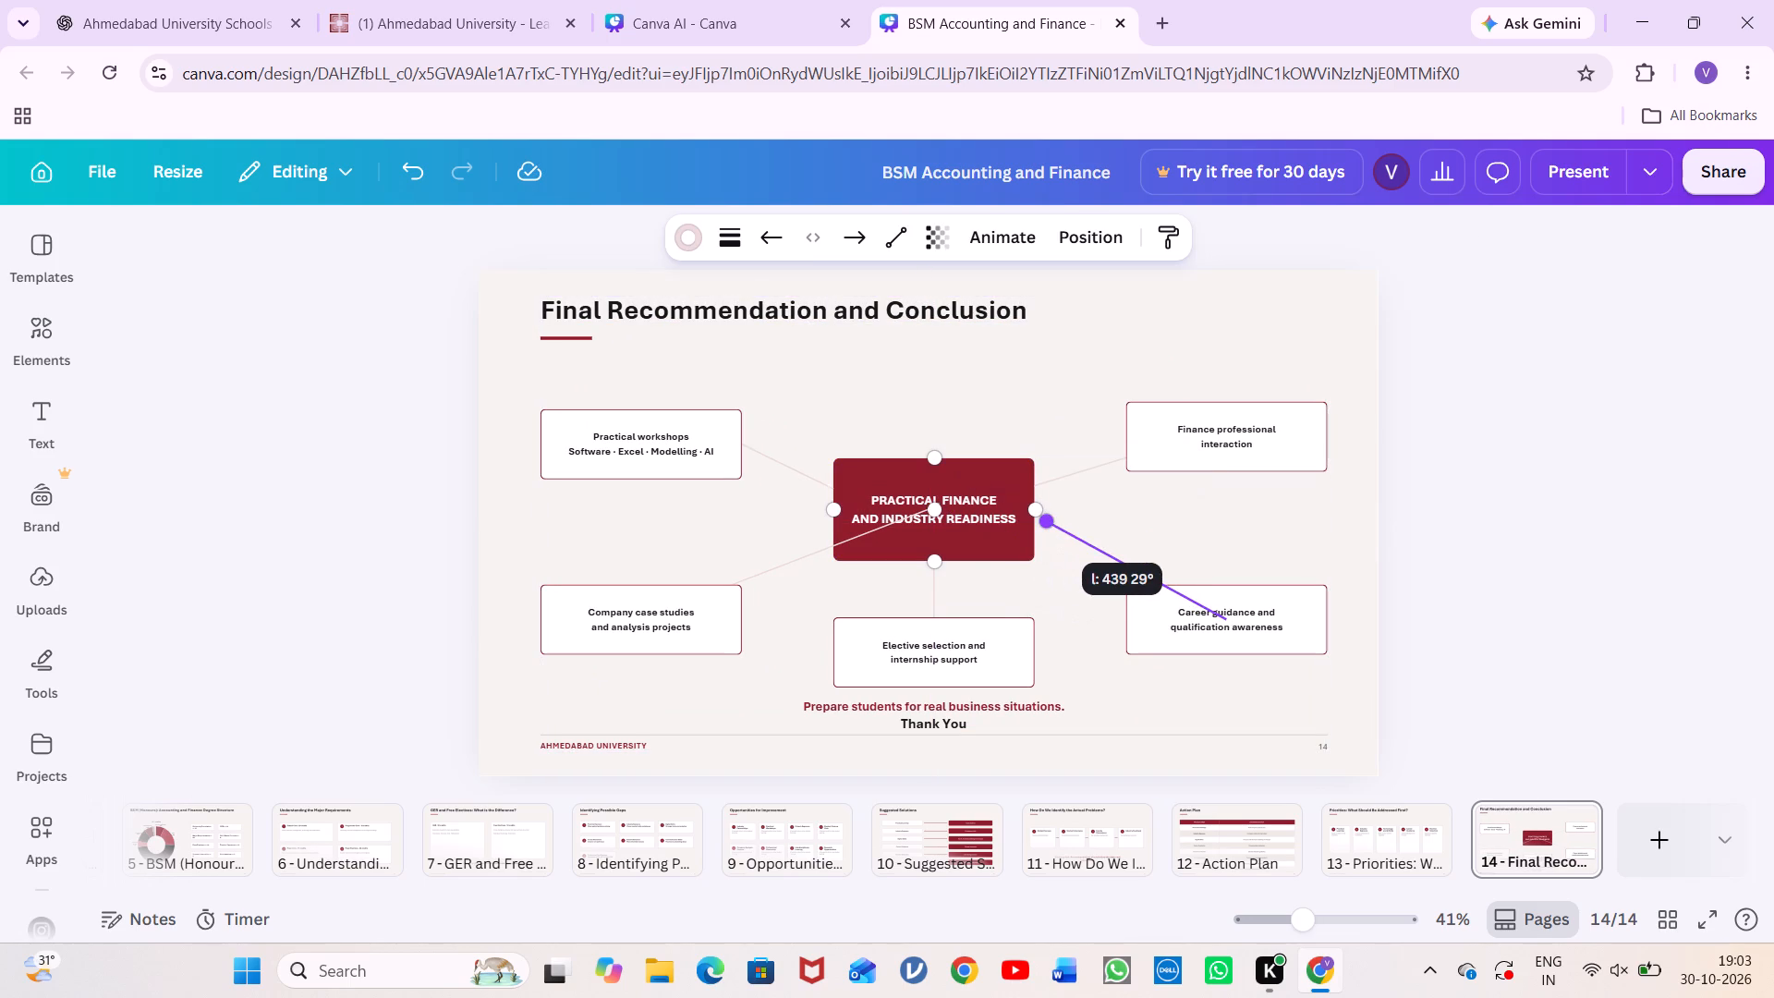
{"action": "left_click_drag", "start_coordinate": [1046, 521], "coordinate": [1042, 533]}
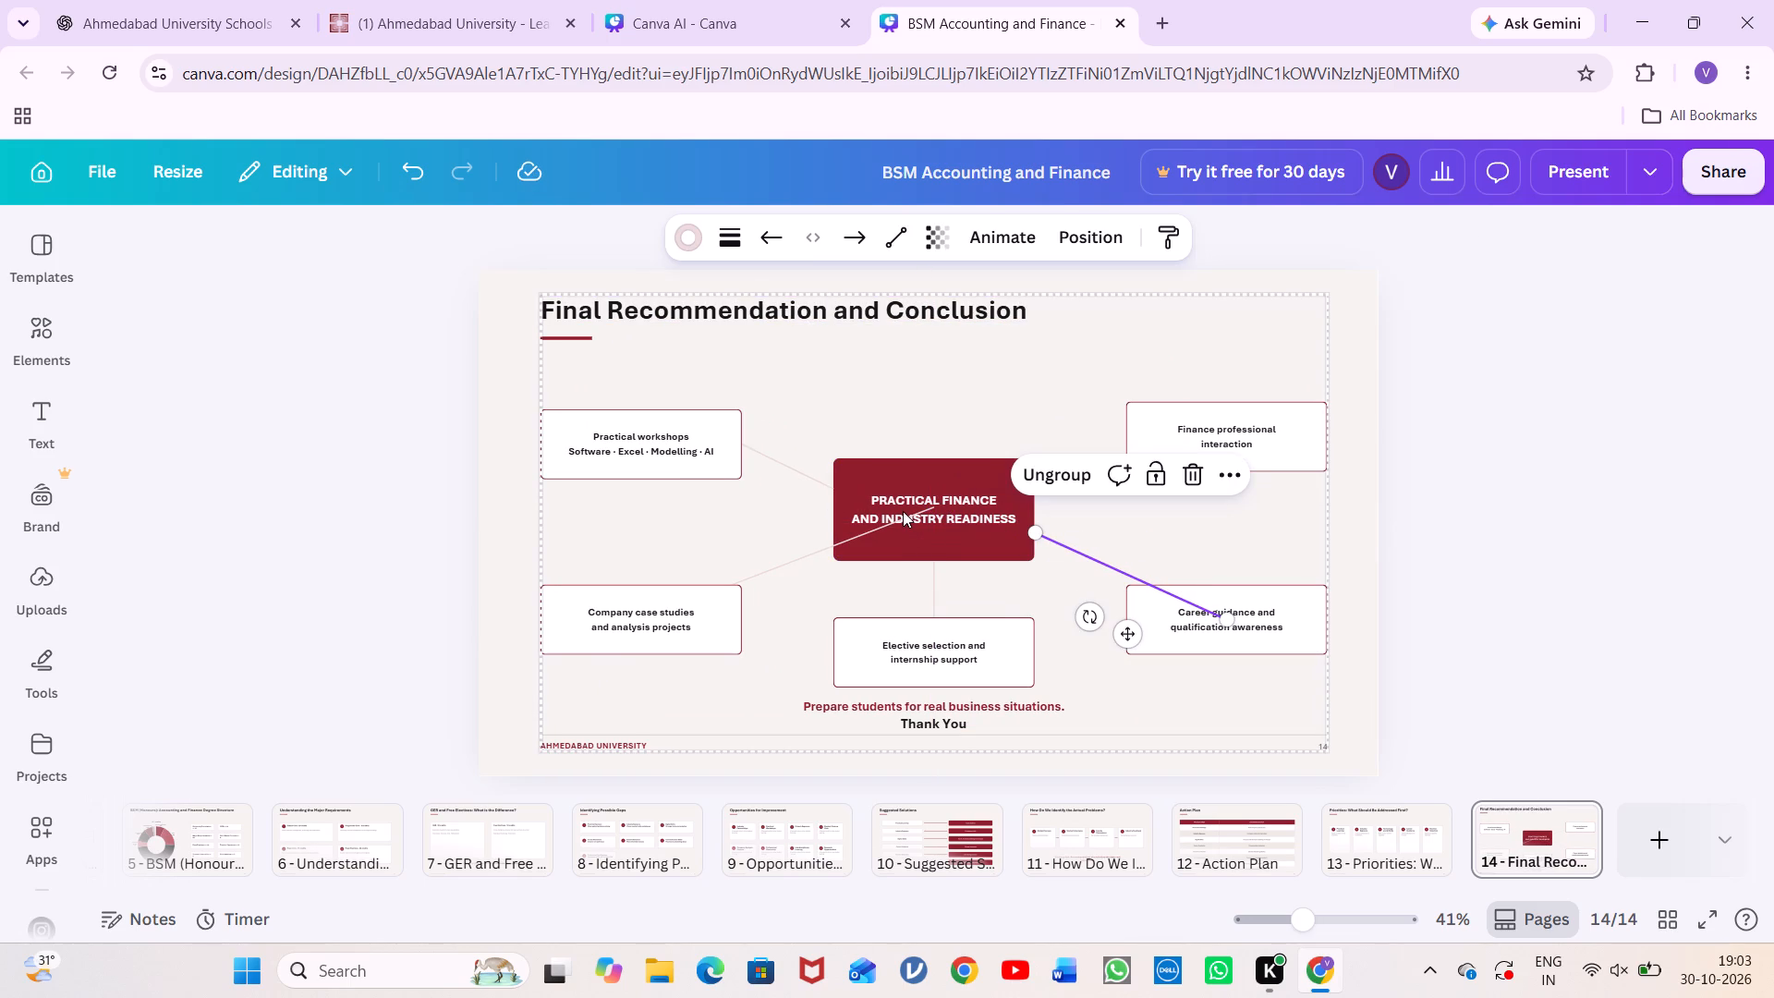
{"action": "left_click", "coordinate": [902, 511]}
{"action": "left_click_drag", "start_coordinate": [933, 508], "coordinate": [903, 520]}
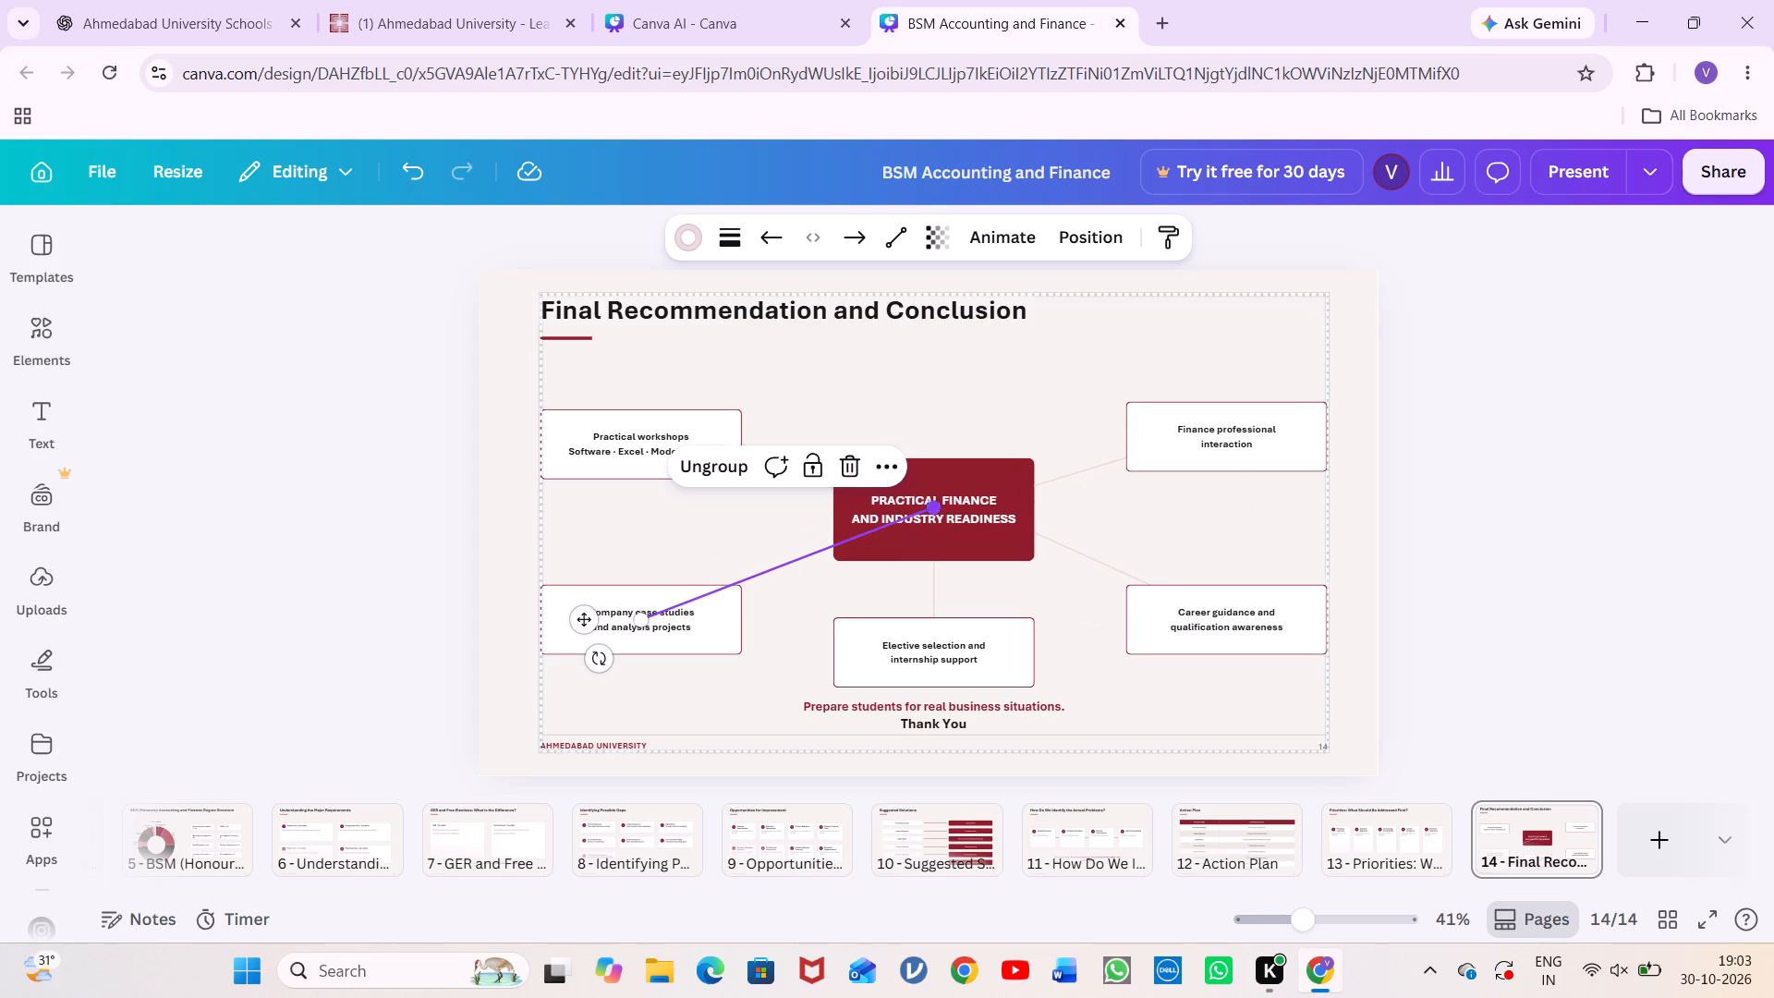
{"action": "left_click_drag", "start_coordinate": [903, 520], "coordinate": [826, 532]}
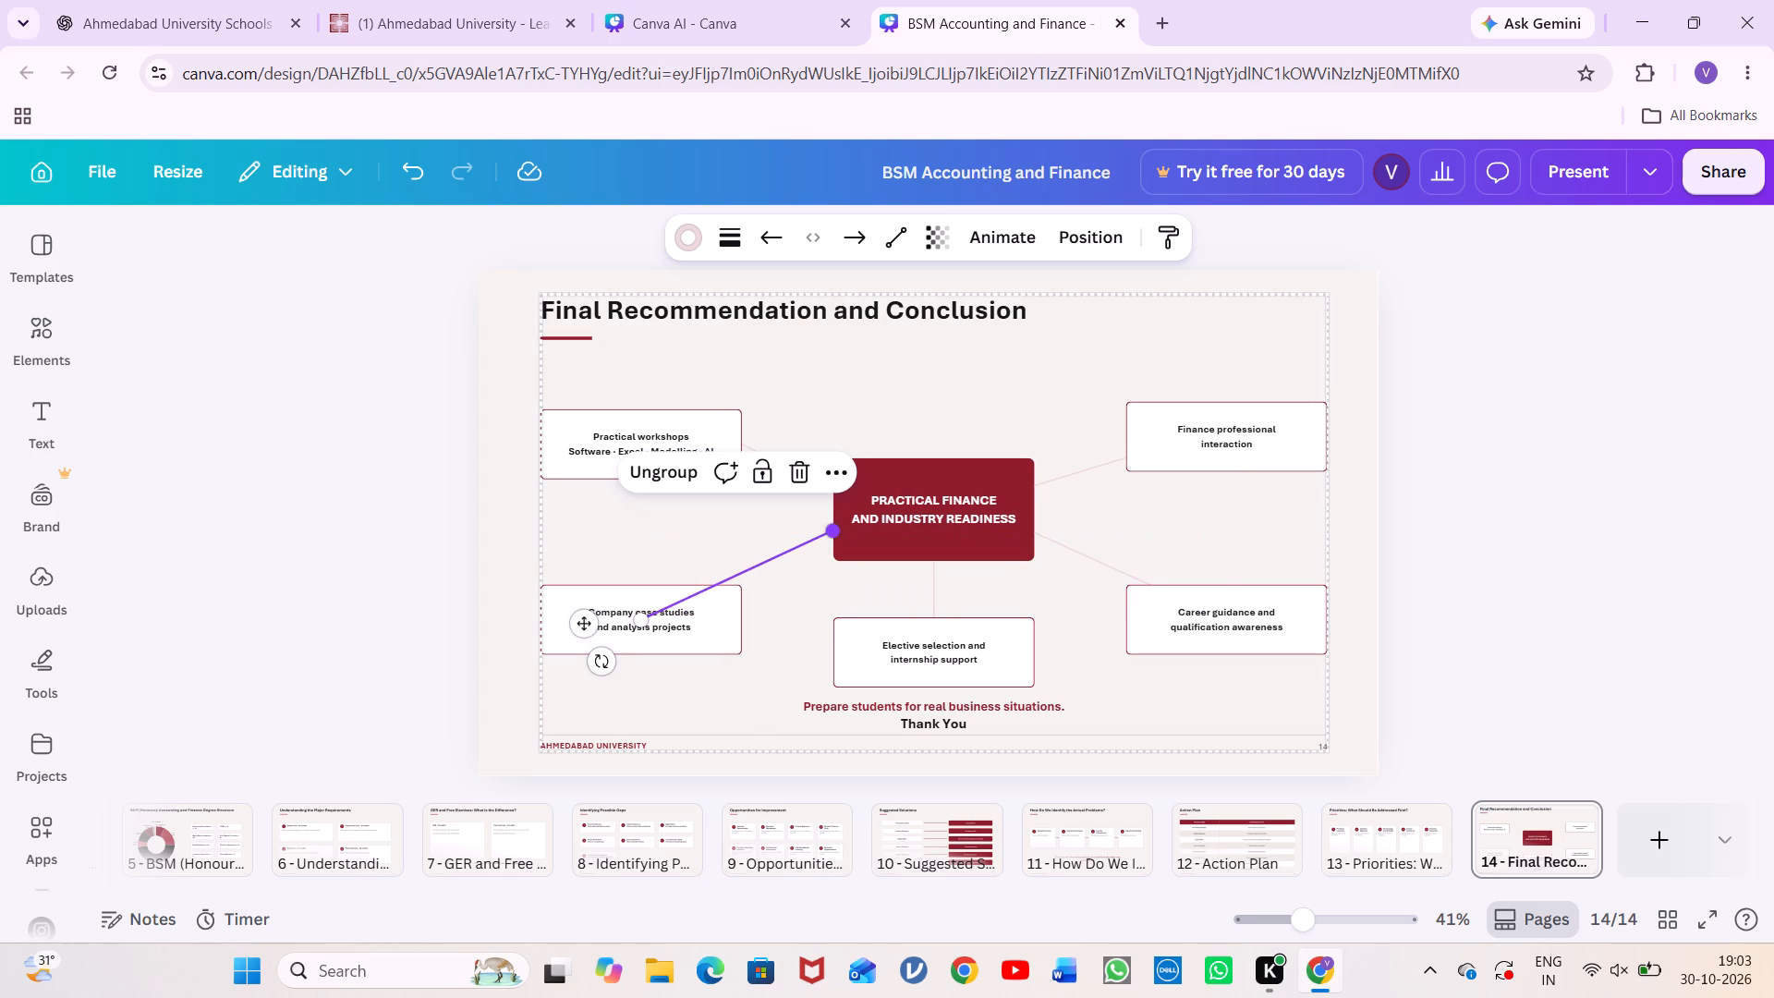
{"action": "left_click", "coordinate": [1152, 508]}
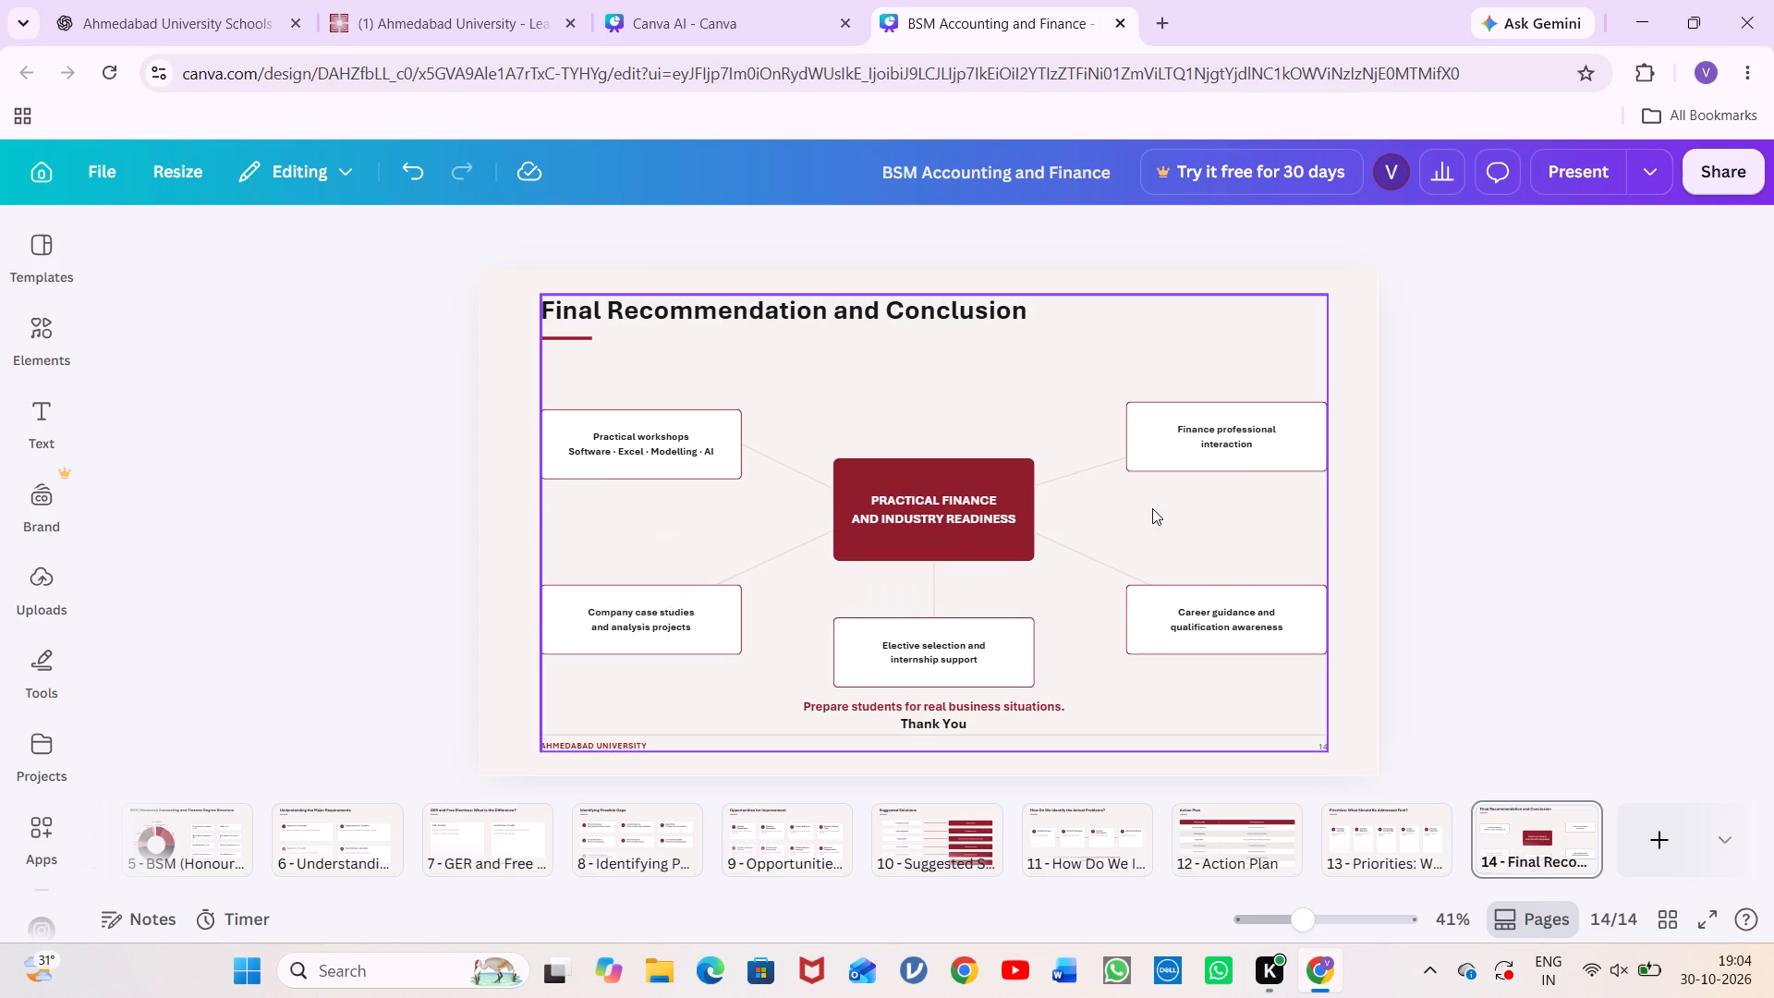
Go back to slide 1, the title slide.
{"action": "scroll", "coordinate": [1590, 804], "scroll_direction": "left", "scroll_amount": 5}
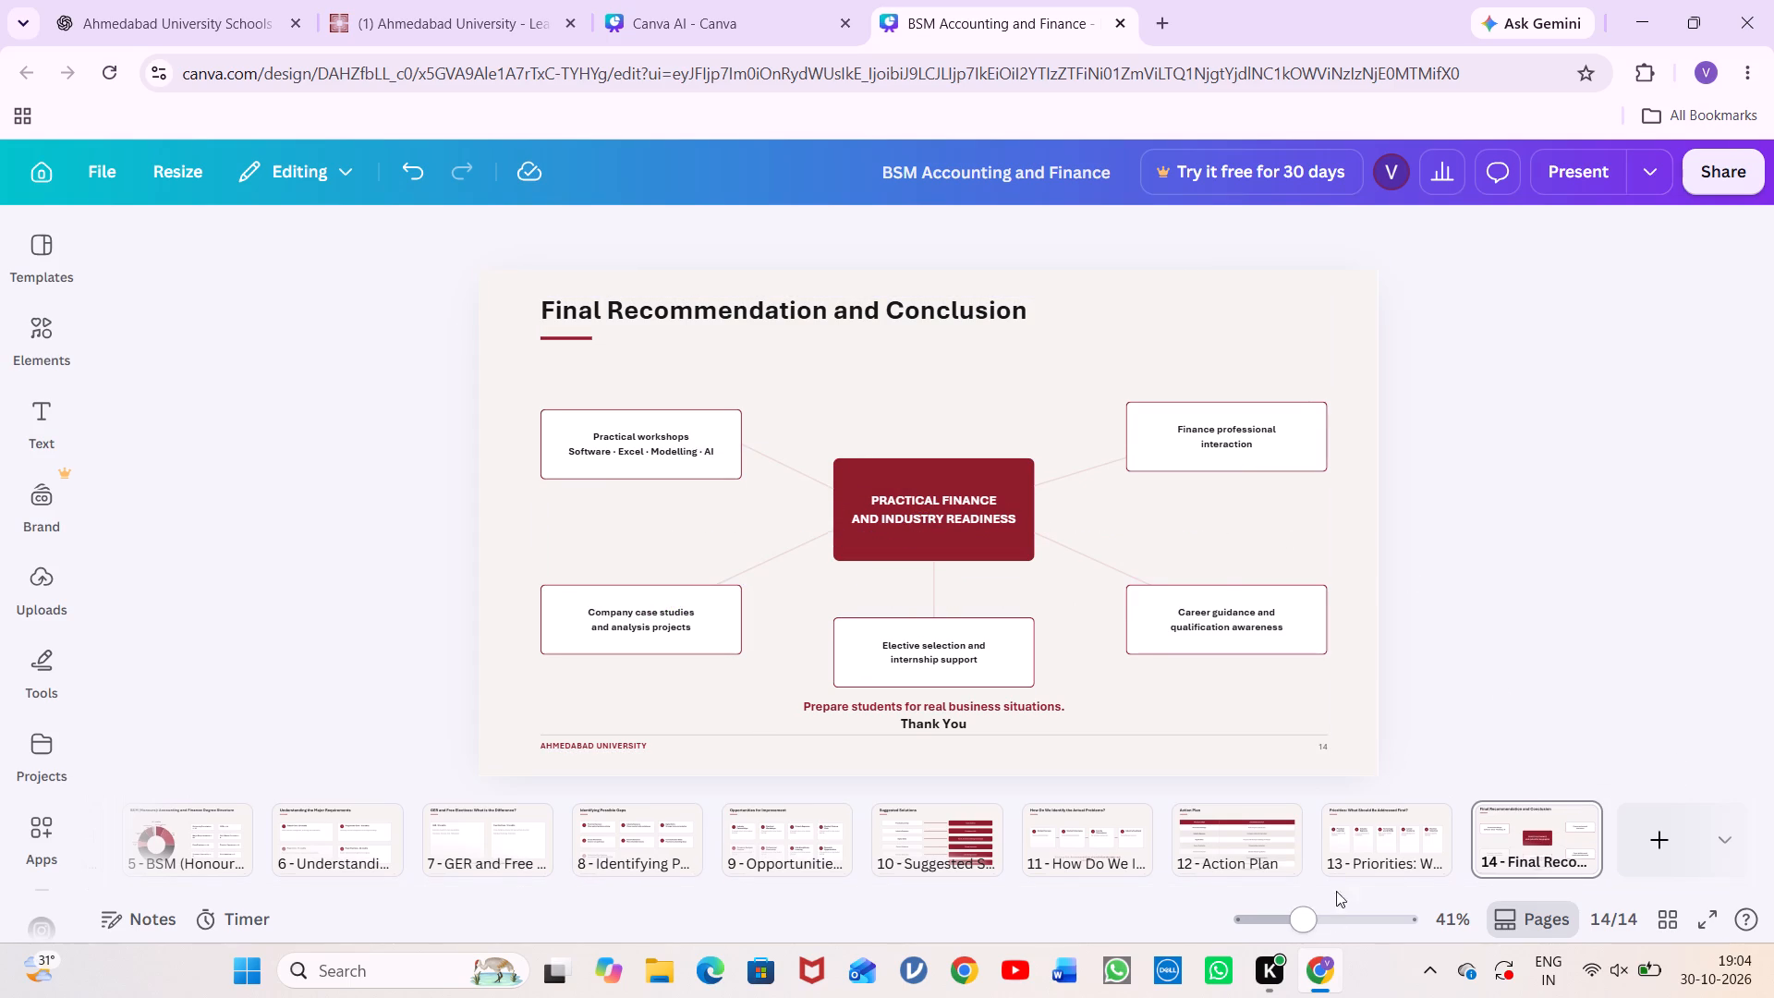
{"action": "scroll", "coordinate": [1408, 834], "scroll_direction": "right", "scroll_amount": 10}
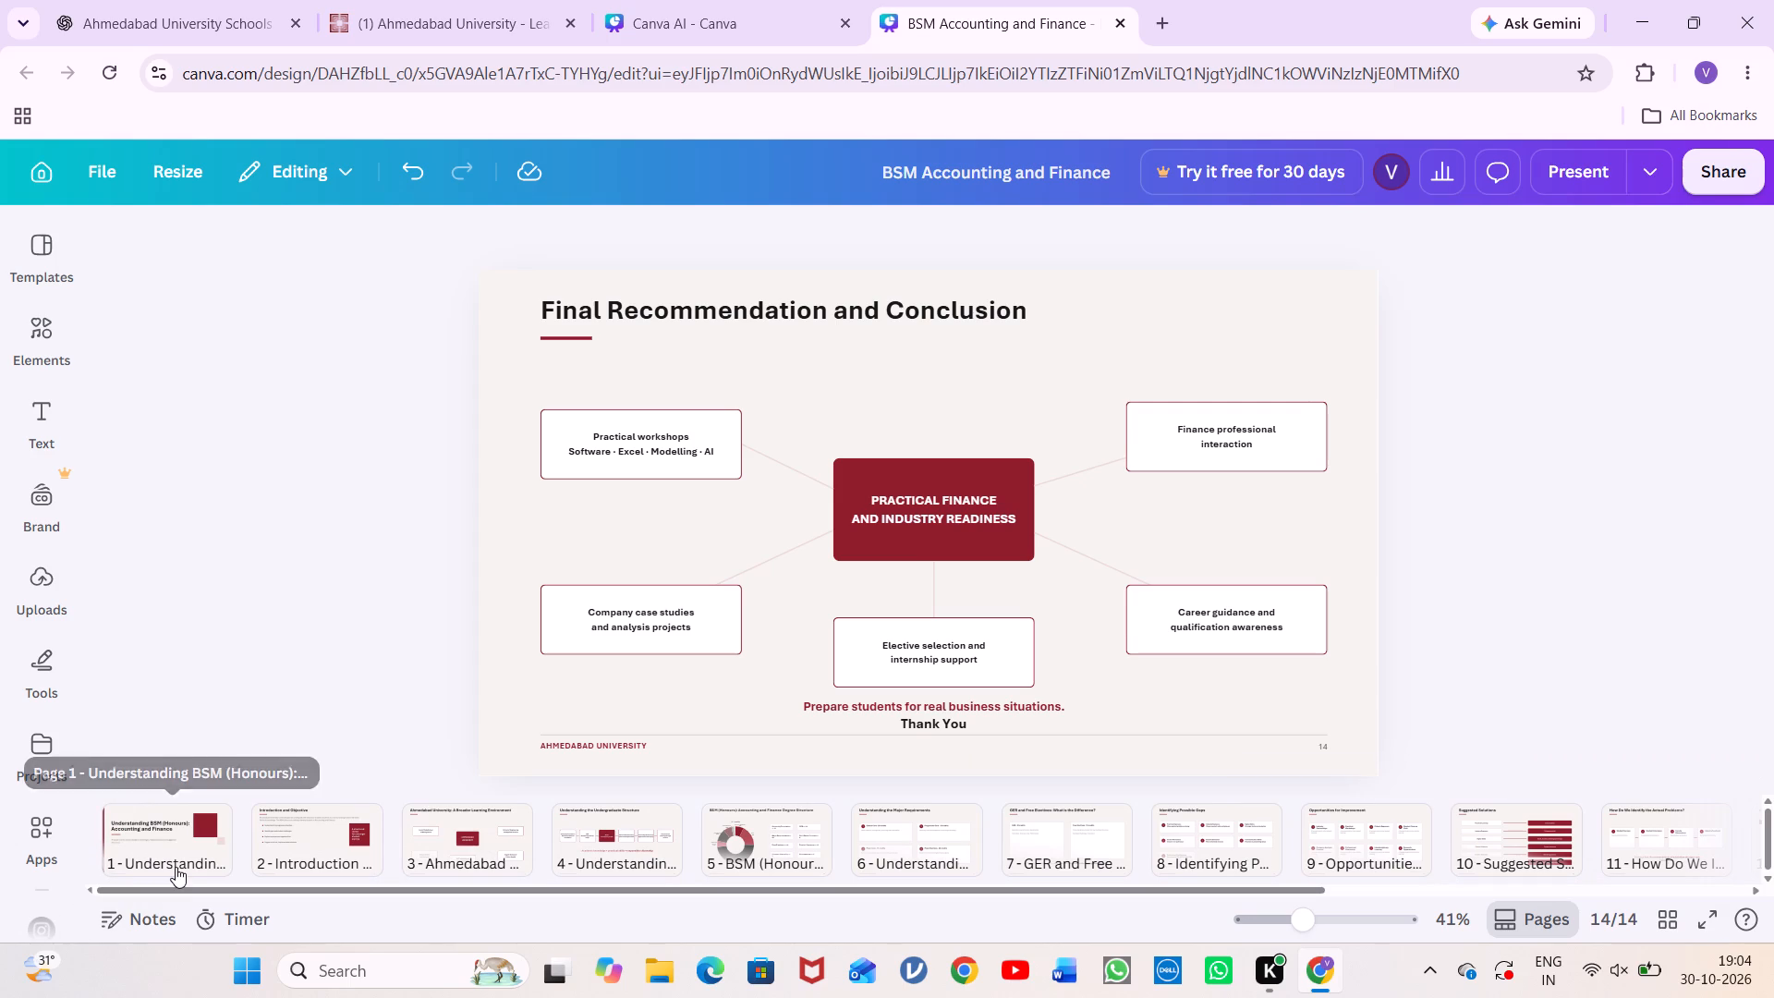
{"action": "left_click", "coordinate": [176, 867]}
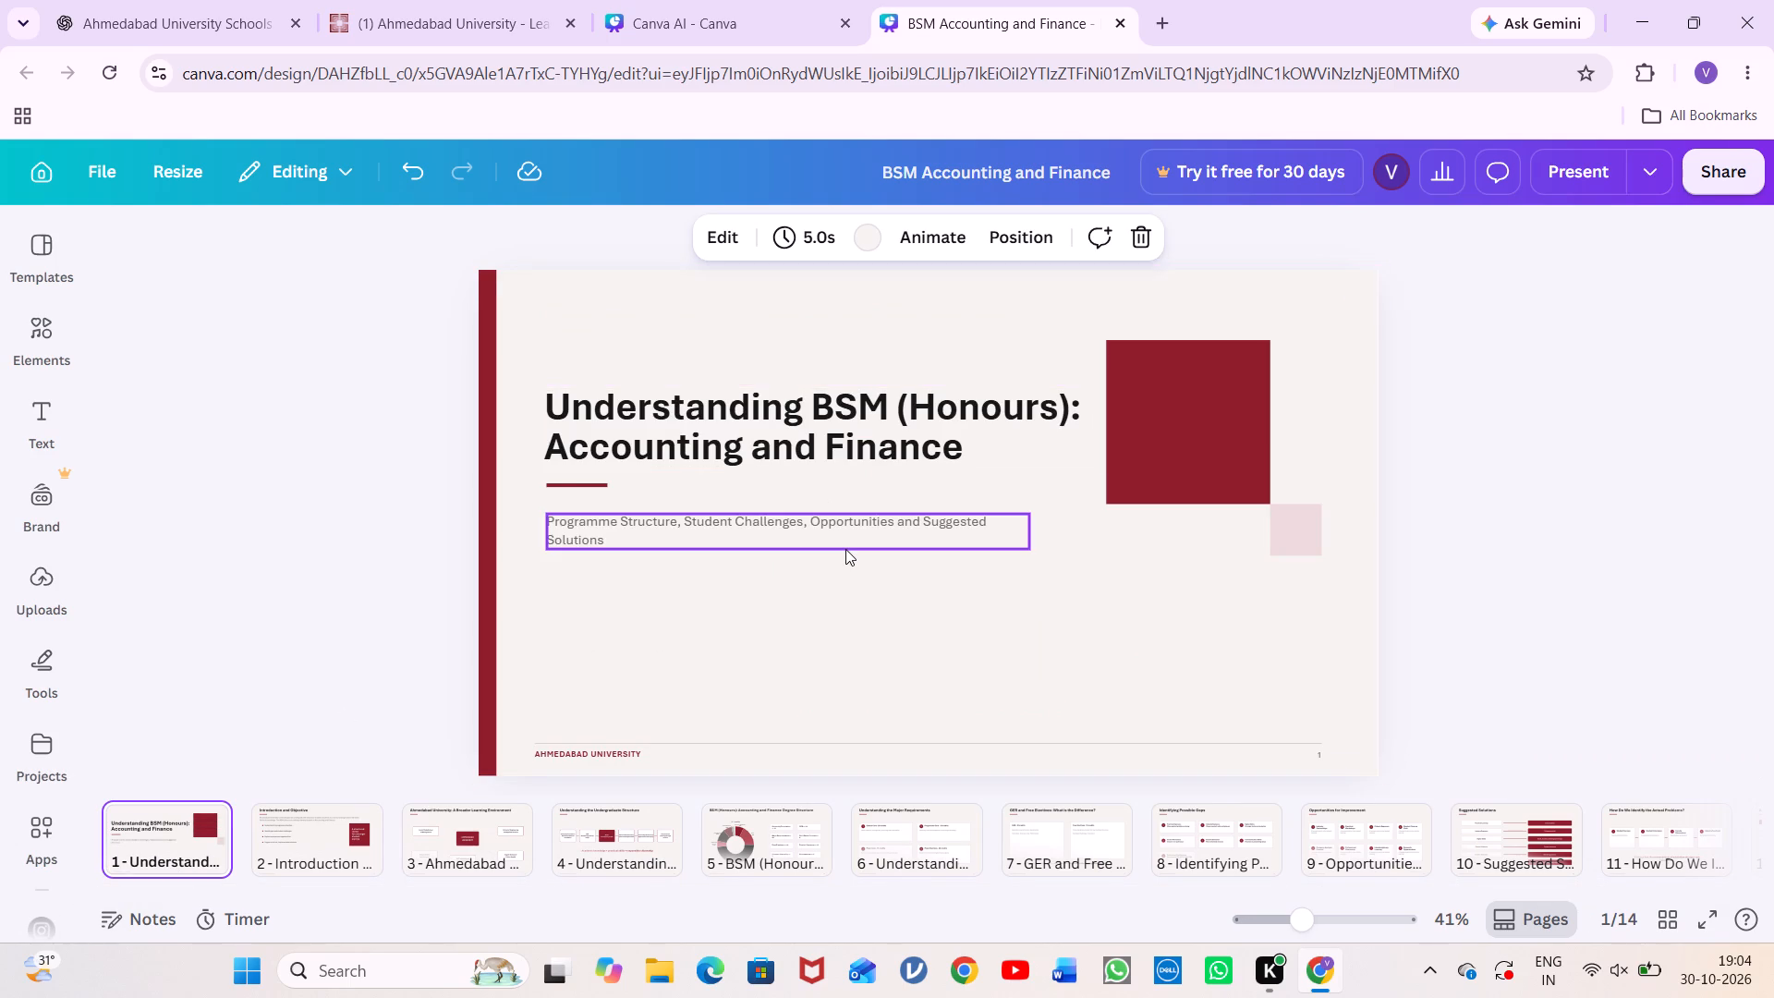
{"action": "left_click", "coordinate": [1143, 637]}
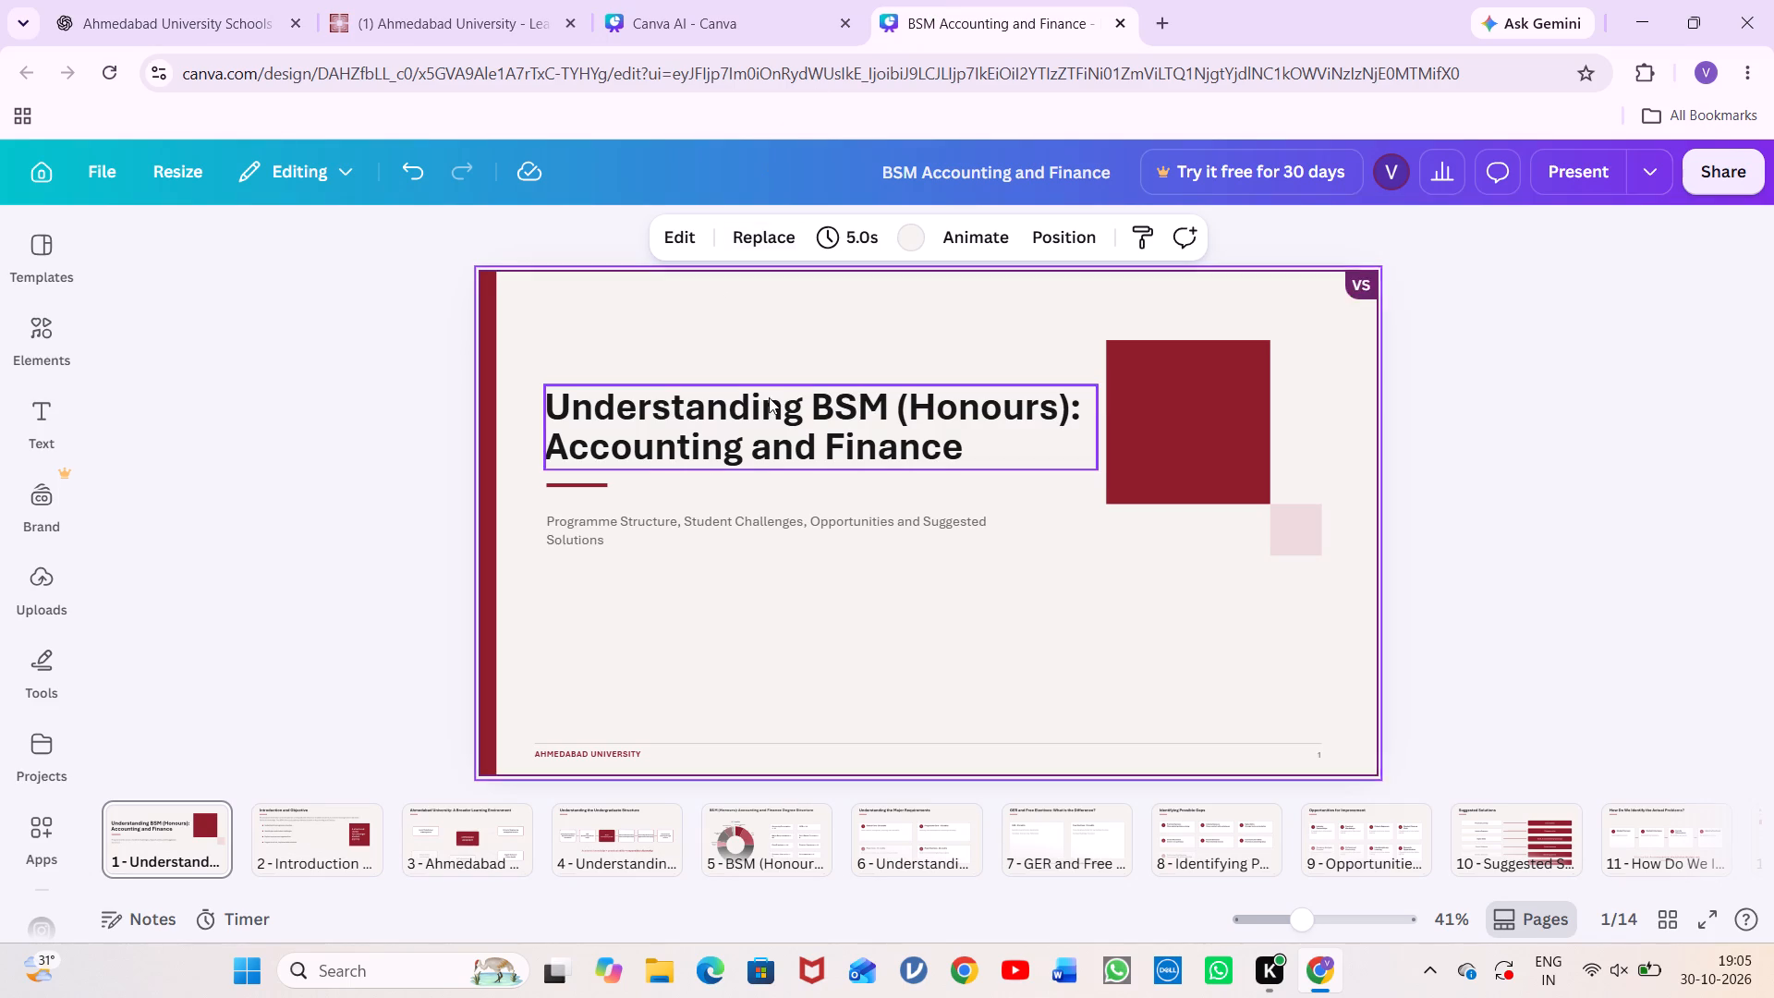
{"action": "left_click", "coordinate": [778, 415]}
{"action": "key", "text": "ctrl+a"}
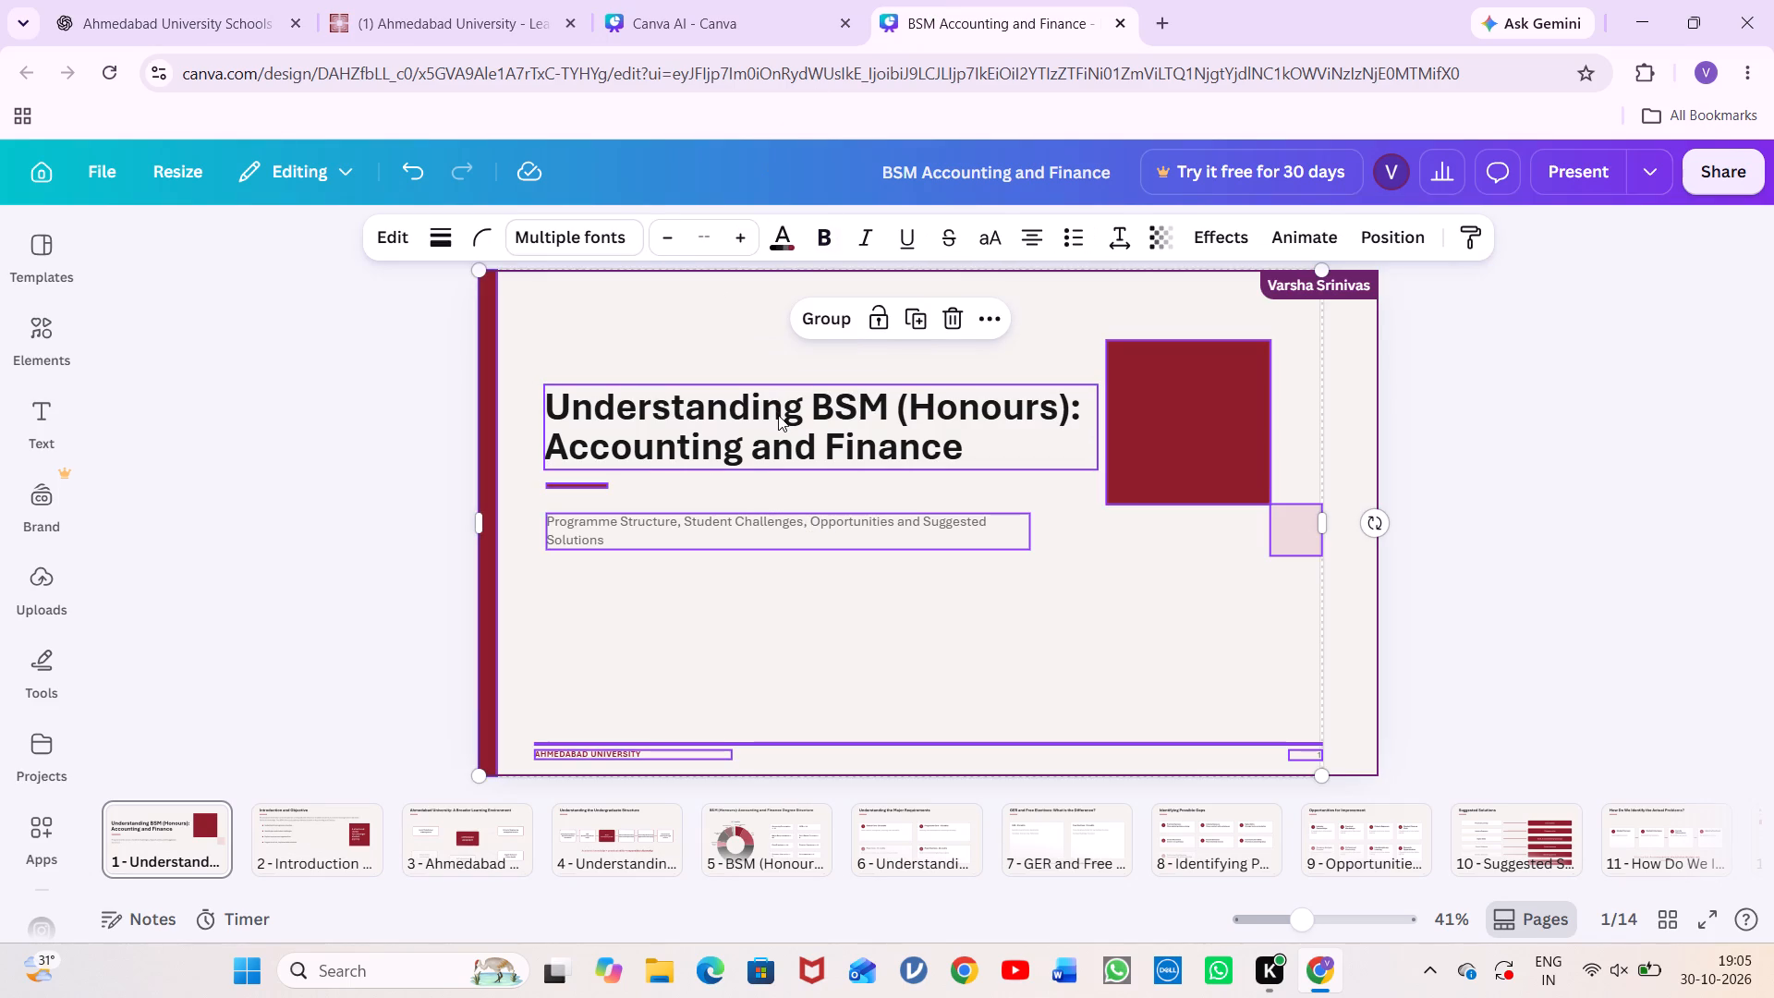
{"action": "left_click", "coordinate": [778, 415]}
{"action": "double_click", "coordinate": [778, 415]}
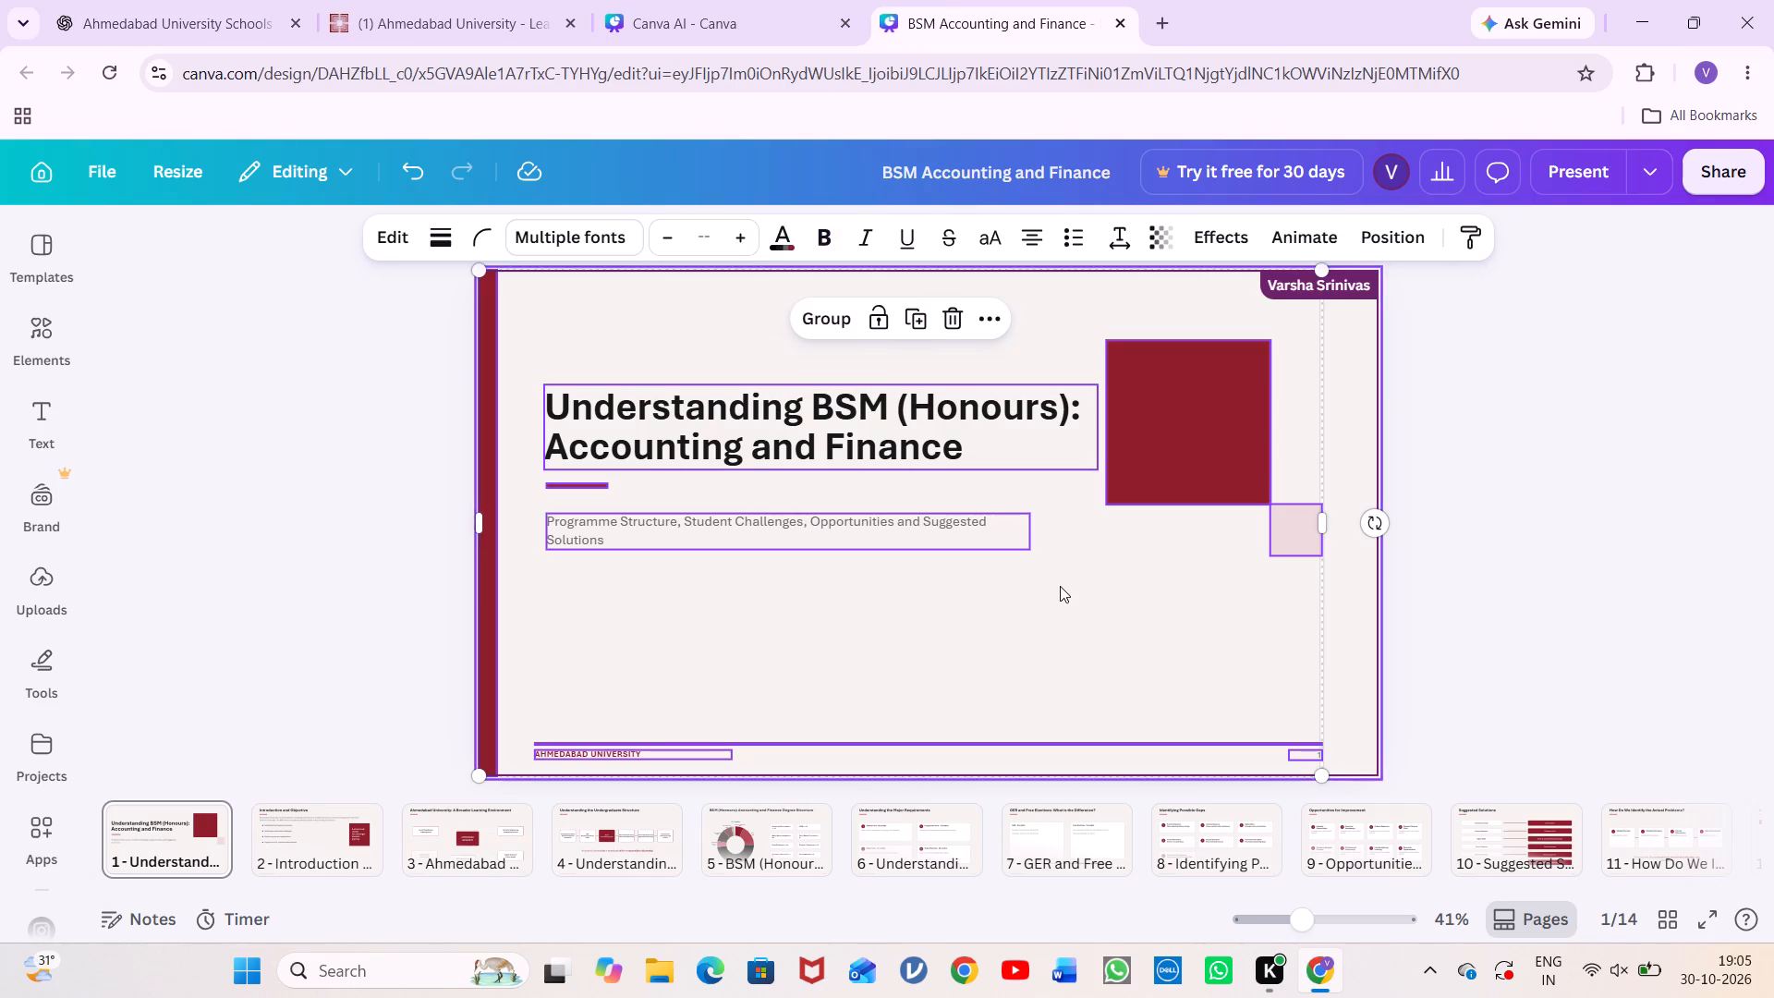
{"action": "left_click", "coordinate": [1060, 586]}
{"action": "double_click", "coordinate": [998, 435]}
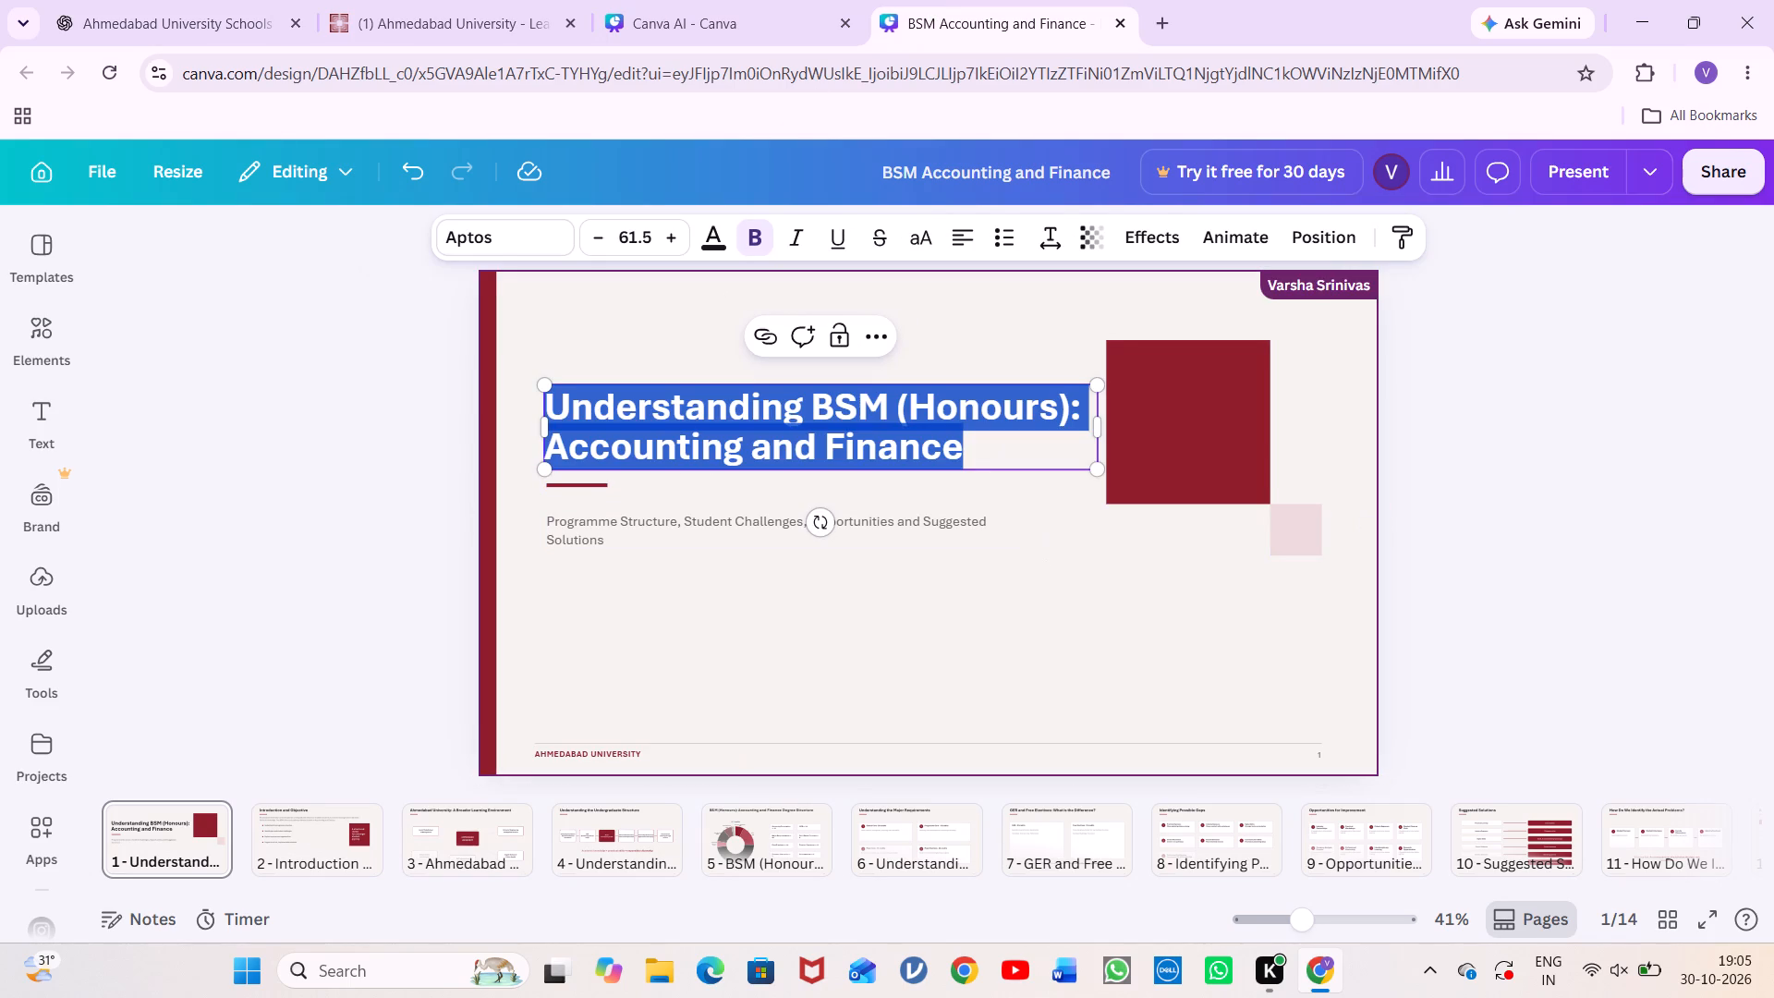
{"action": "key", "text": "ctrl+v"}
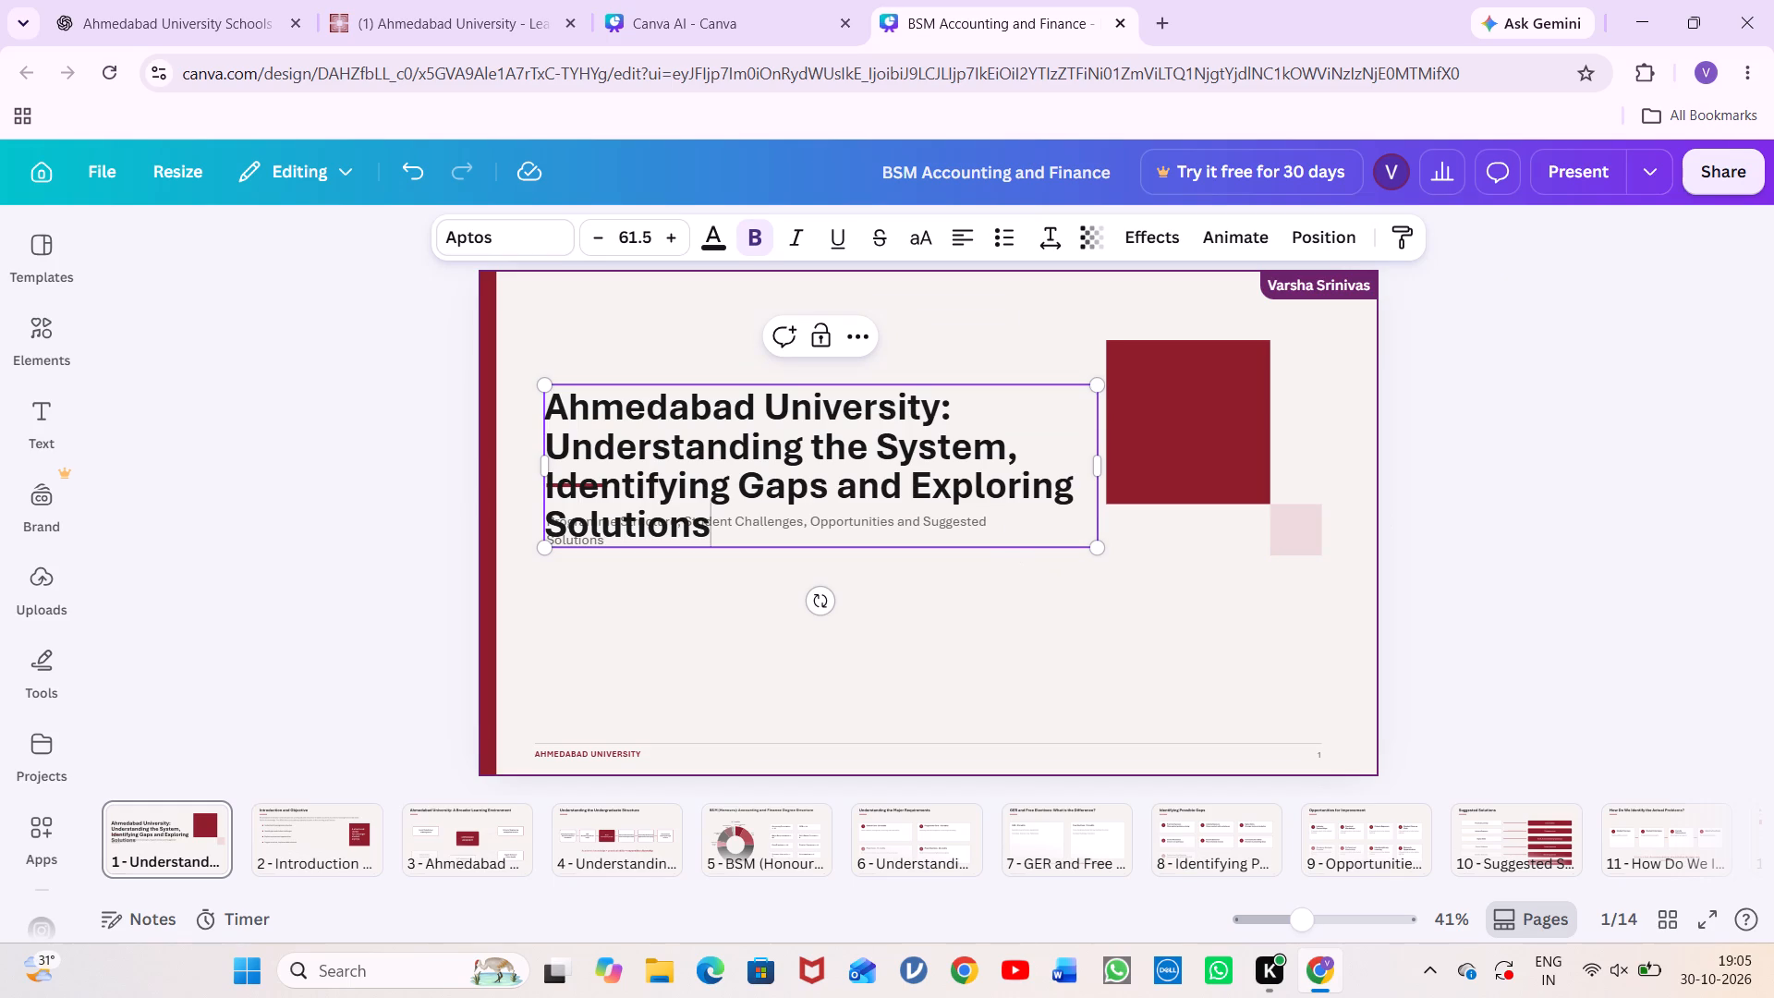
Move the title and subtitle together slightly up and left, and enlarge them to font sizes of about 67.3 and 24.6.
{"action": "left_click_drag", "start_coordinate": [874, 558], "coordinate": [872, 542]}
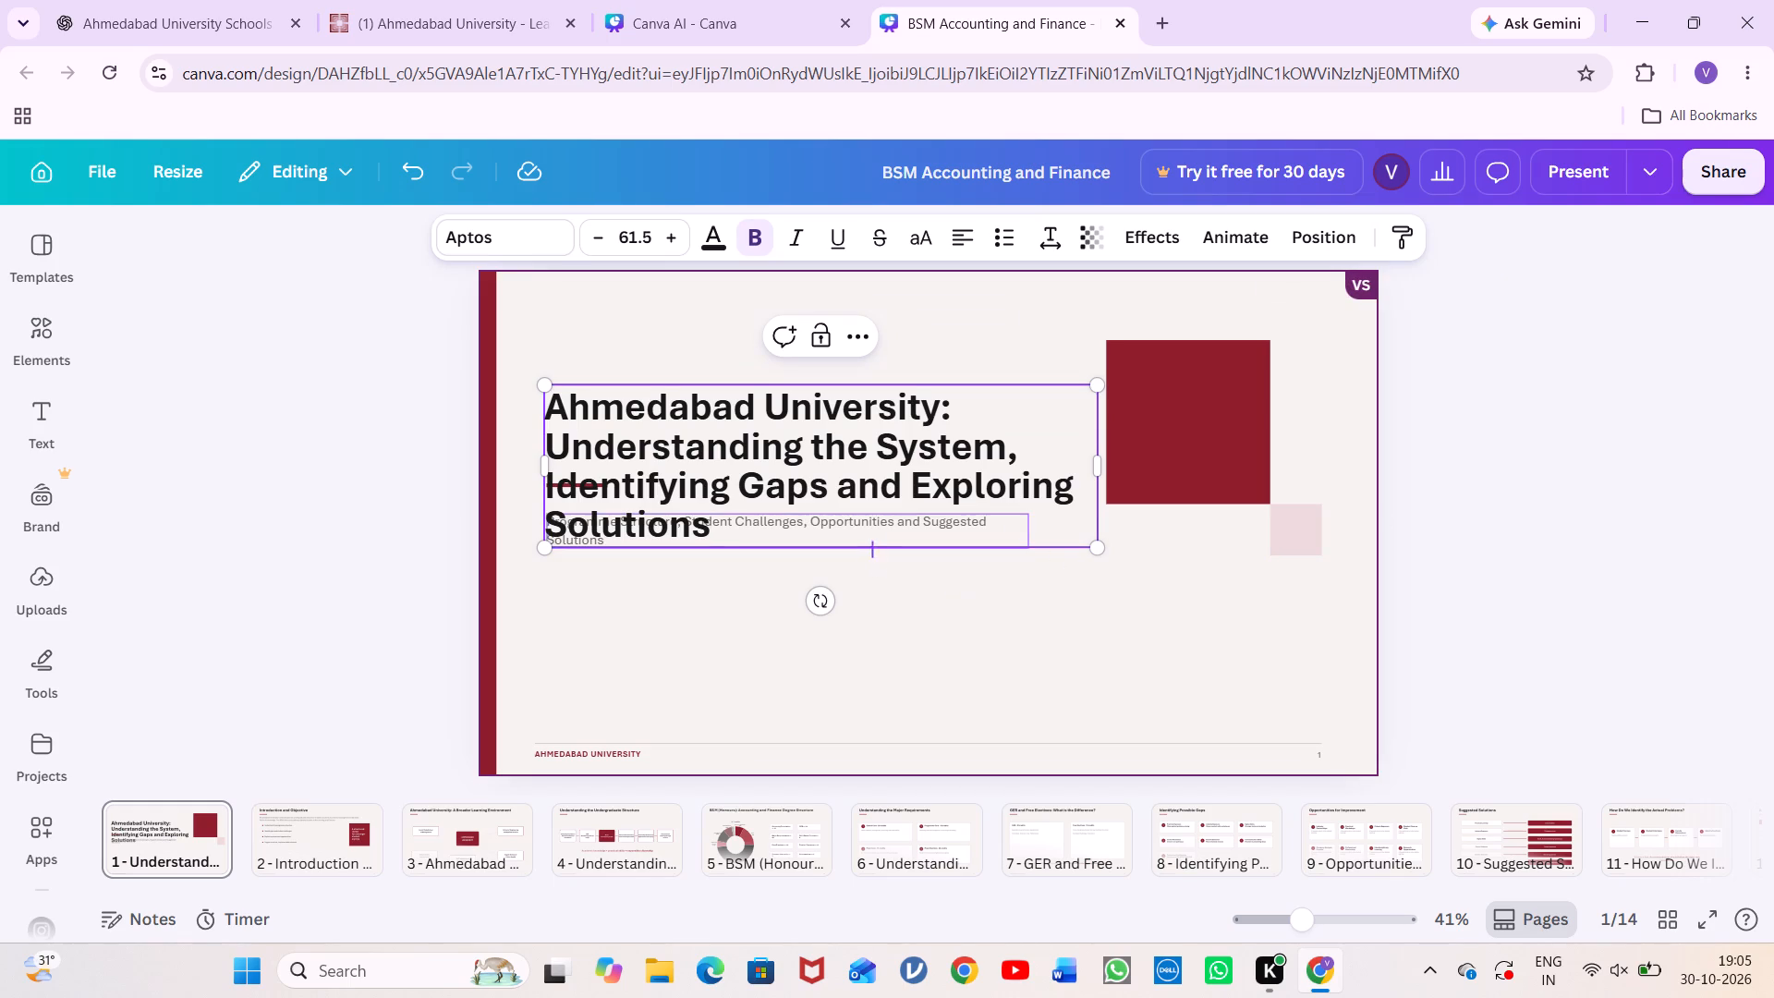
{"action": "left_click_drag", "start_coordinate": [872, 542], "coordinate": [886, 545]}
{"action": "left_click", "coordinate": [886, 545]}
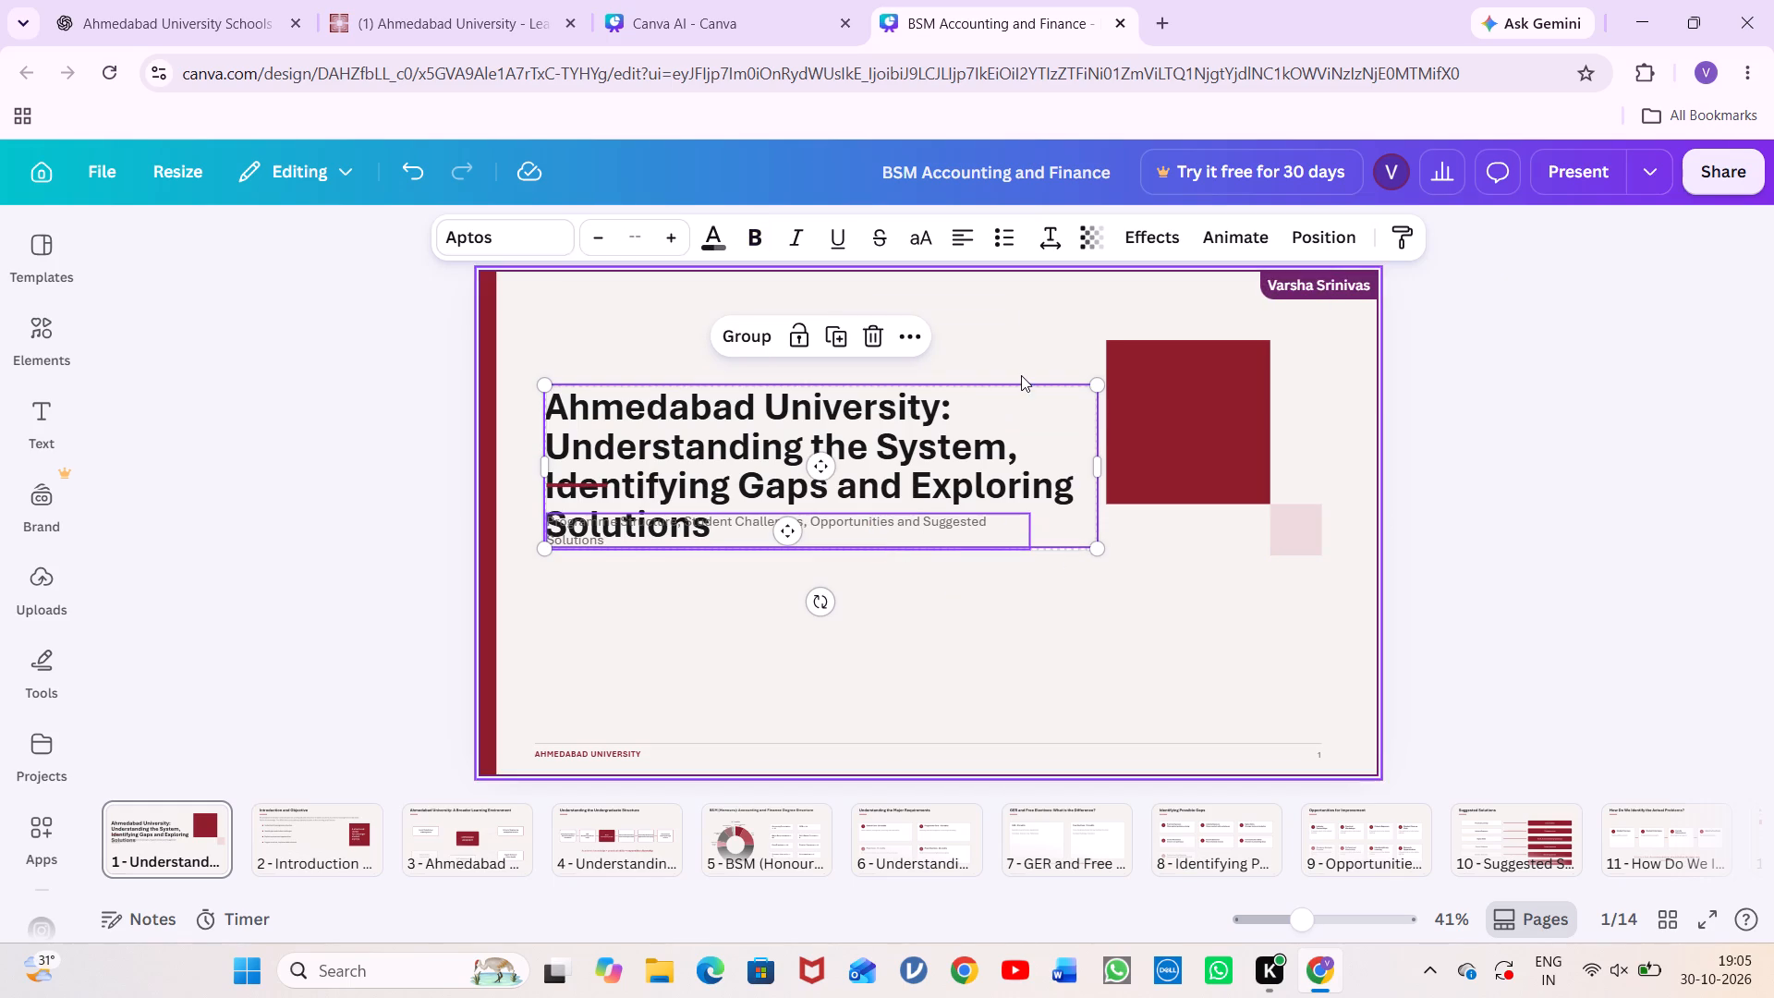
{"action": "left_click_drag", "start_coordinate": [1026, 392], "coordinate": [1016, 342]}
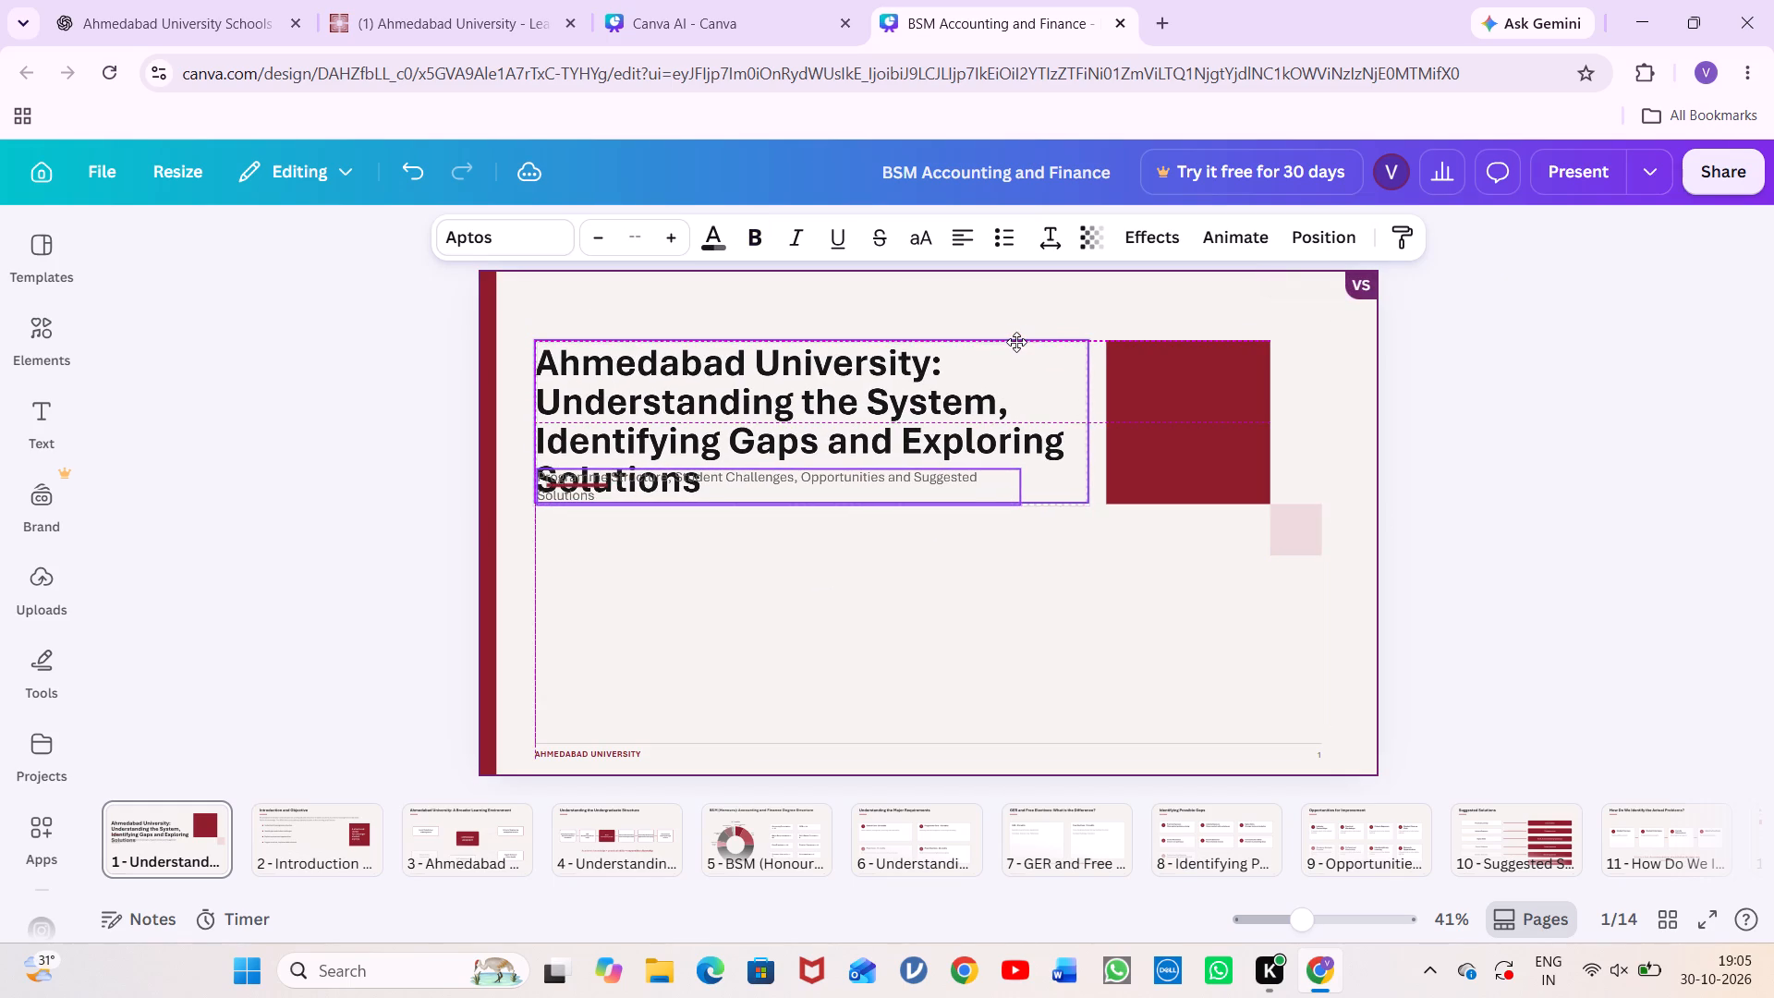
{"action": "left_click_drag", "start_coordinate": [1016, 342], "coordinate": [1018, 362]}
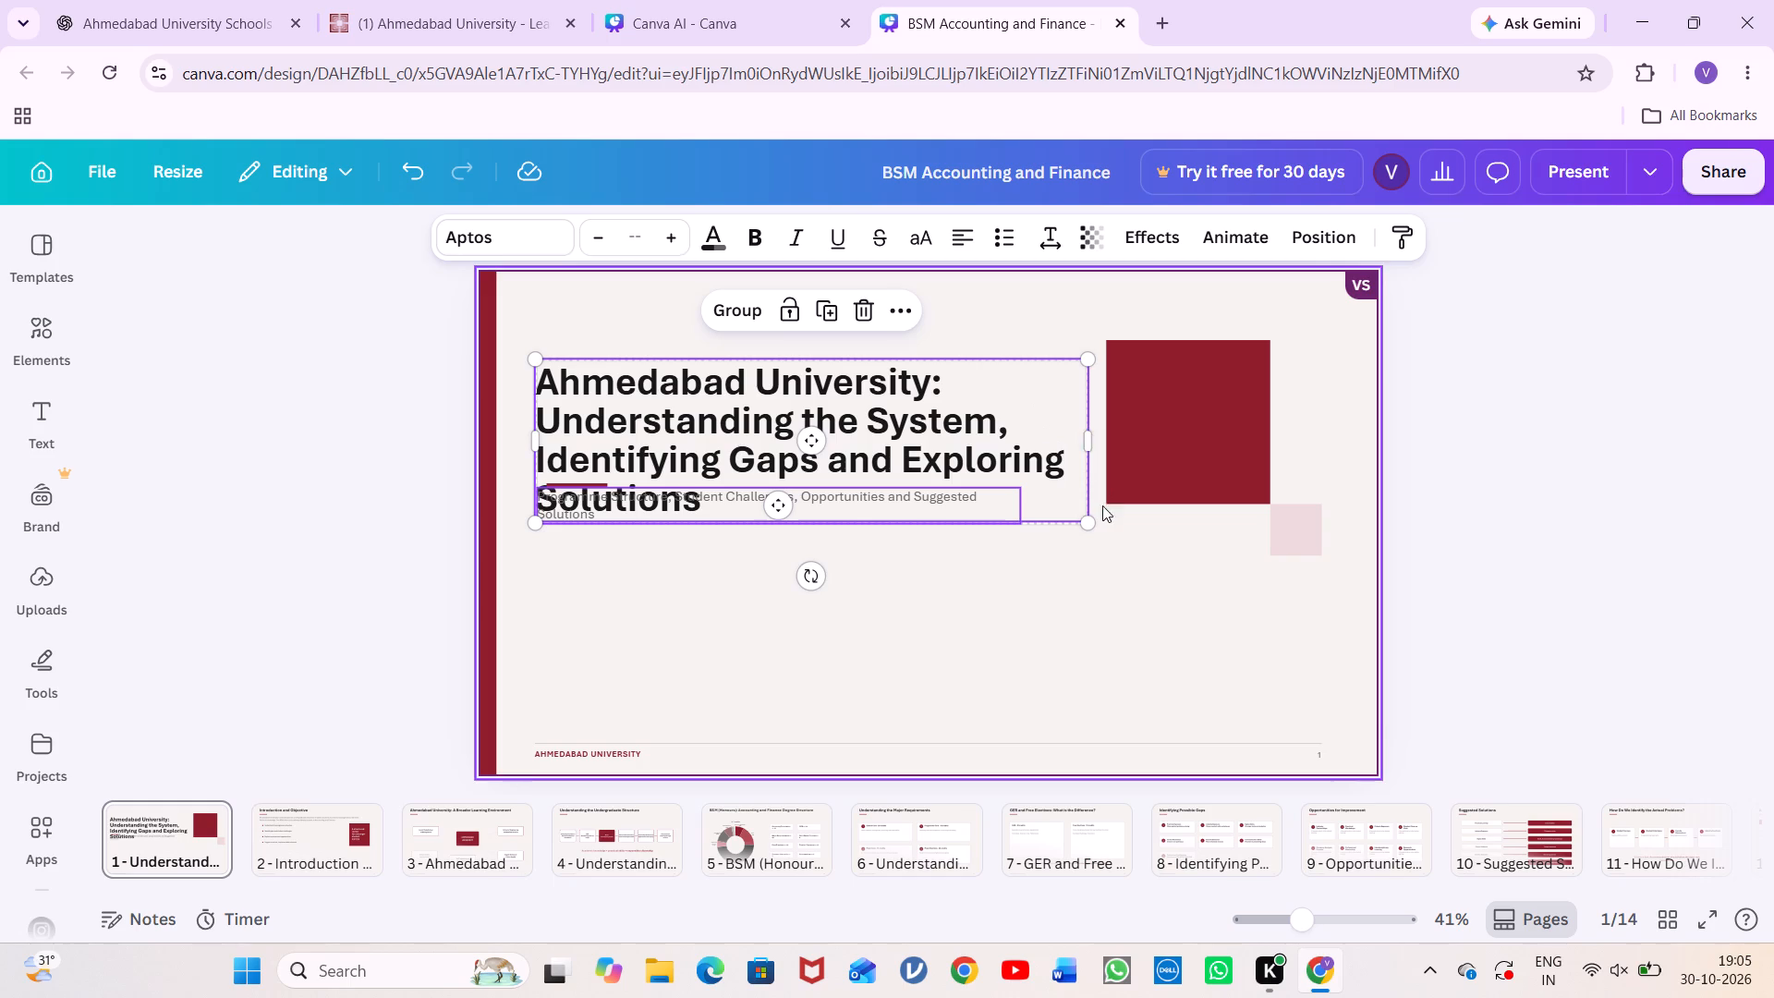
{"action": "left_click_drag", "start_coordinate": [1089, 523], "coordinate": [1112, 519]}
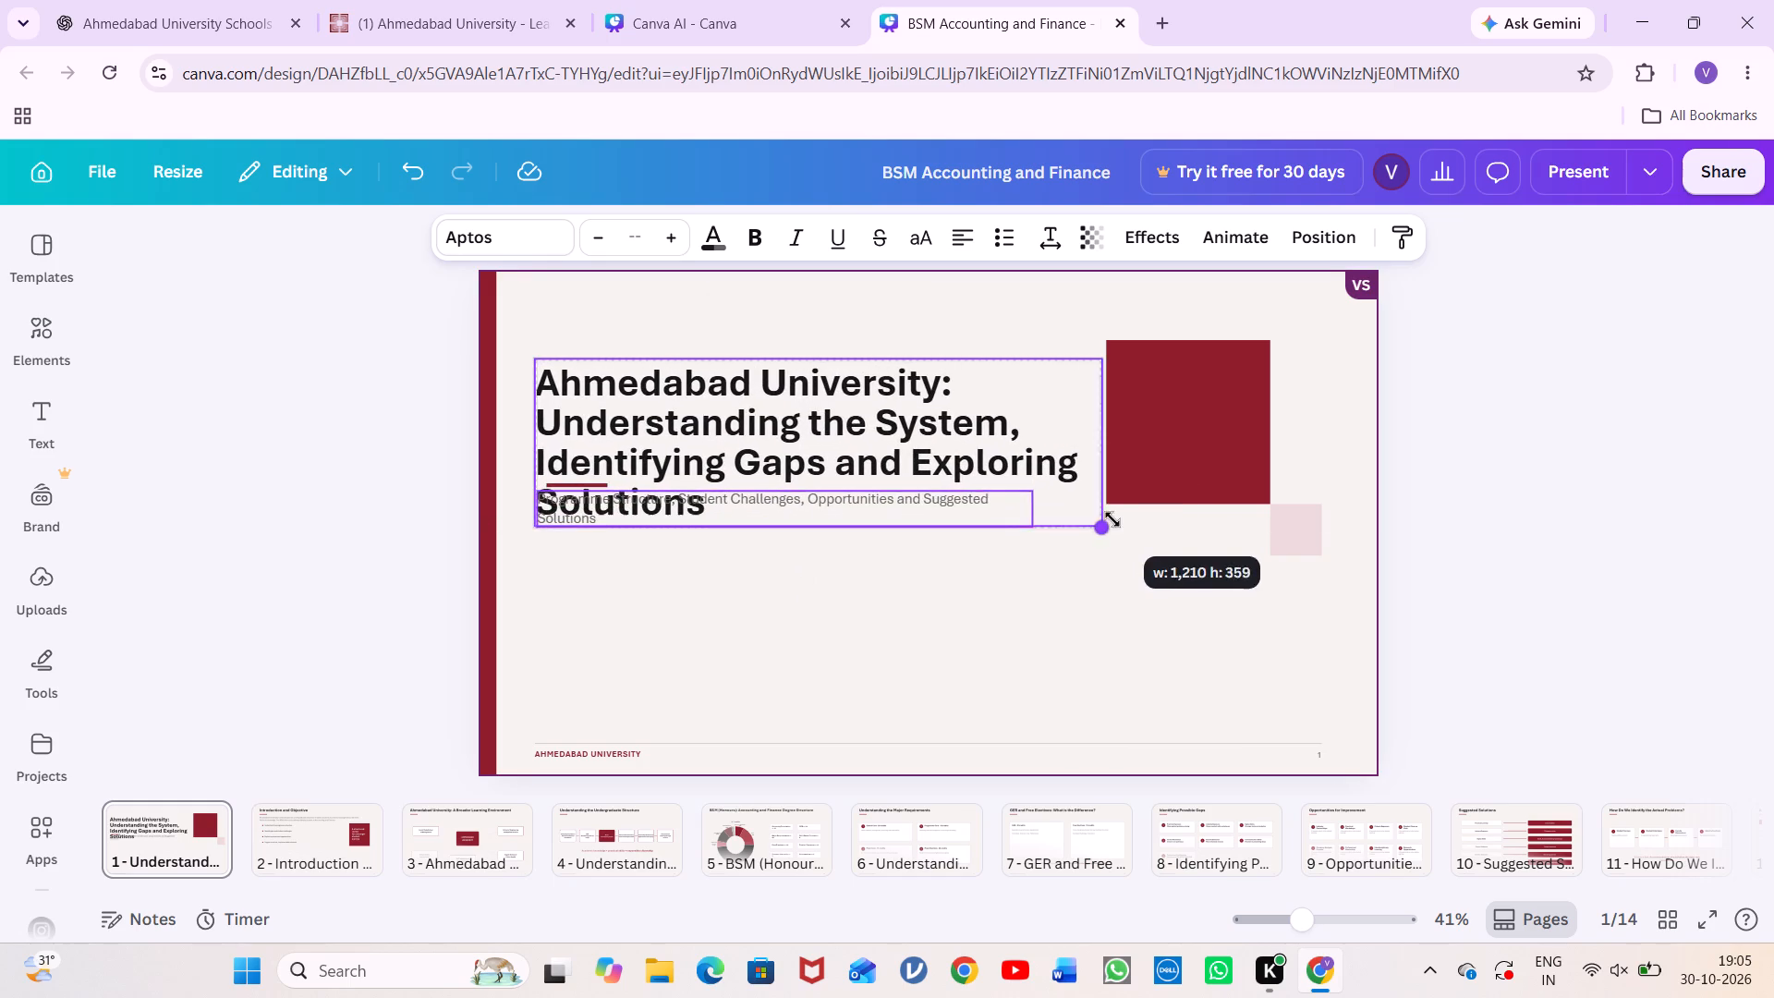
{"action": "left_click_drag", "start_coordinate": [1112, 519], "coordinate": [1142, 539]}
{"action": "left_click", "coordinate": [1120, 649]}
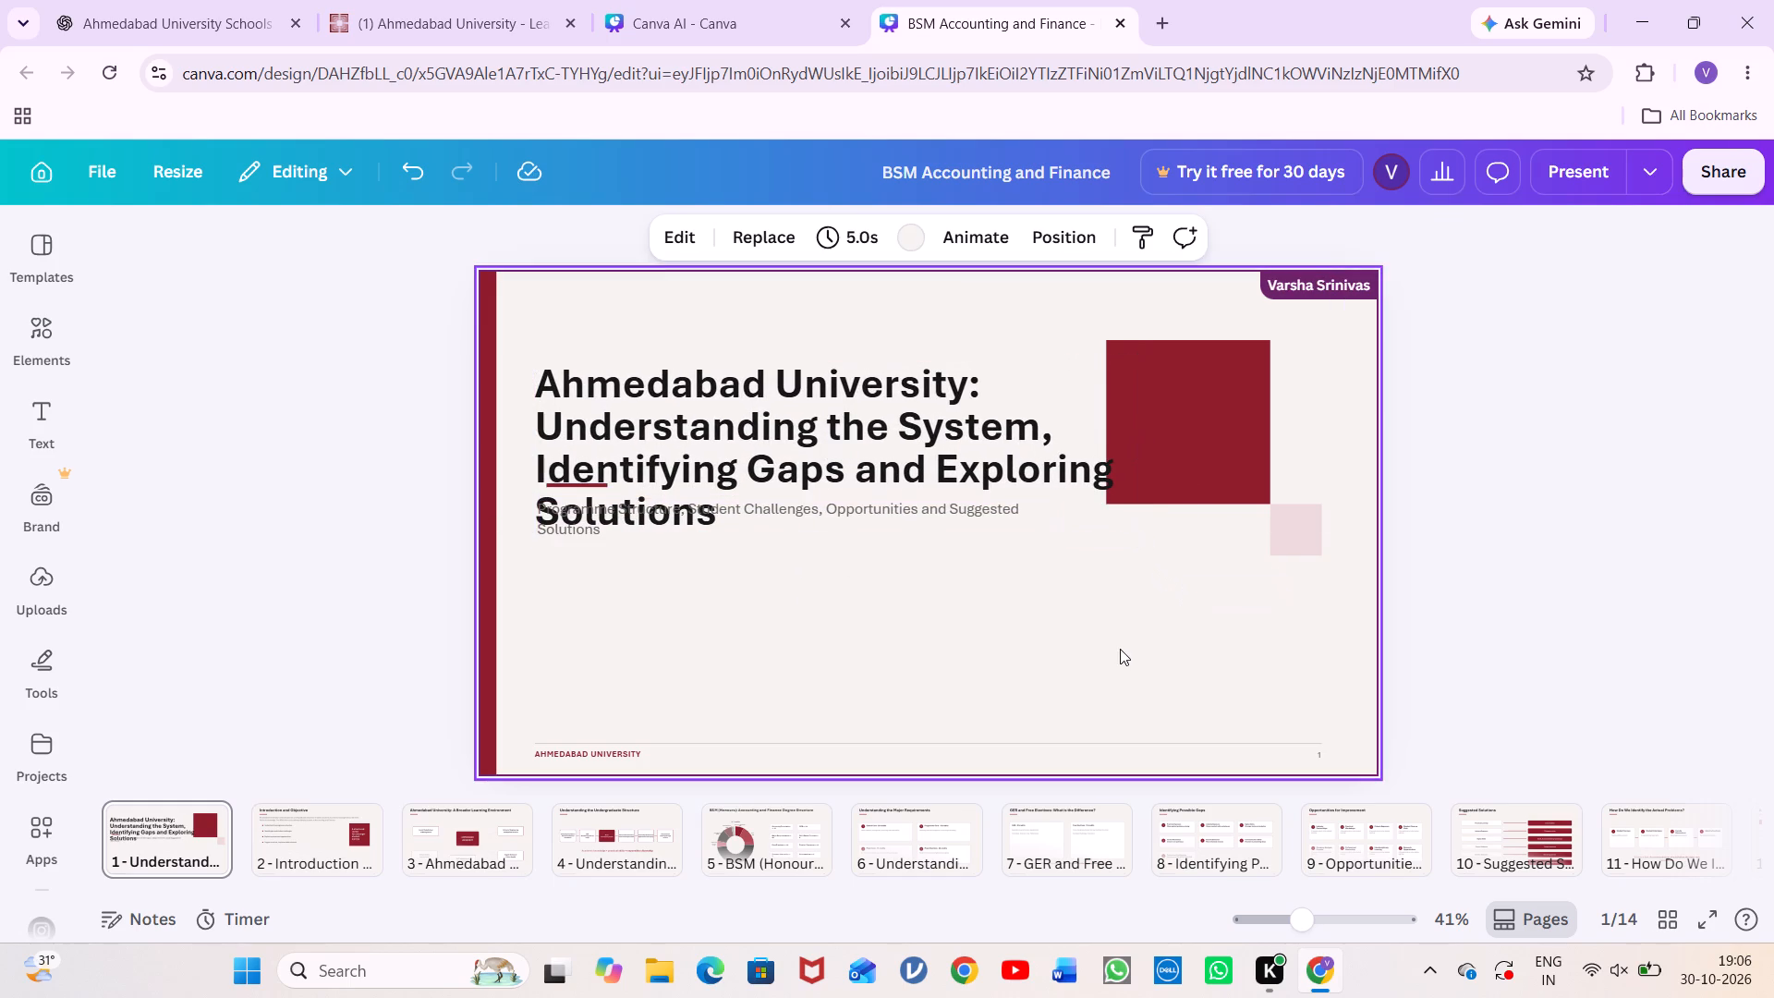
Move the title up on its own so it sits above the red accent line and clear of the subtitle.
{"action": "left_click", "coordinate": [1008, 455]}
{"action": "left_click_drag", "start_coordinate": [1008, 455], "coordinate": [993, 395]}
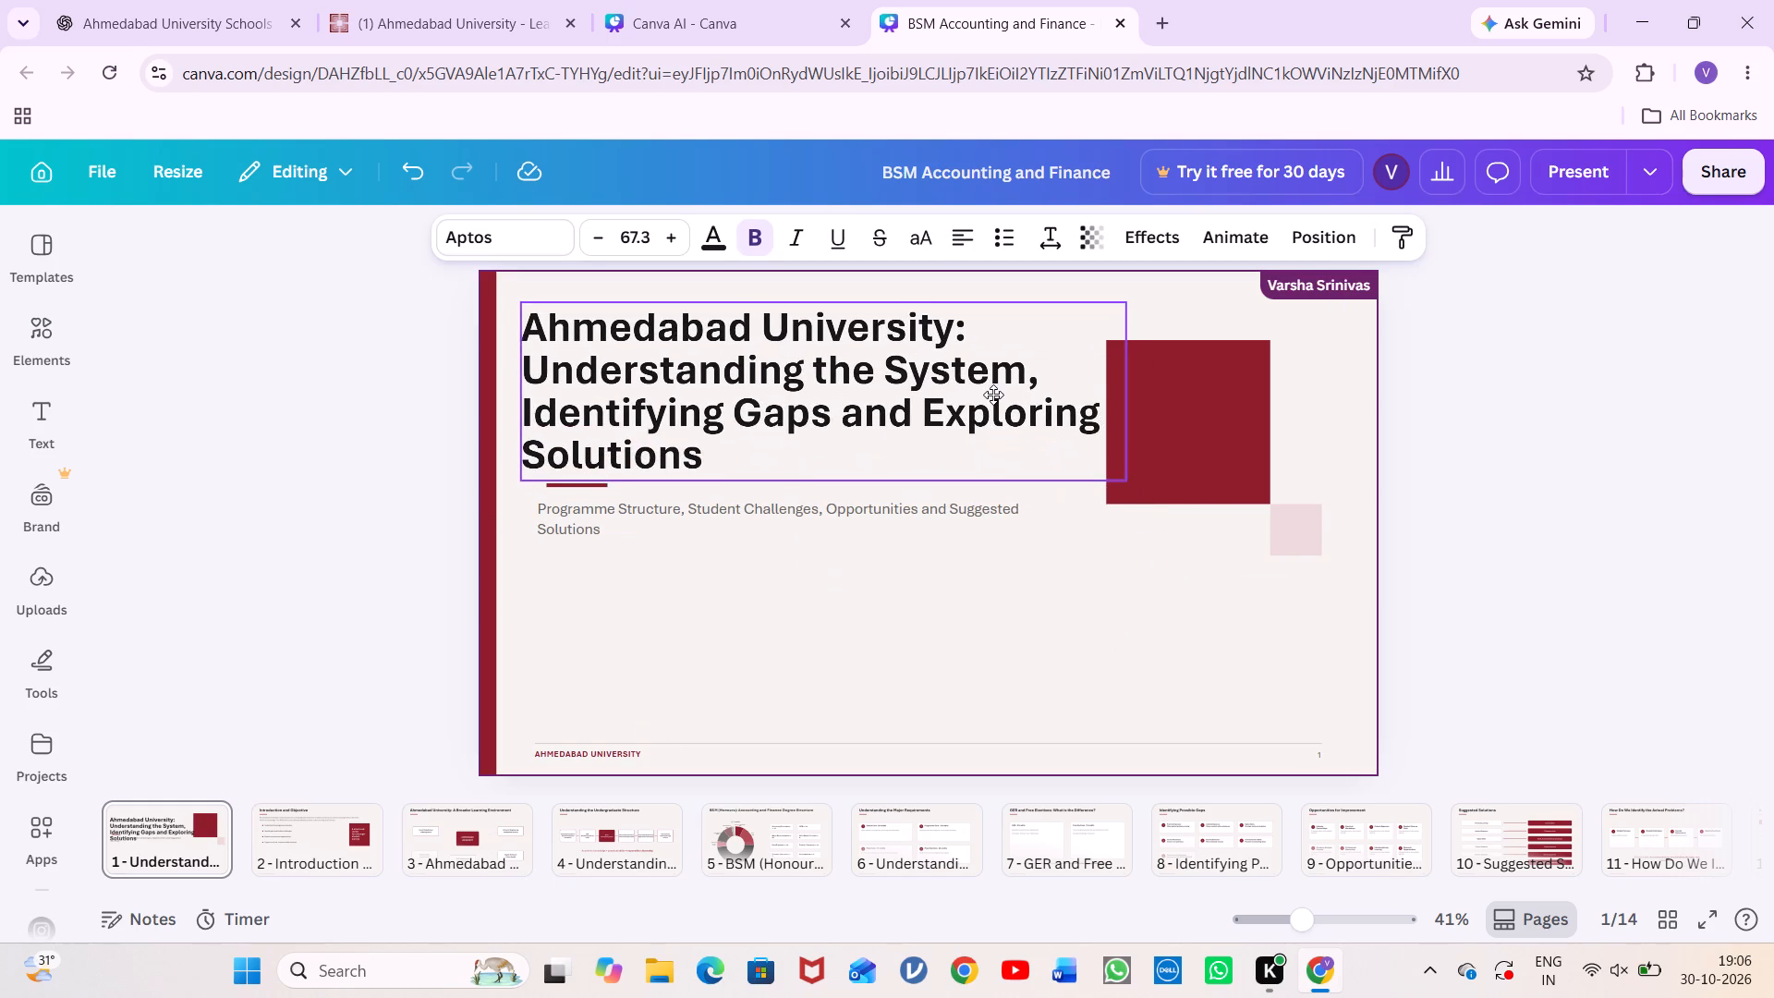
{"action": "left_click_drag", "start_coordinate": [993, 395], "coordinate": [986, 388]}
Enlarge the slide 1 subtitle to a font size of about 30.4 and line it up with the title's left edge.
{"action": "left_click_drag", "start_coordinate": [945, 501], "coordinate": [892, 513]}
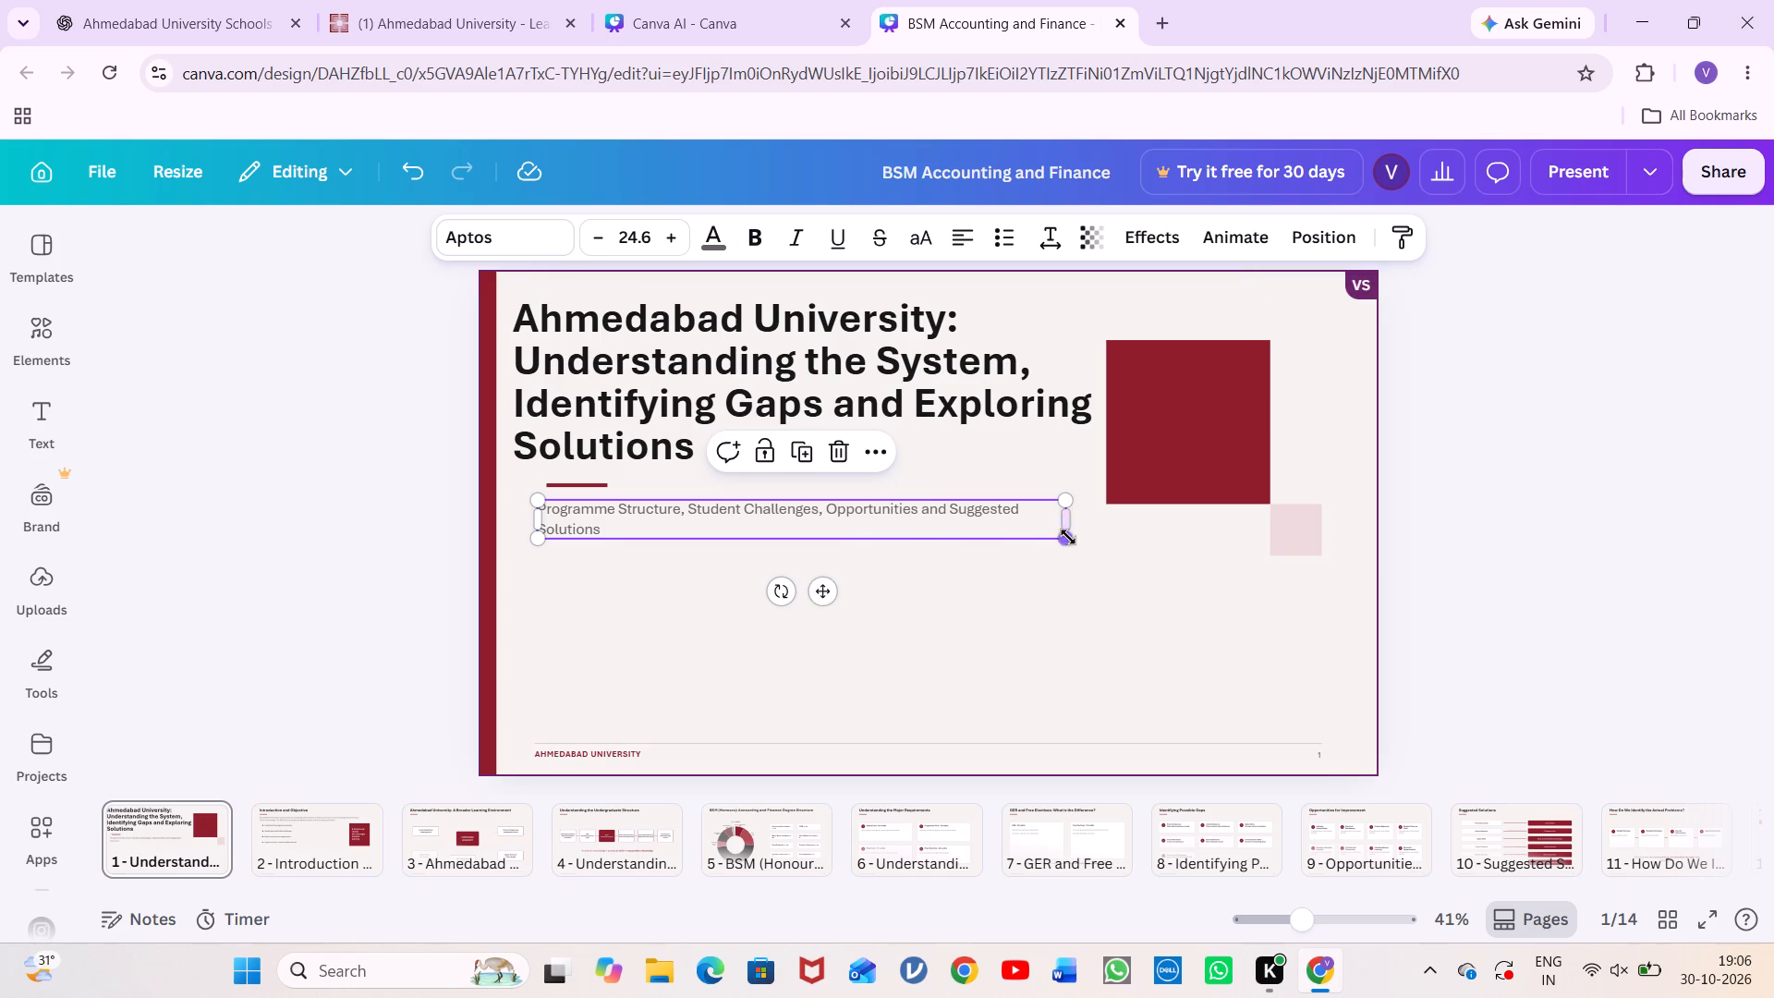
{"action": "left_click_drag", "start_coordinate": [1068, 540], "coordinate": [1185, 698]}
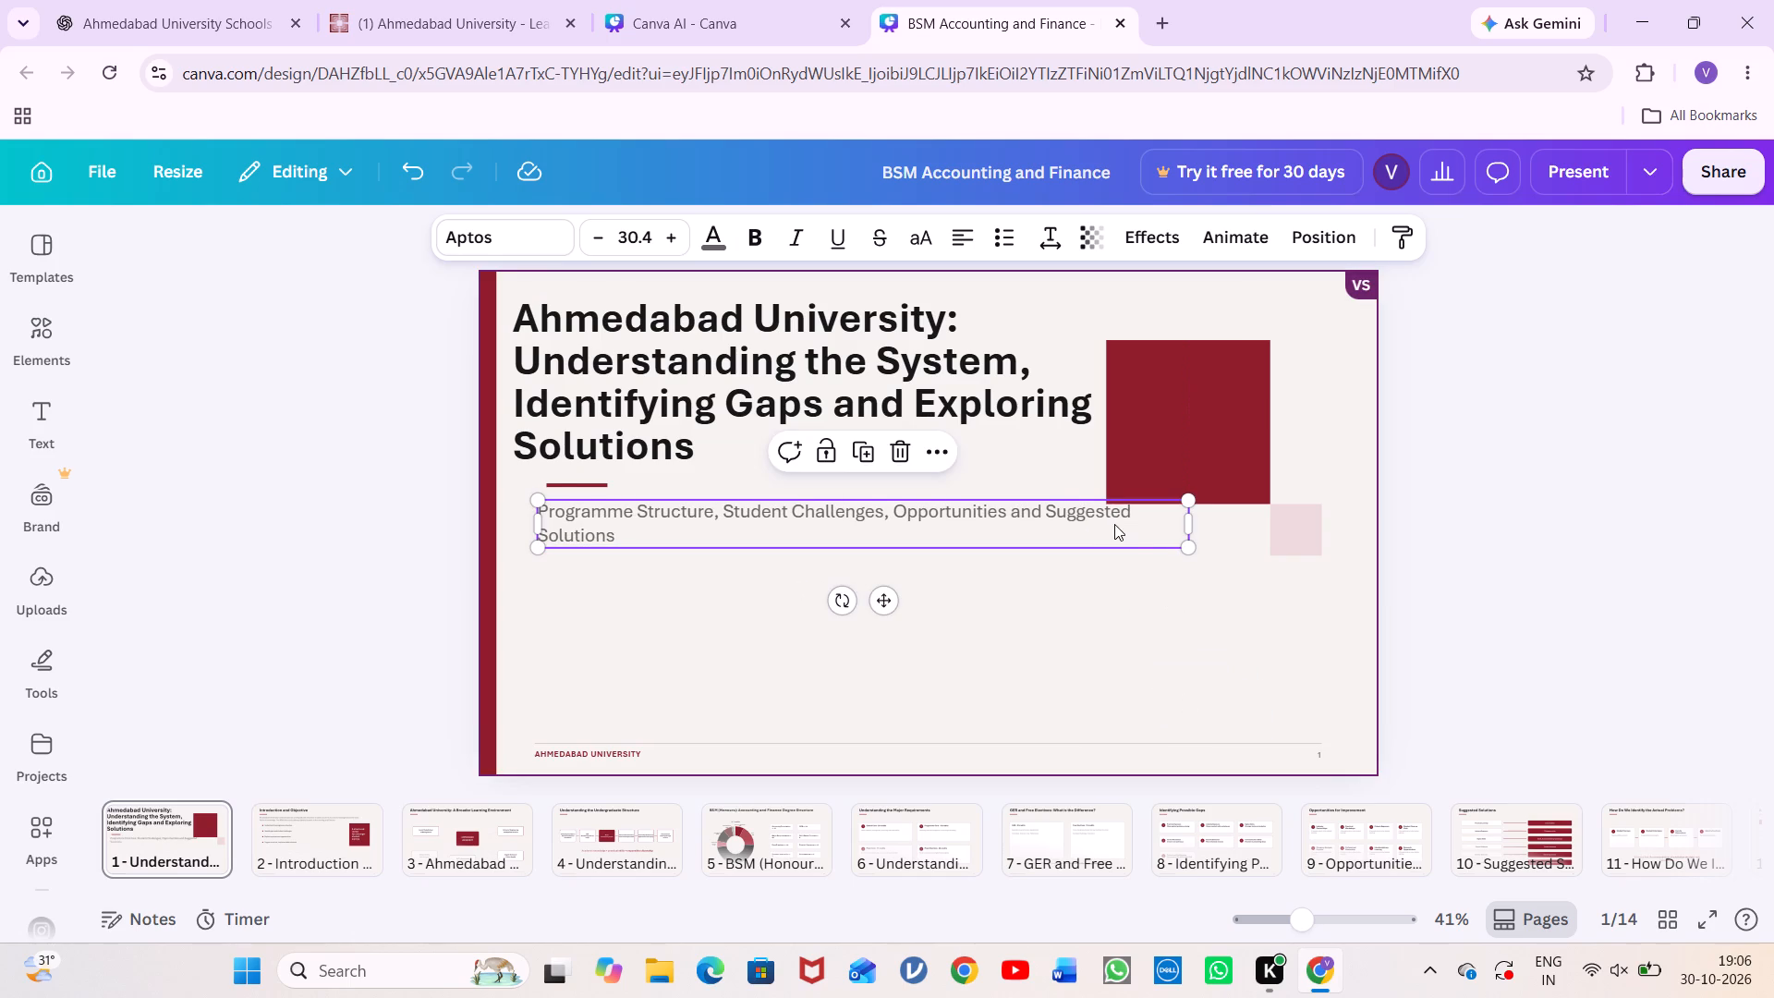
{"action": "left_click_drag", "start_coordinate": [1117, 529], "coordinate": [1090, 542]}
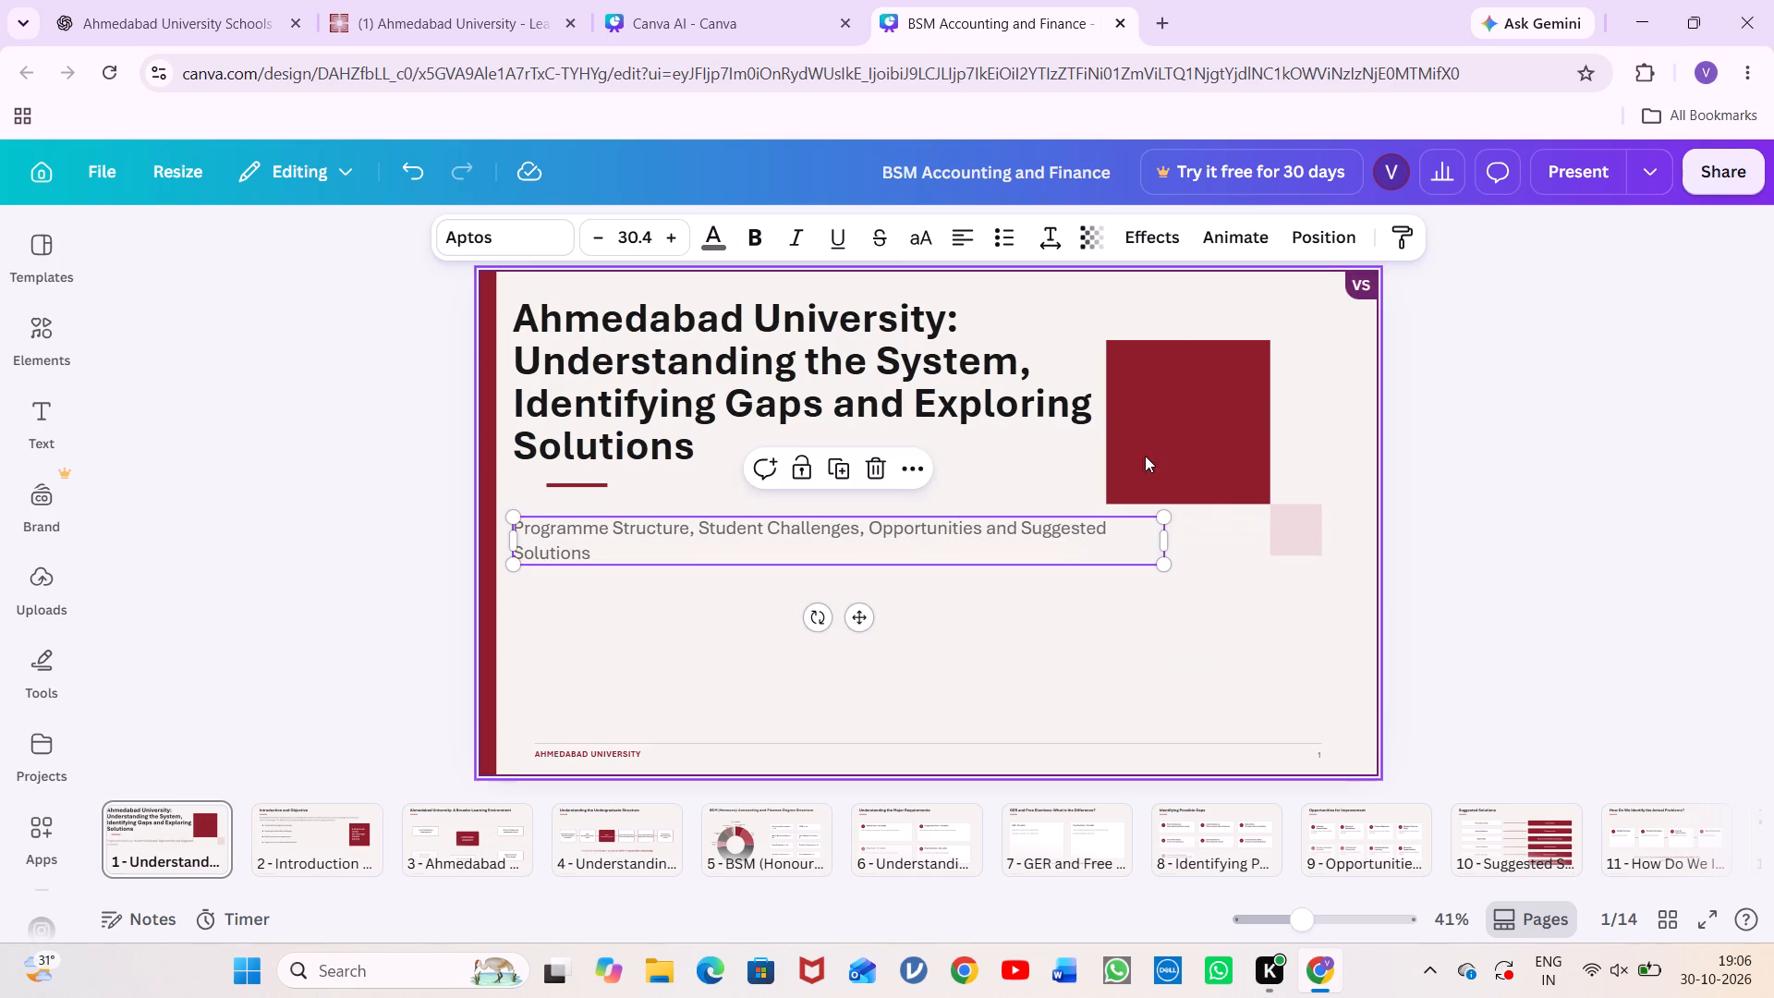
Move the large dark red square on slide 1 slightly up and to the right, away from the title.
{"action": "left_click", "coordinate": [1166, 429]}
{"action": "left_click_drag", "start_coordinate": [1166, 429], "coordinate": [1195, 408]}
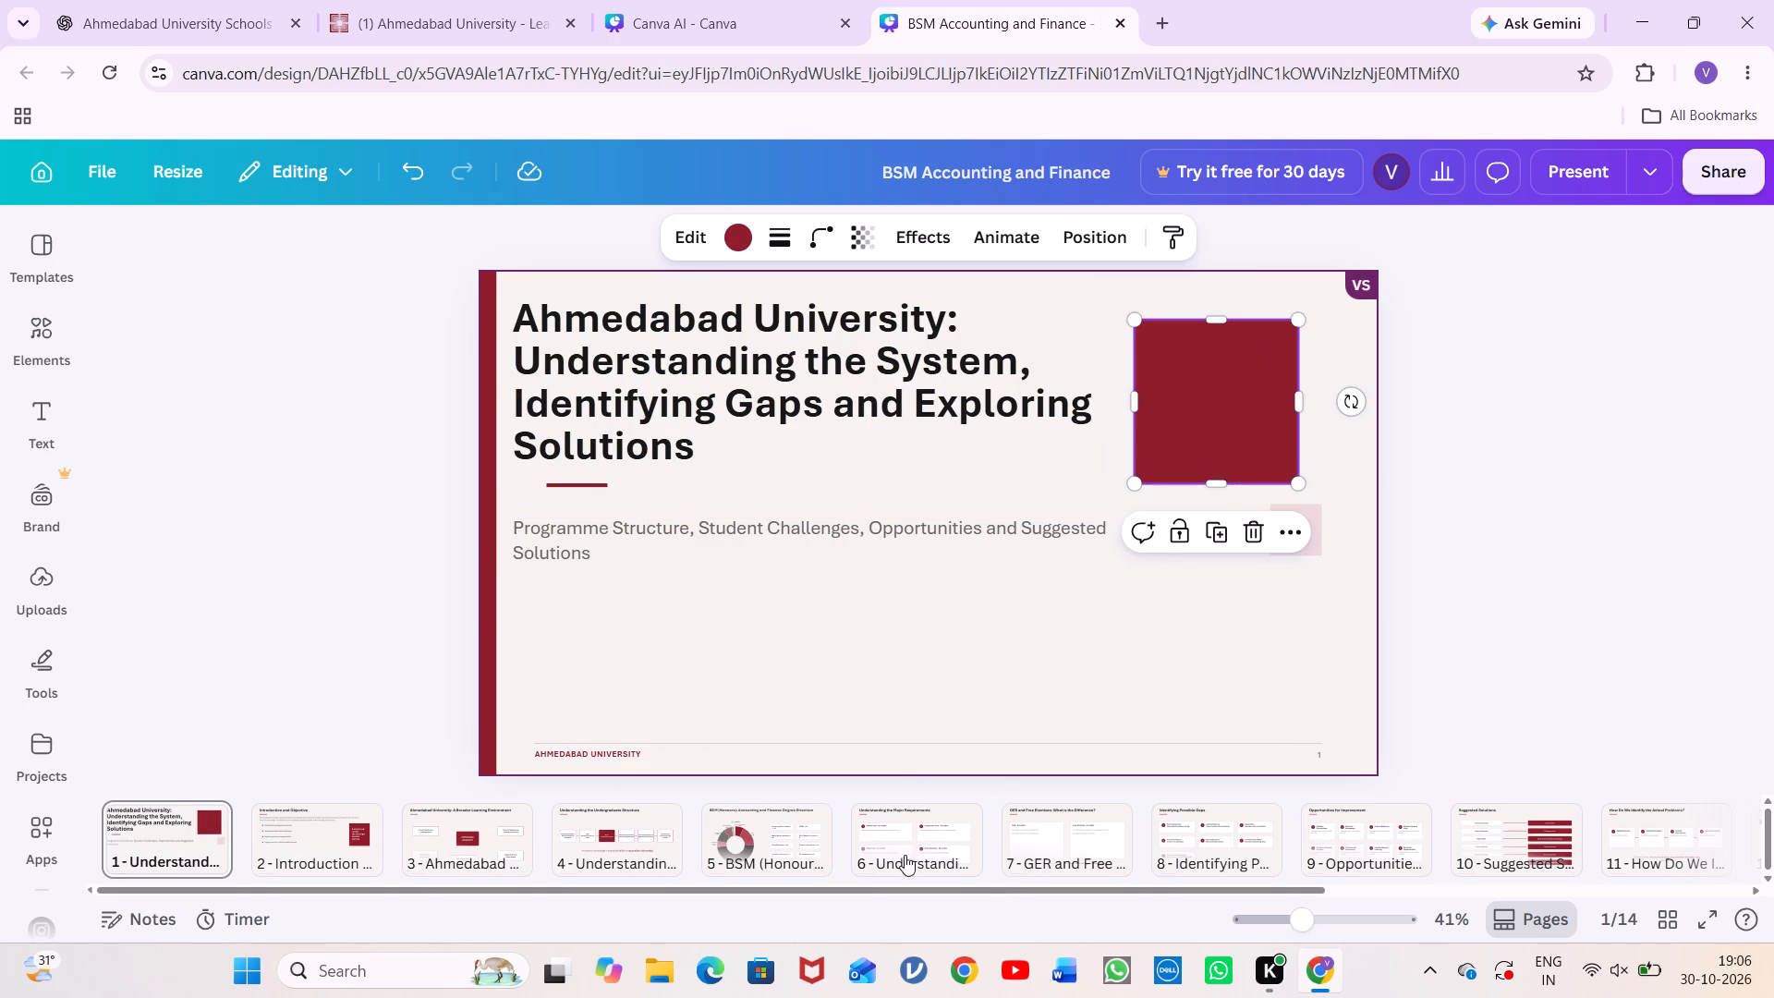
Switch to File Explorer and open the recent PowerPoint file "First Year at the University 2026".
{"action": "left_click", "coordinate": [659, 951]}
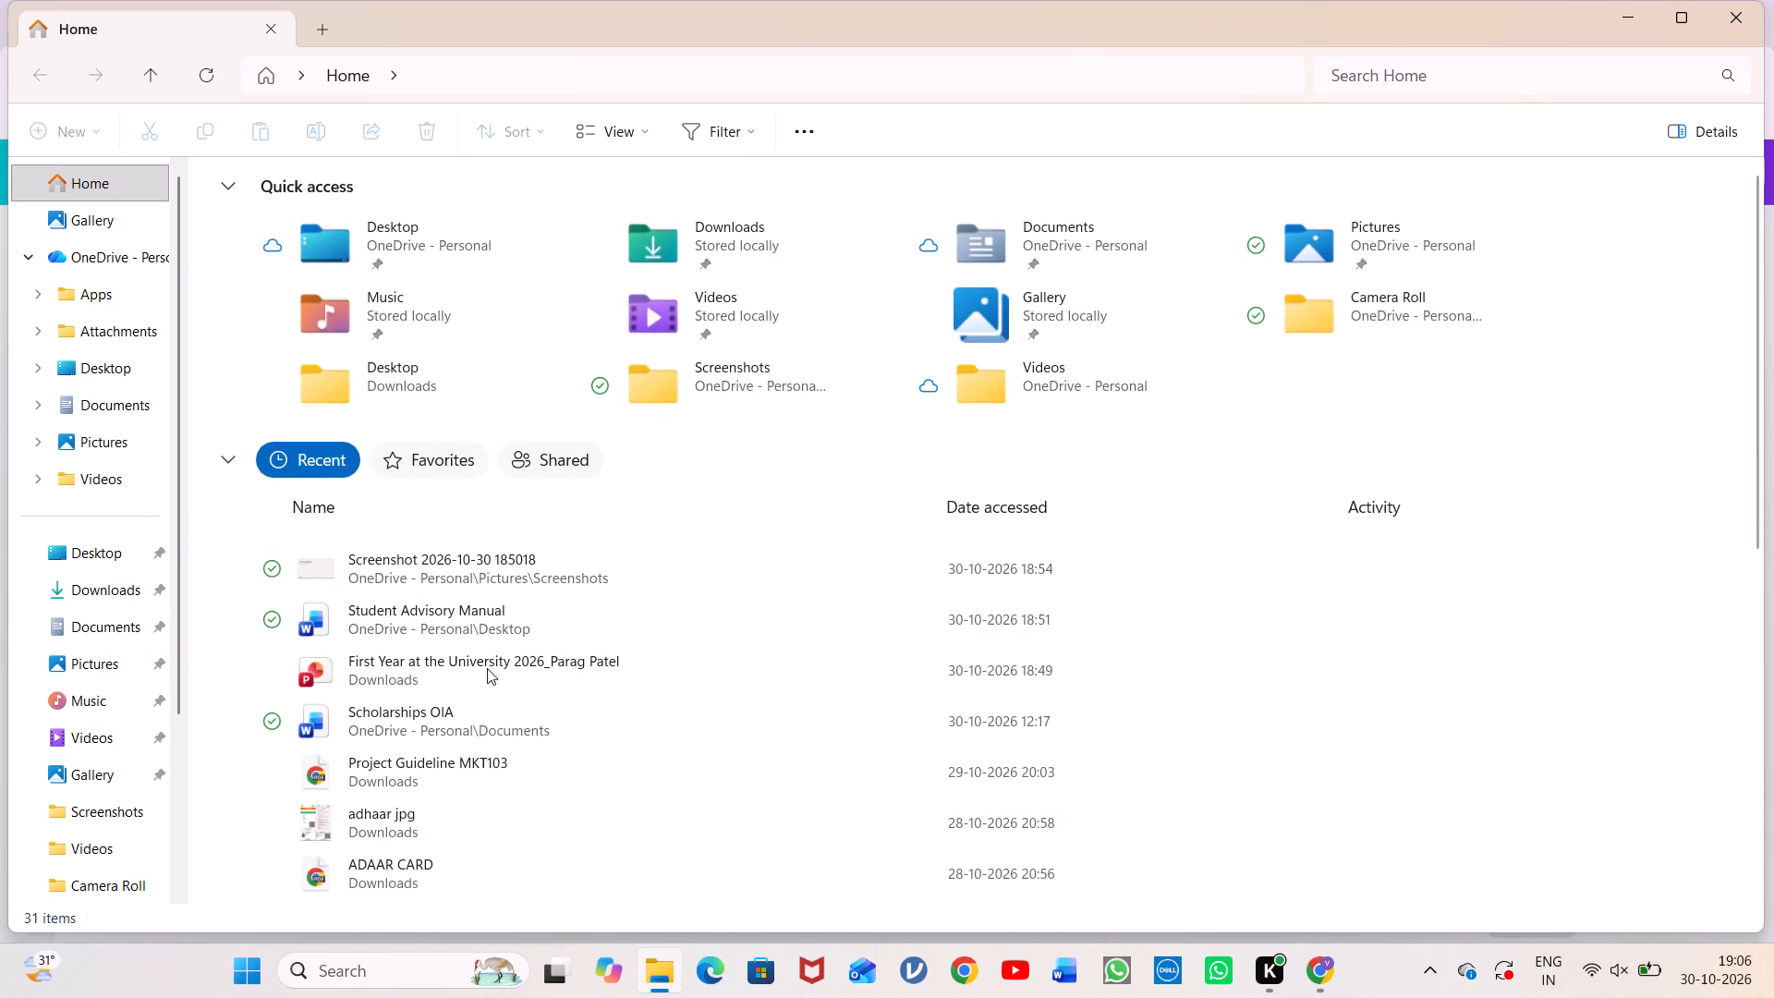
{"action": "double_click", "coordinate": [489, 668]}
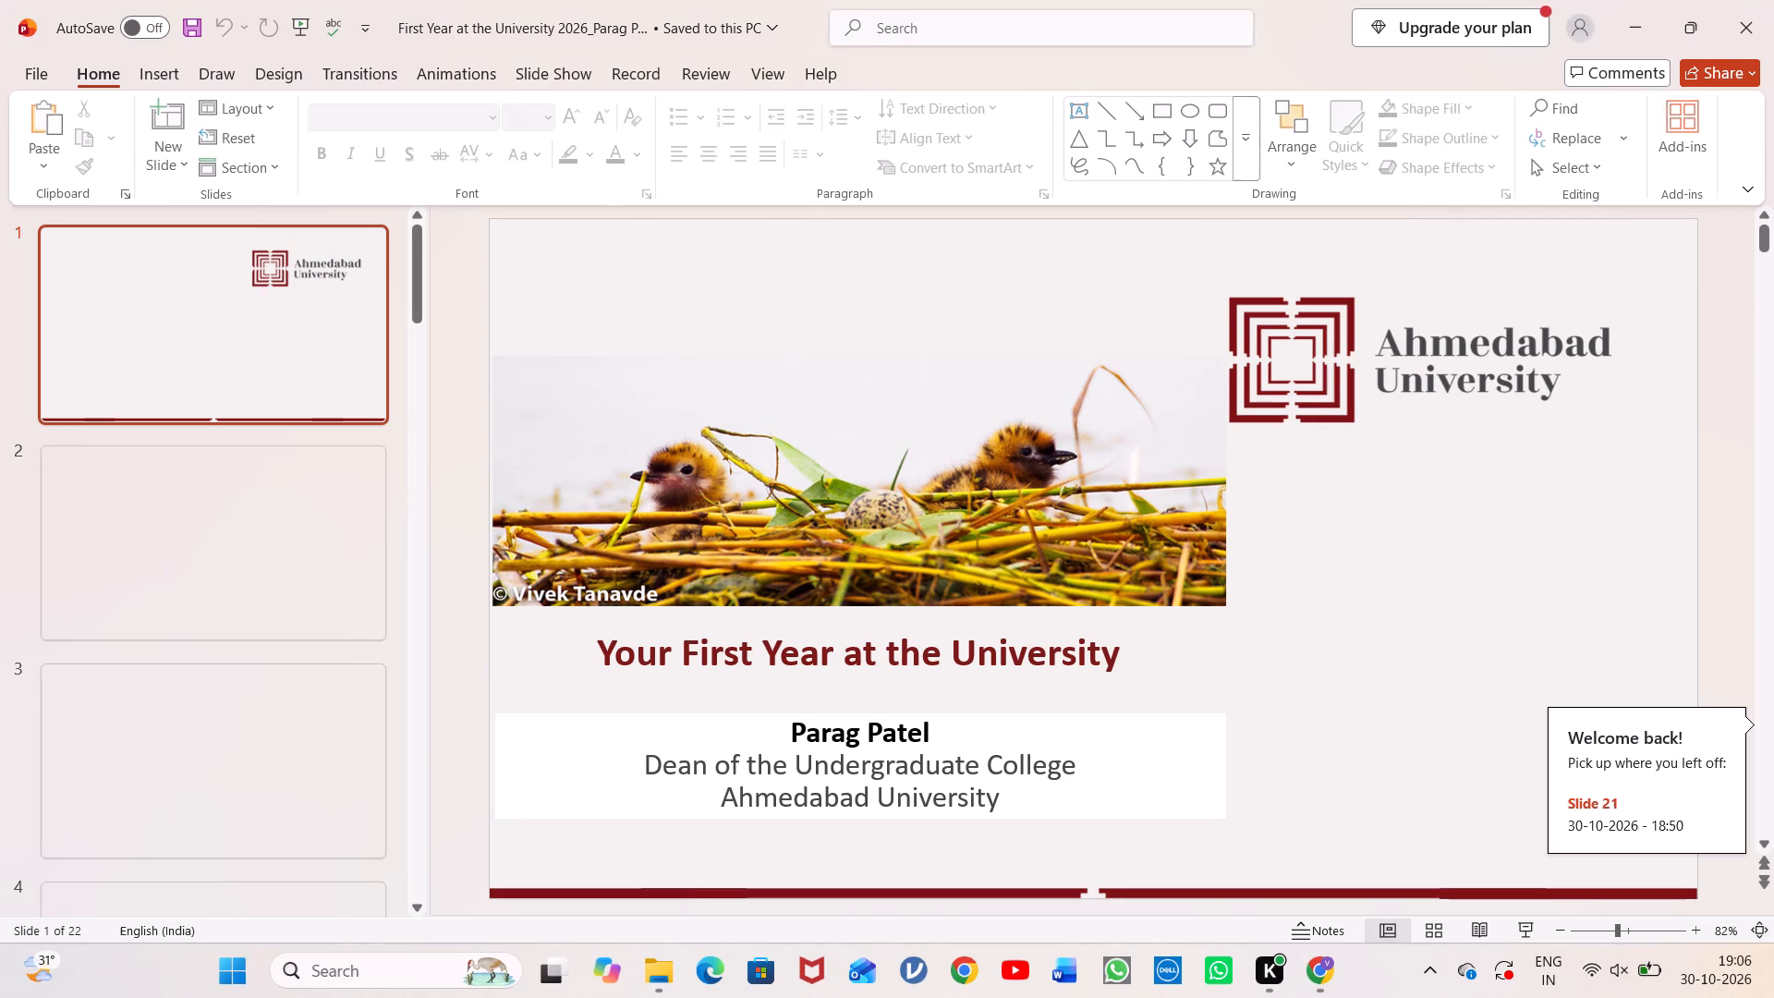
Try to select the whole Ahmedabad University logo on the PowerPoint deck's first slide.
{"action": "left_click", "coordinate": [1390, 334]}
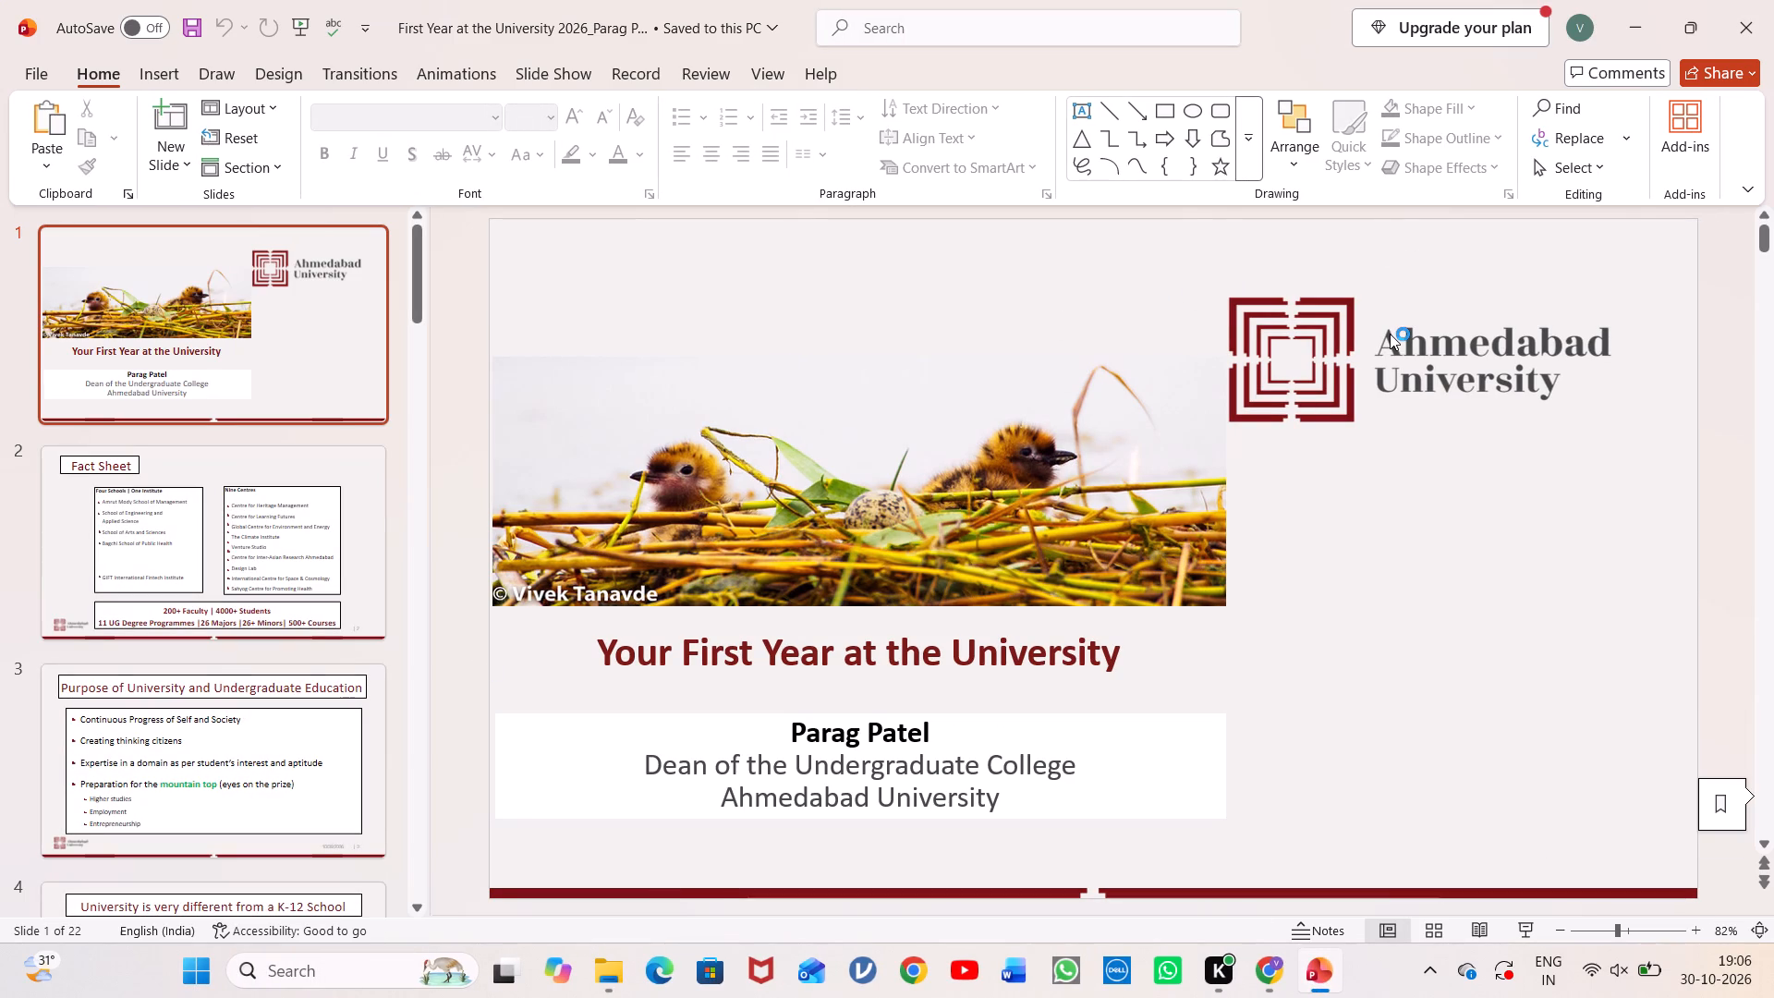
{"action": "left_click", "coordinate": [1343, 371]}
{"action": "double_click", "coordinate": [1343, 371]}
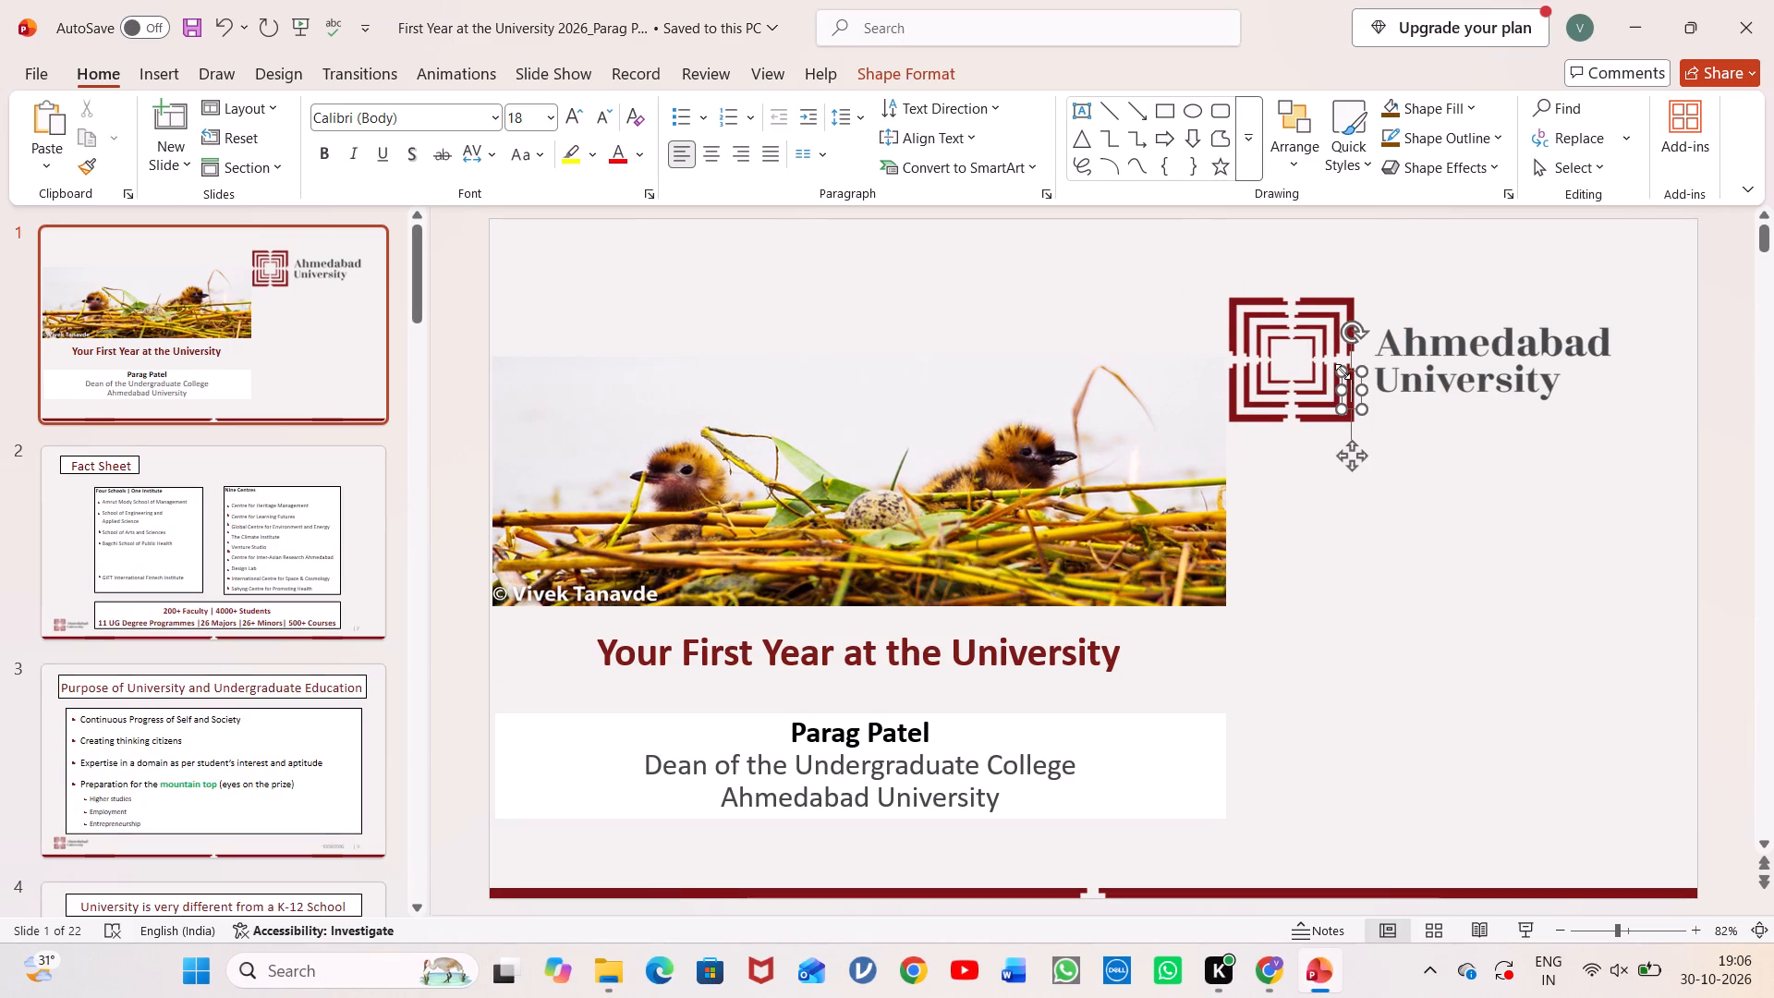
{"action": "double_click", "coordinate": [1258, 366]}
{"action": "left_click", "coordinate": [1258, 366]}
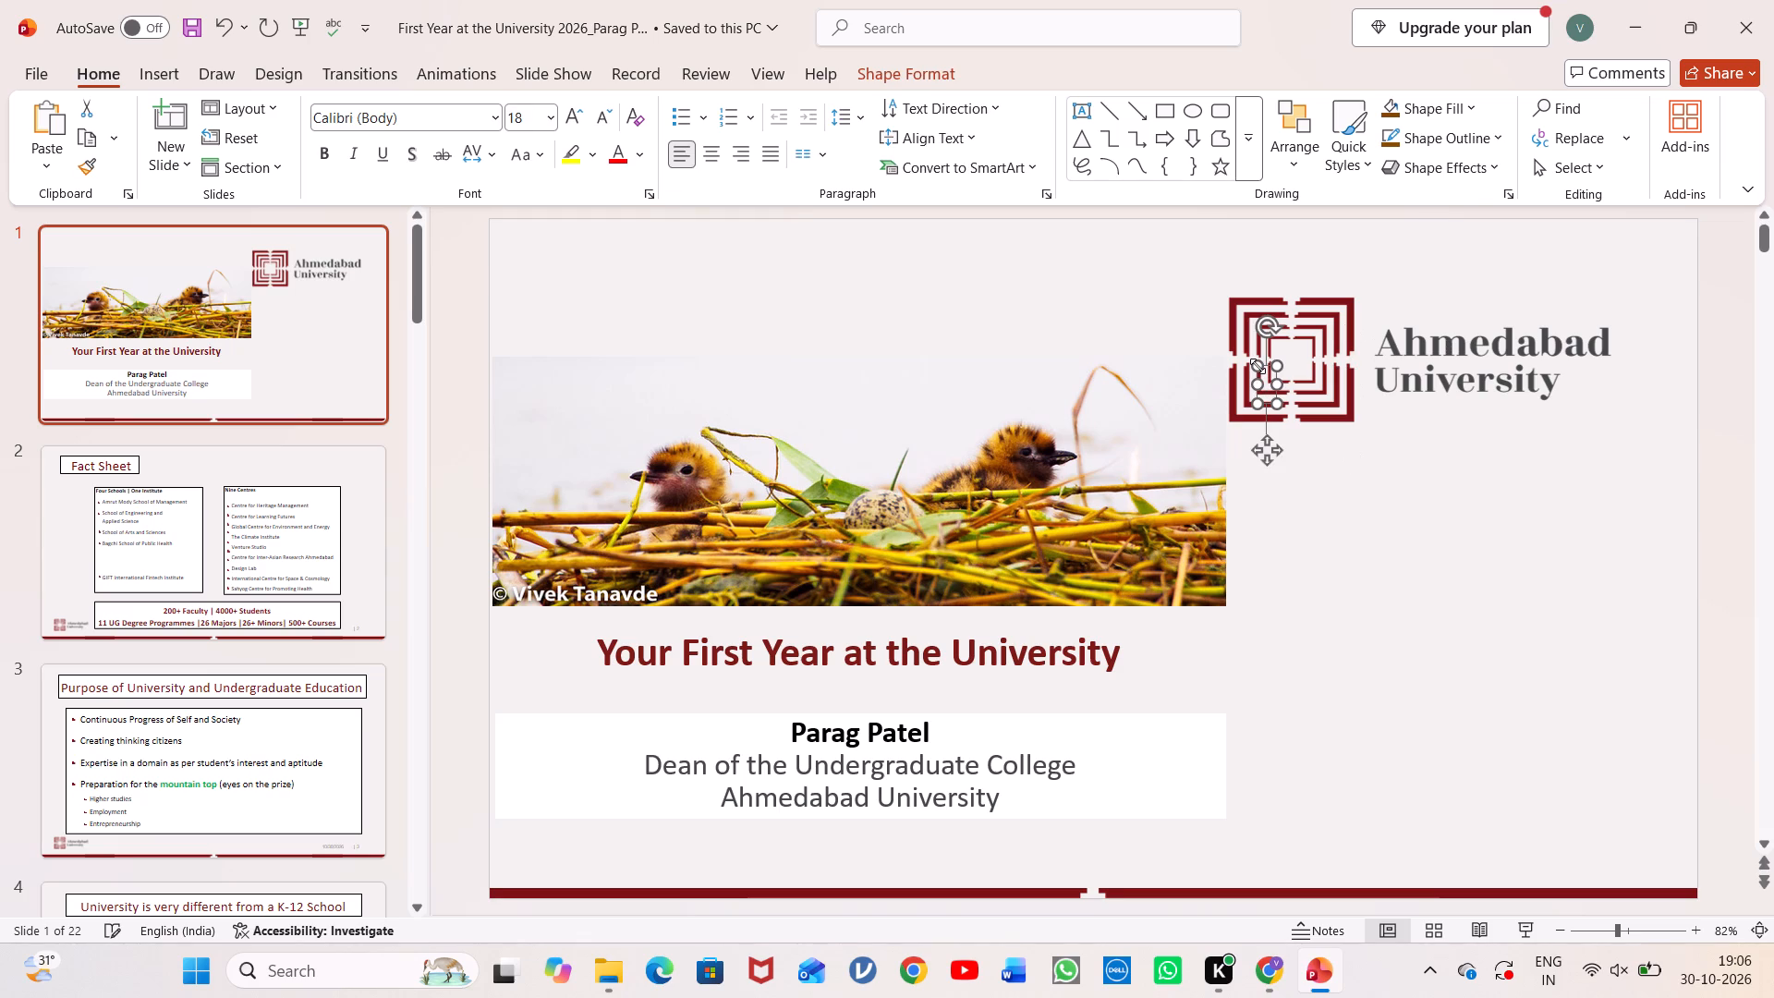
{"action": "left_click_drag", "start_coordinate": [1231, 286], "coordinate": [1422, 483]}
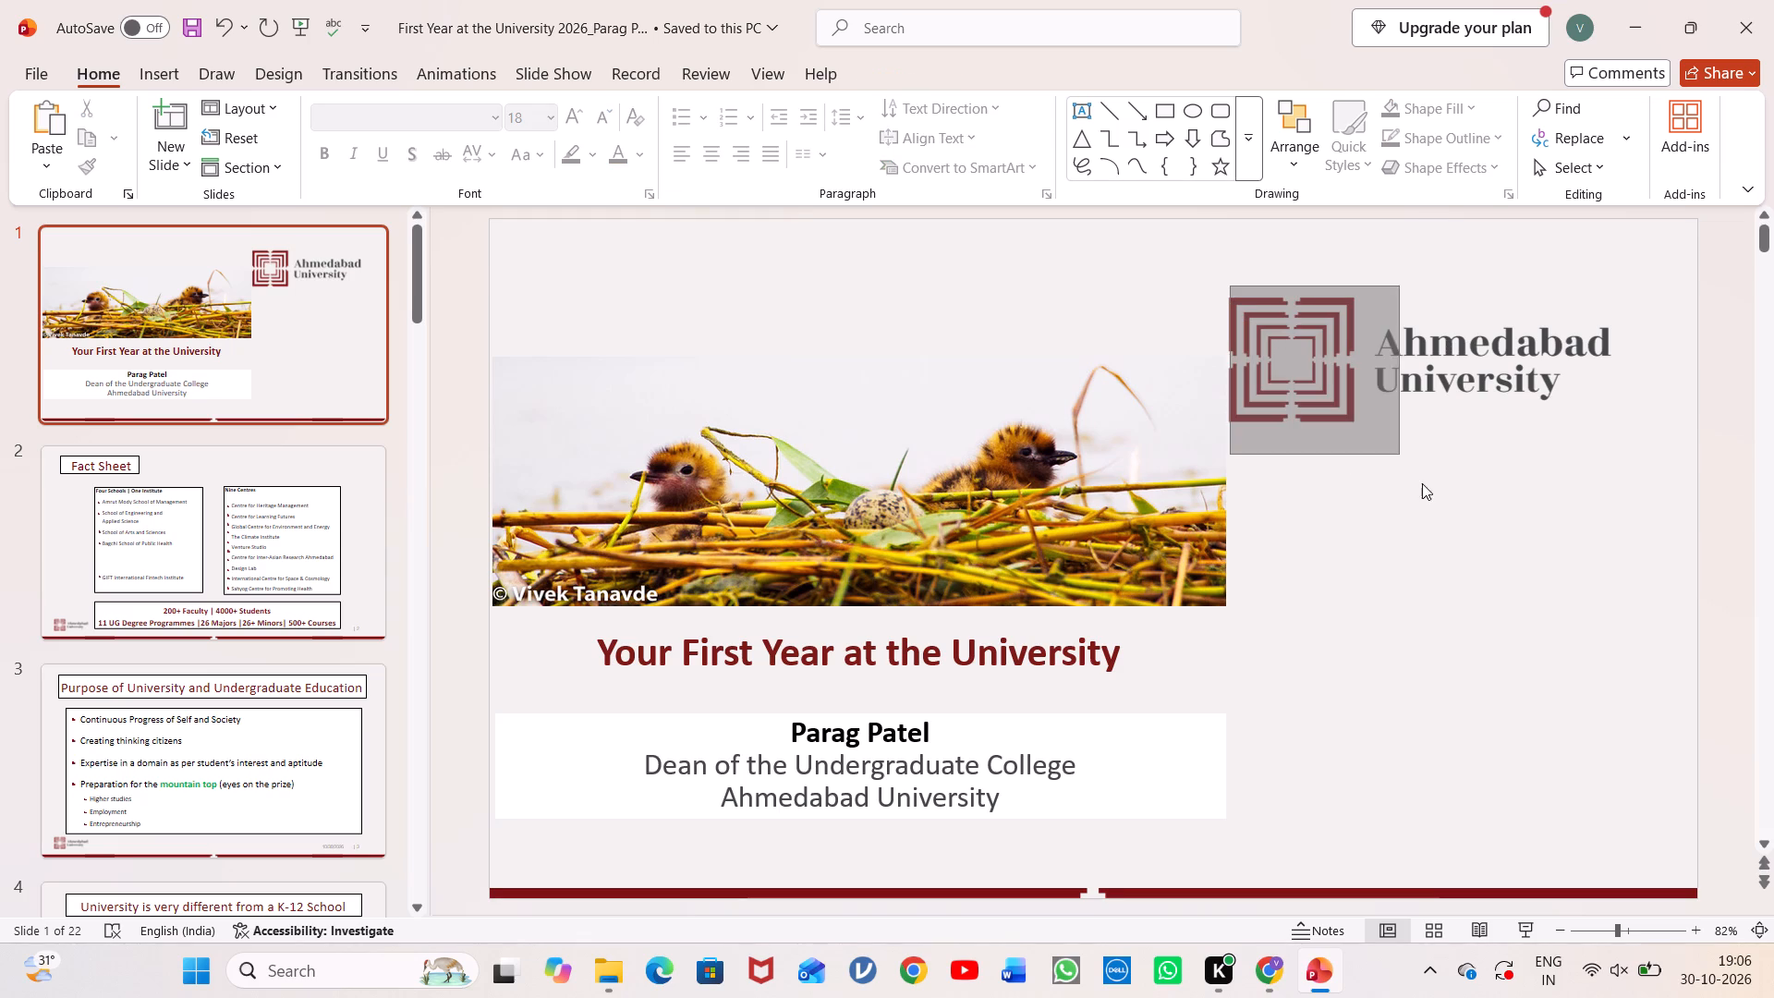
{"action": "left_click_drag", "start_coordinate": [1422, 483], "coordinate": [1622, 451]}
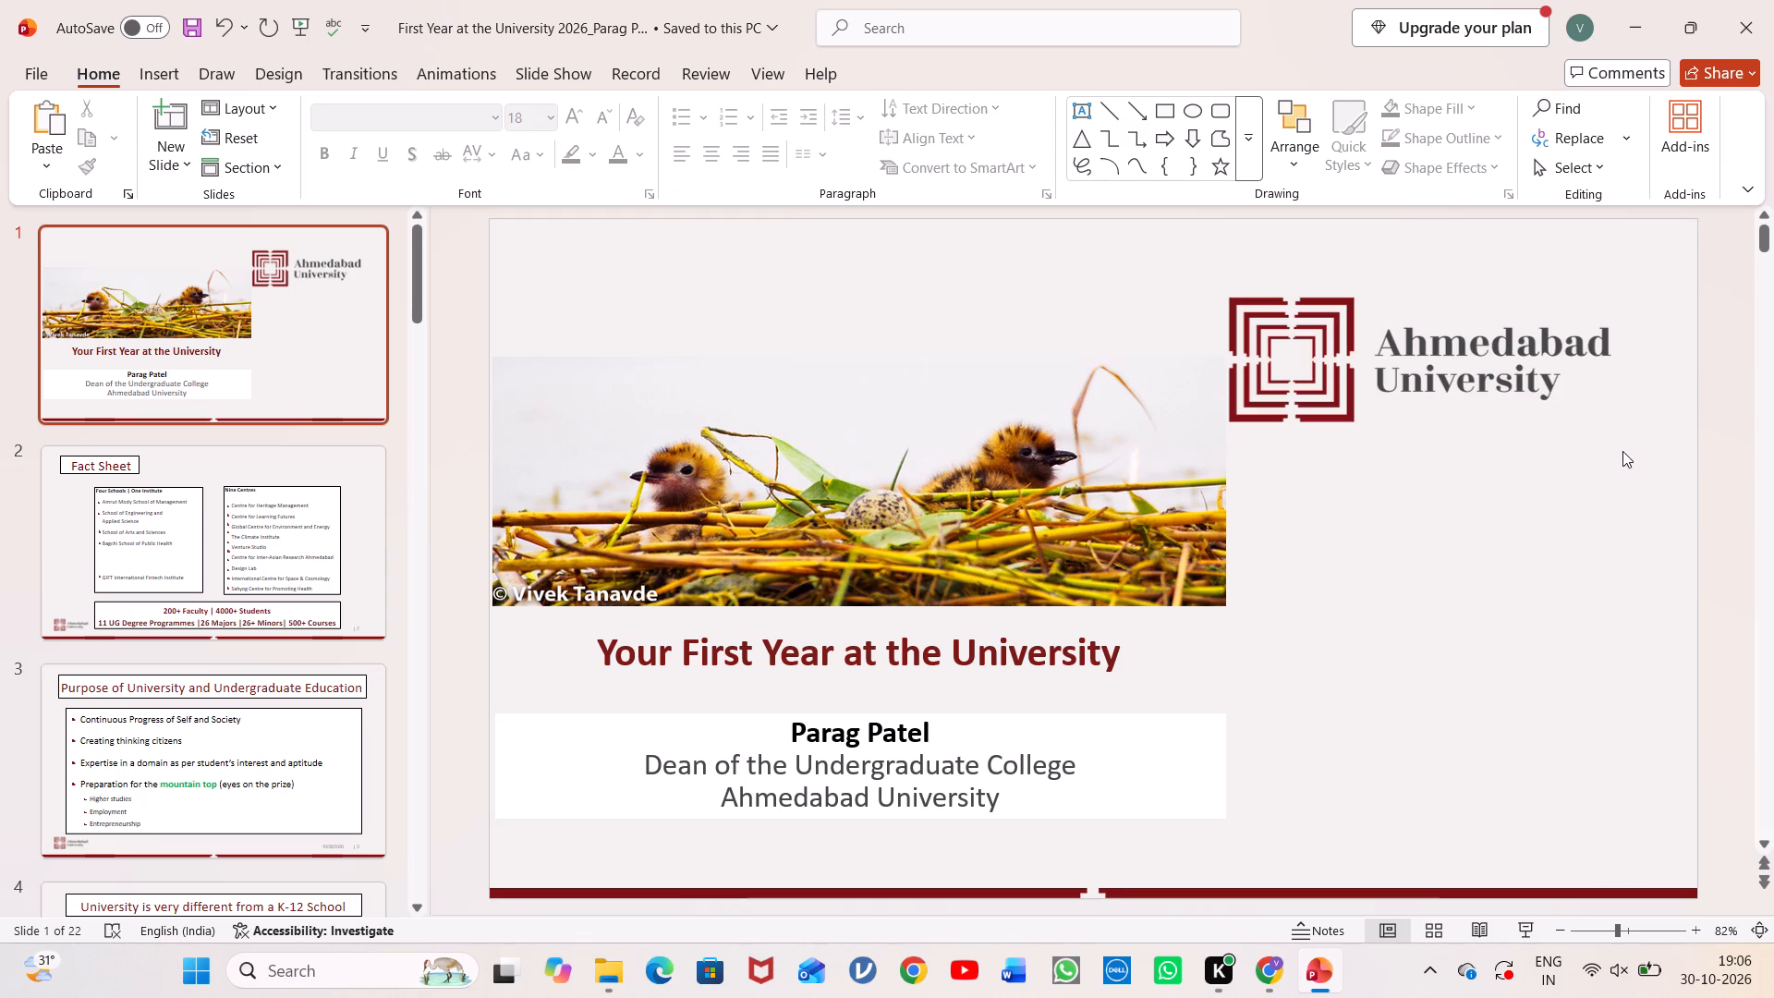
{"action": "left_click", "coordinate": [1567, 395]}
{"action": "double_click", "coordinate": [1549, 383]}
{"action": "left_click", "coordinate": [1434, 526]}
Capture a rectangular screenshot of the full Ahmedabad University logo, including its wordmark, from the PowerPoint slide.
{"action": "key", "text": "Print"}
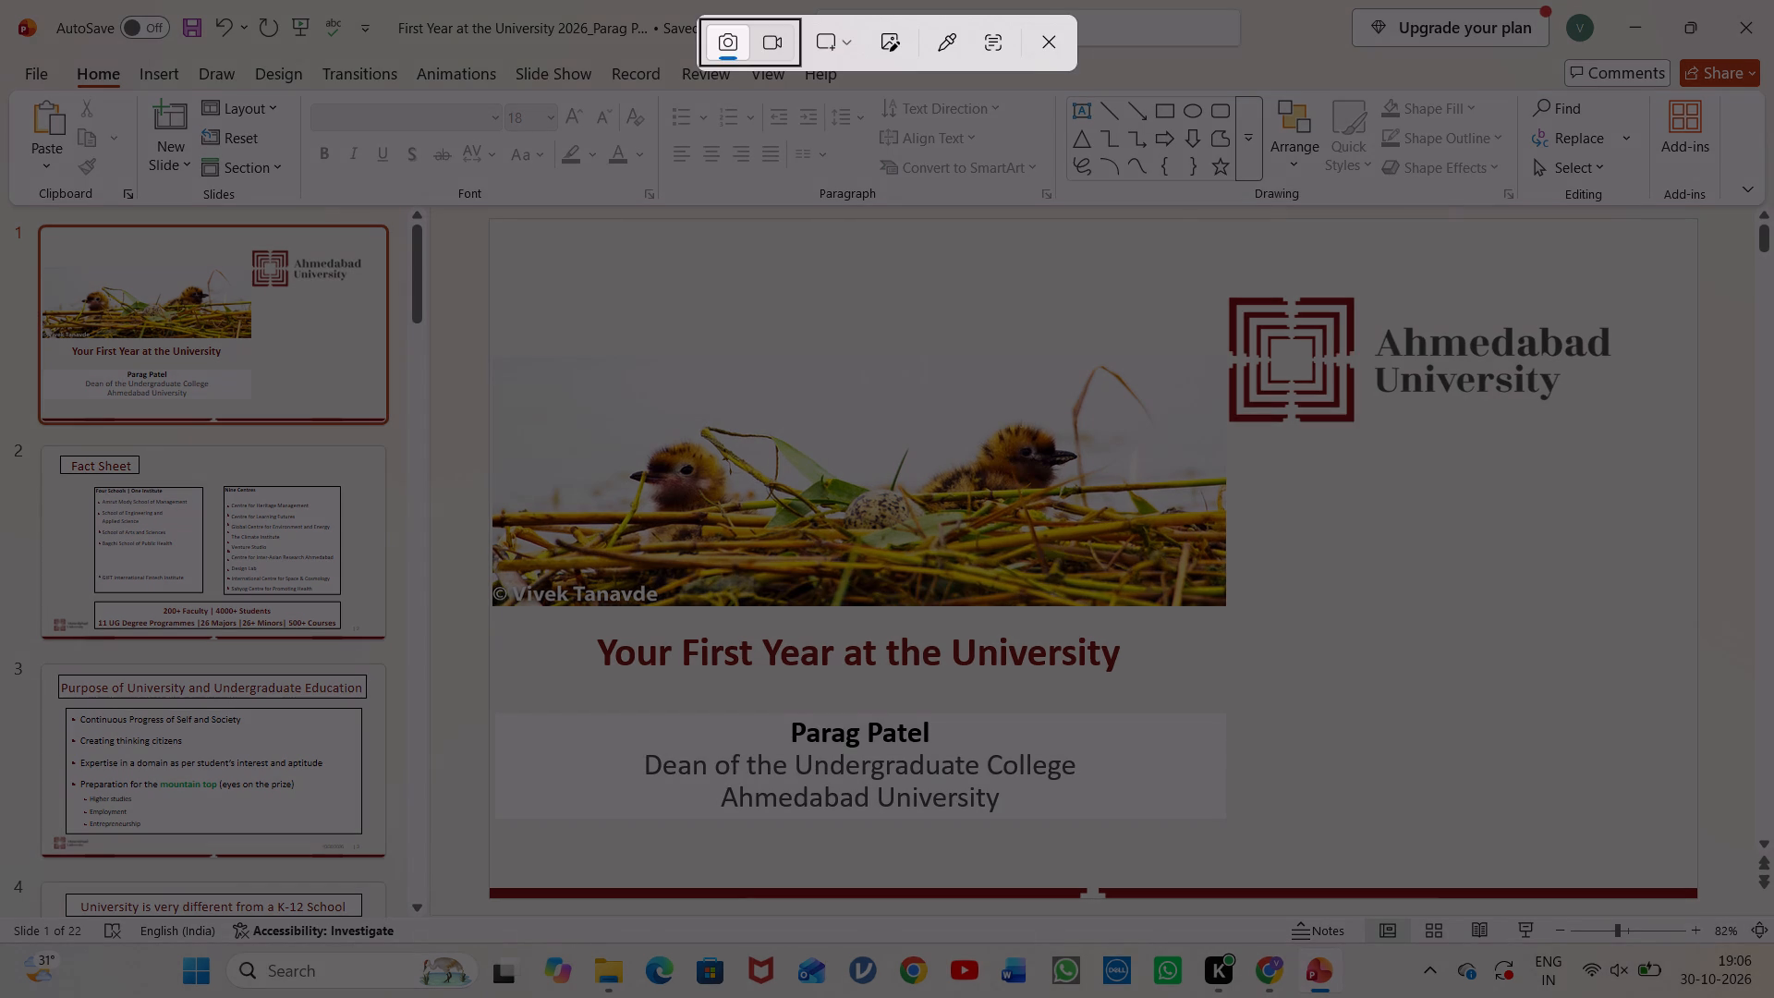
{"action": "left_click_drag", "start_coordinate": [1228, 289], "coordinate": [1513, 420]}
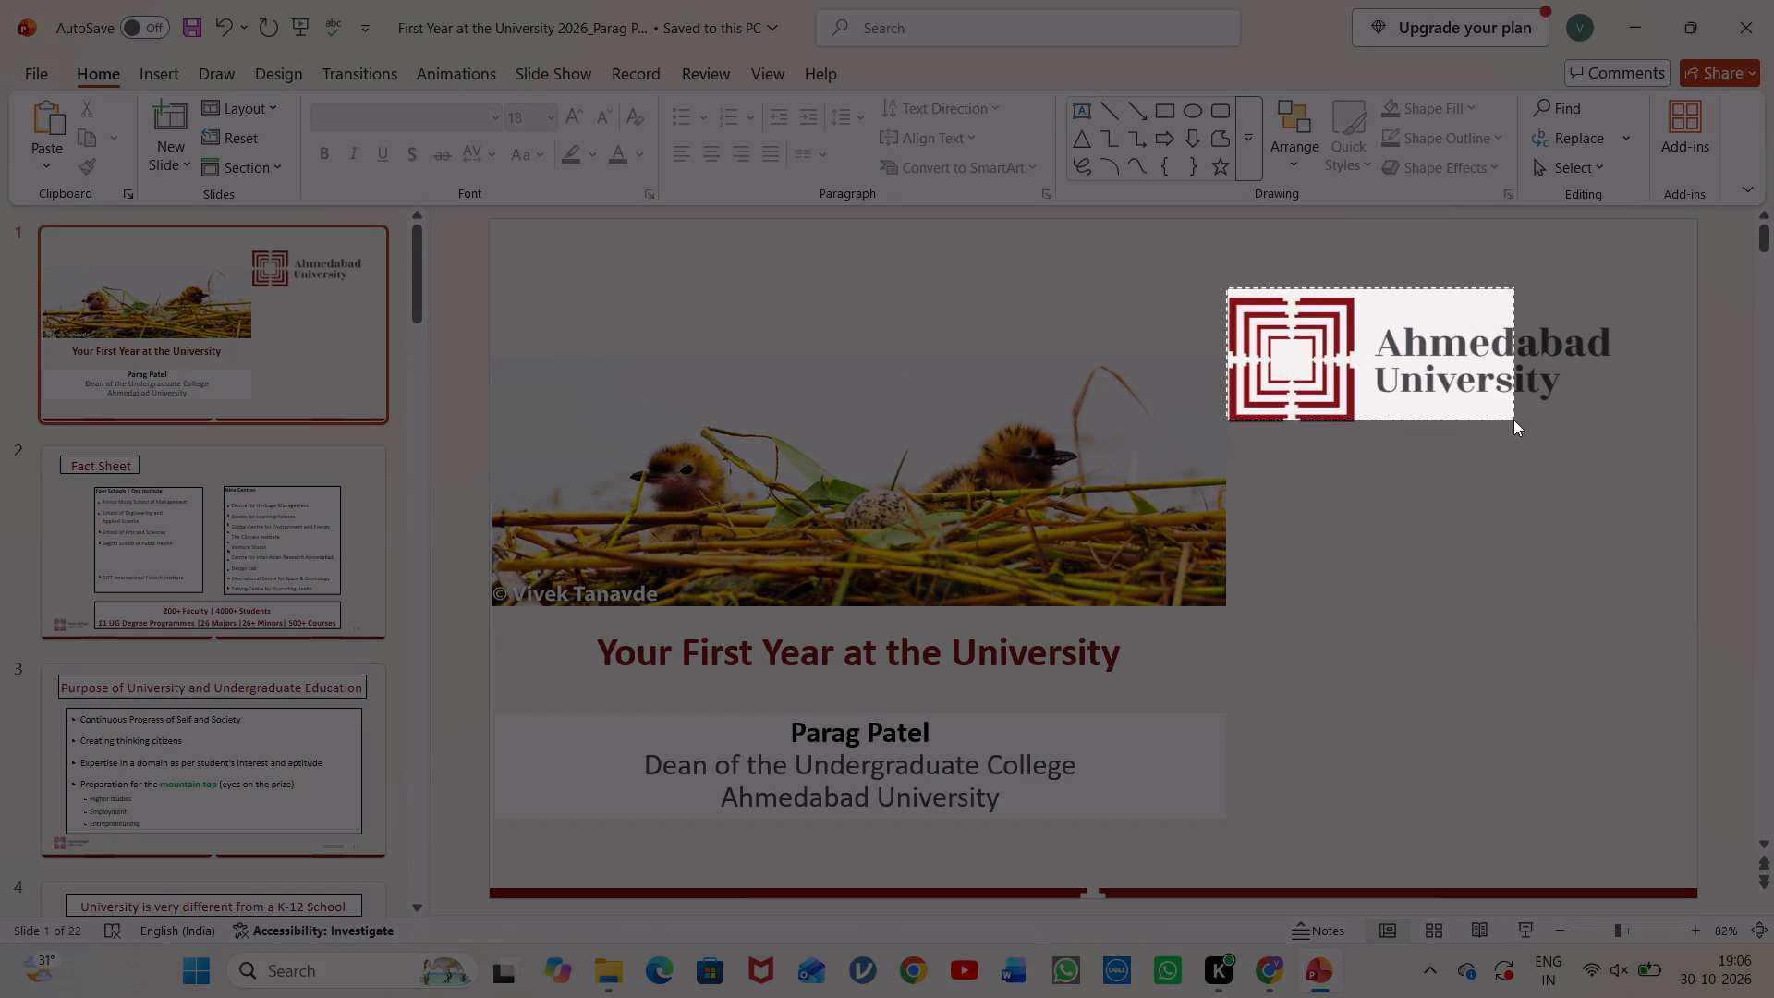
{"action": "left_click_drag", "start_coordinate": [1513, 420], "coordinate": [1631, 432]}
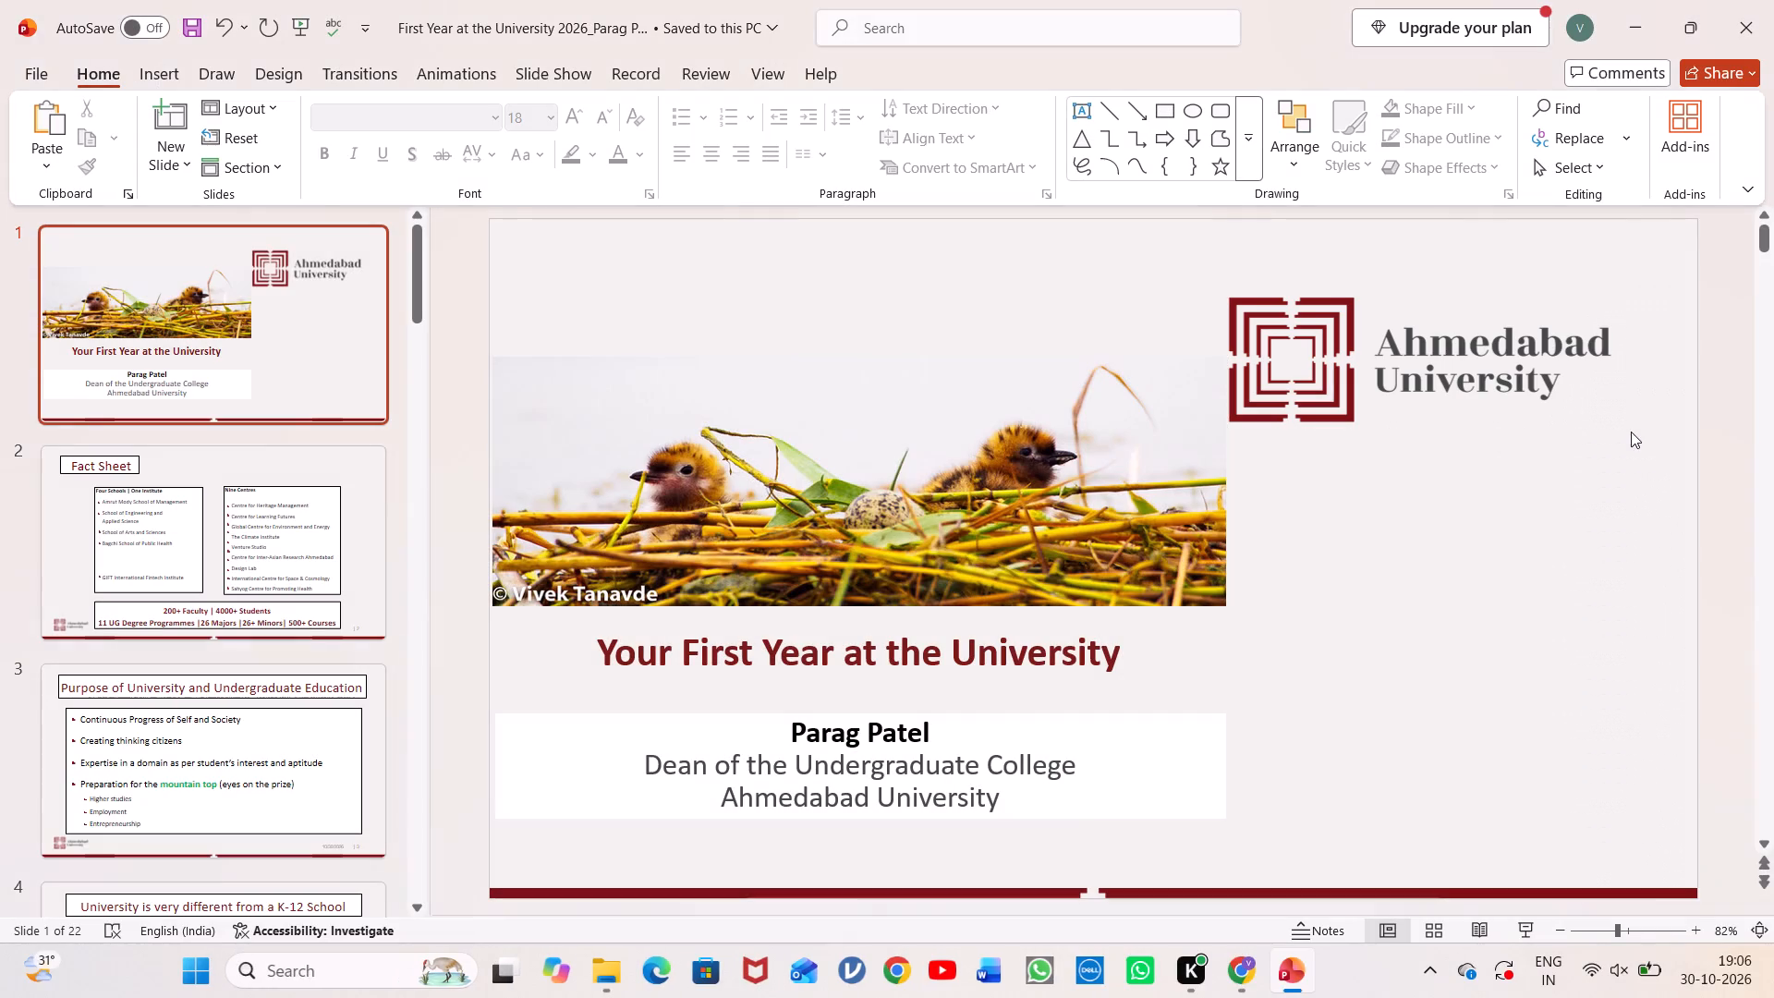
Switch back to Canva and paste the captured Ahmedabad University logo onto slide 1.
{"action": "left_click", "coordinate": [1284, 980]}
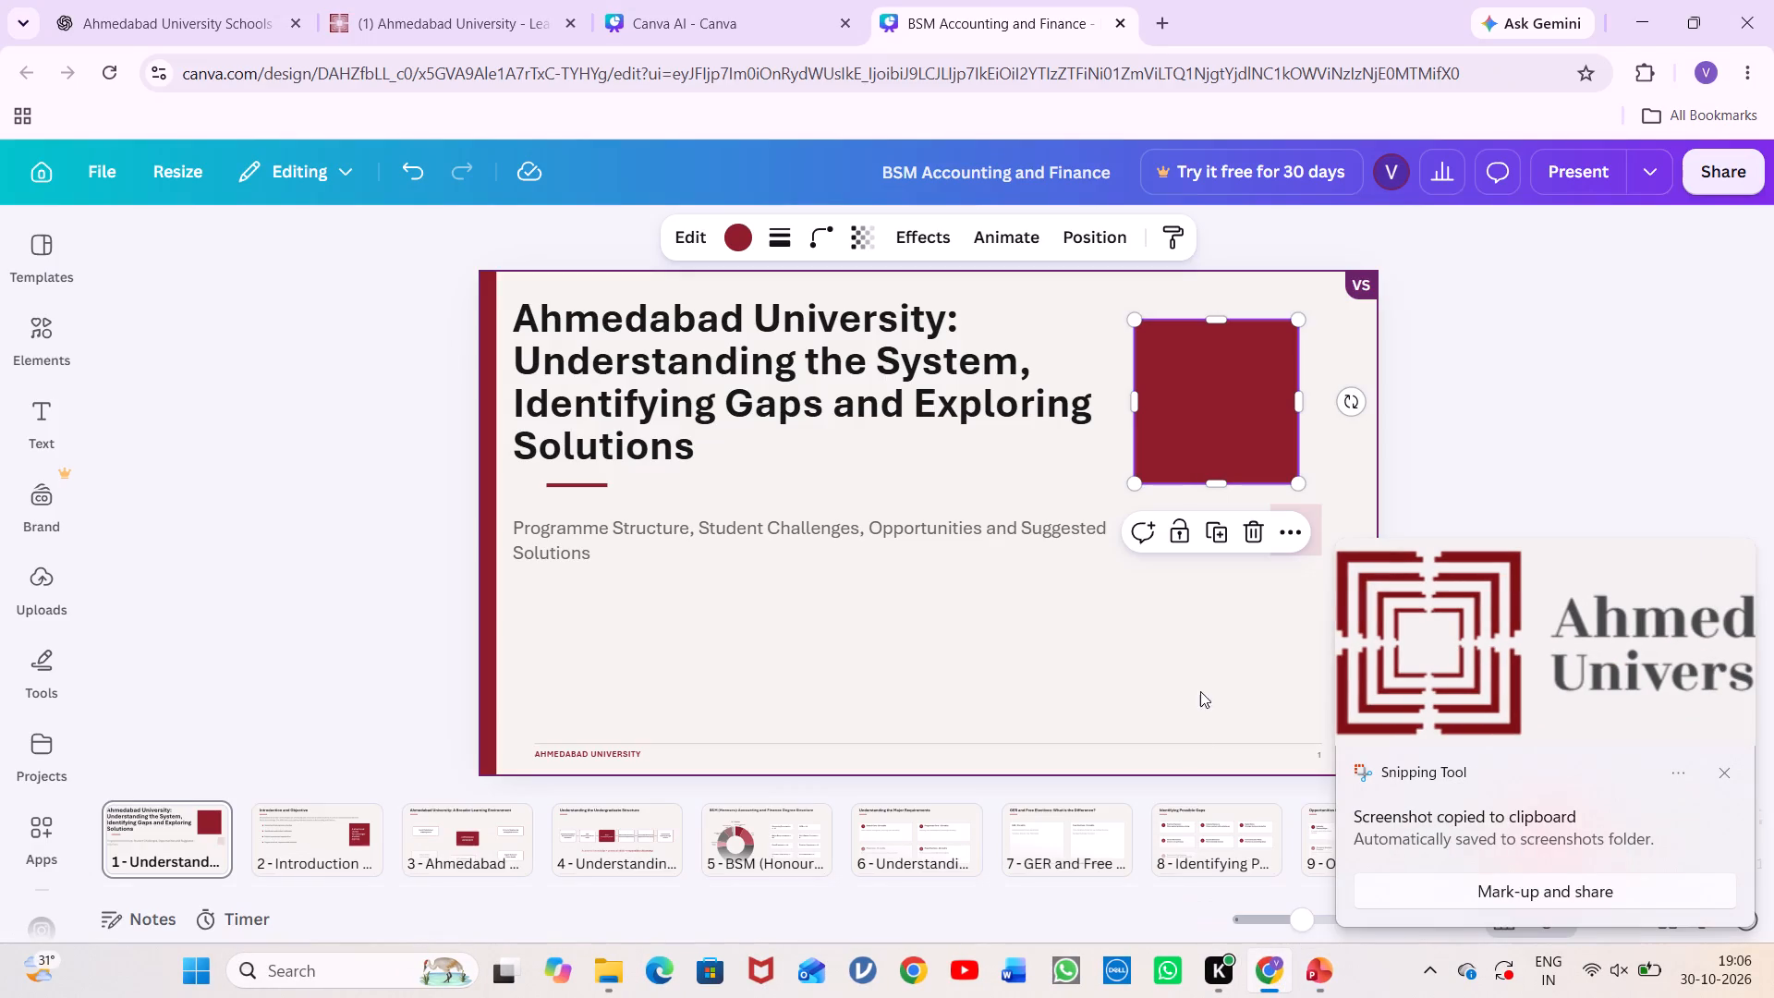
{"action": "left_click", "coordinate": [1225, 435]}
{"action": "key", "text": "ctrl+v"}
Delete the large dark red square from slide 1.
{"action": "left_click", "coordinate": [1254, 398]}
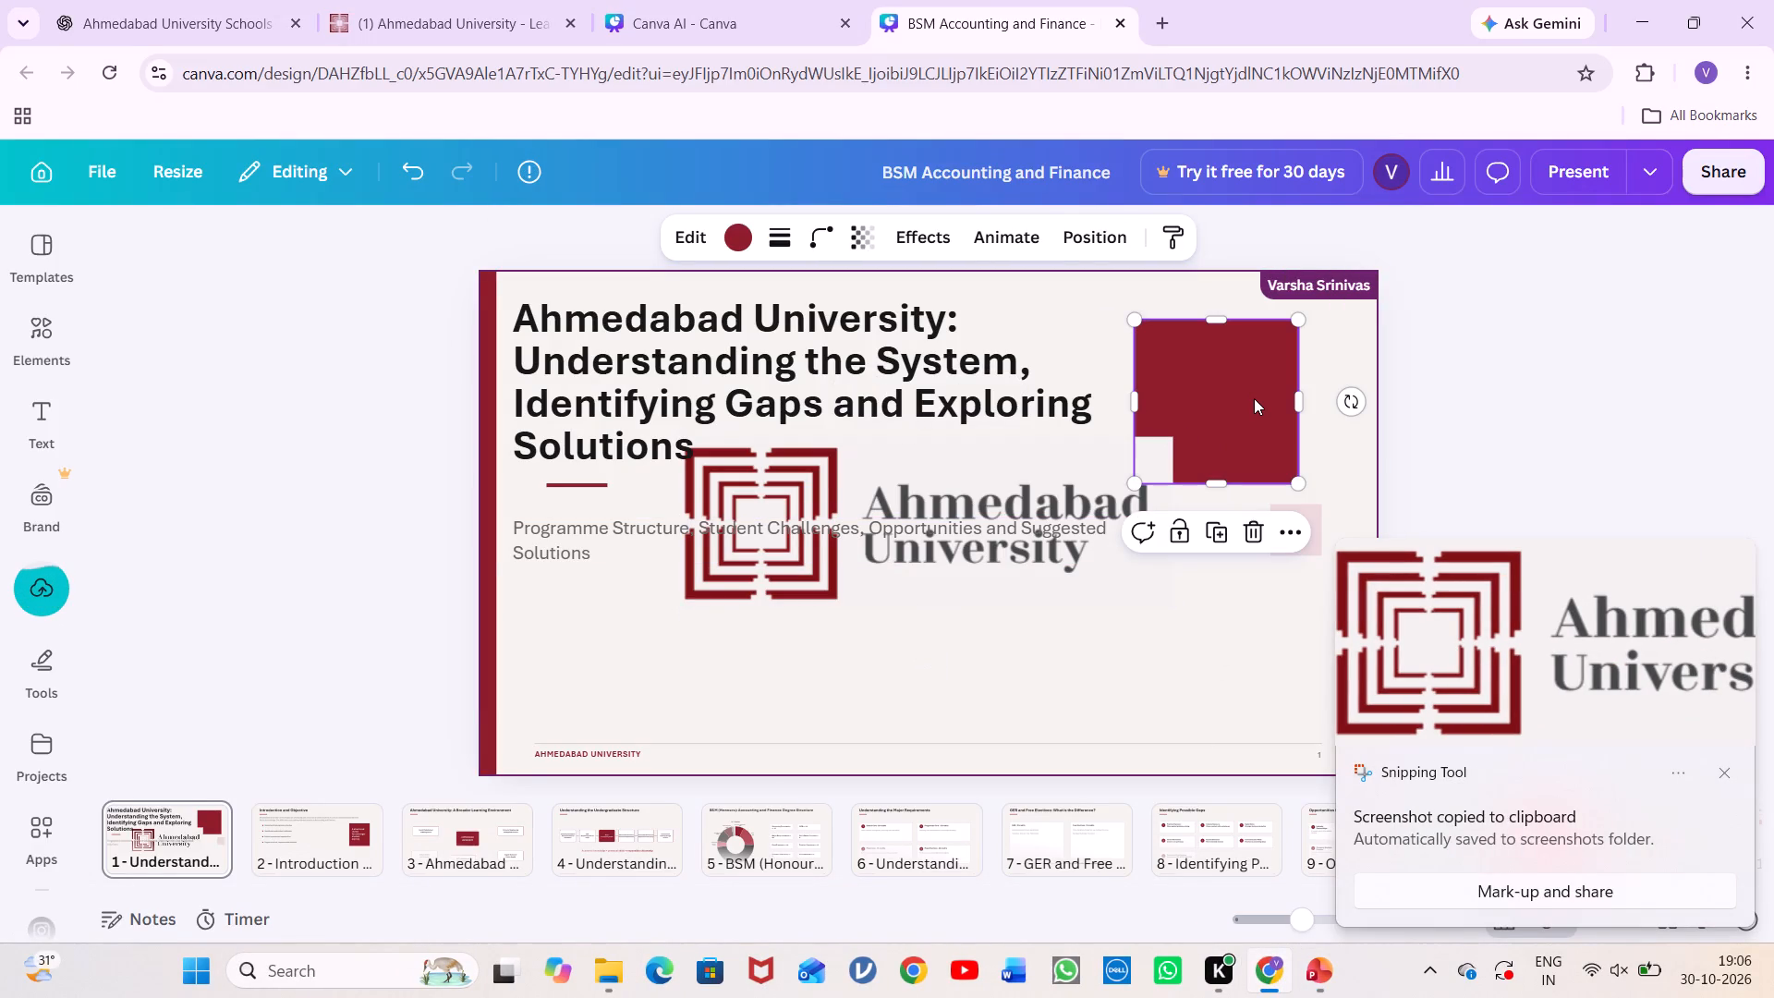
{"action": "left_click", "coordinate": [1248, 541]}
Move the pasted Ahmedabad University logo down into the empty area between the subtitle and the footer line.
{"action": "left_click", "coordinate": [1043, 546]}
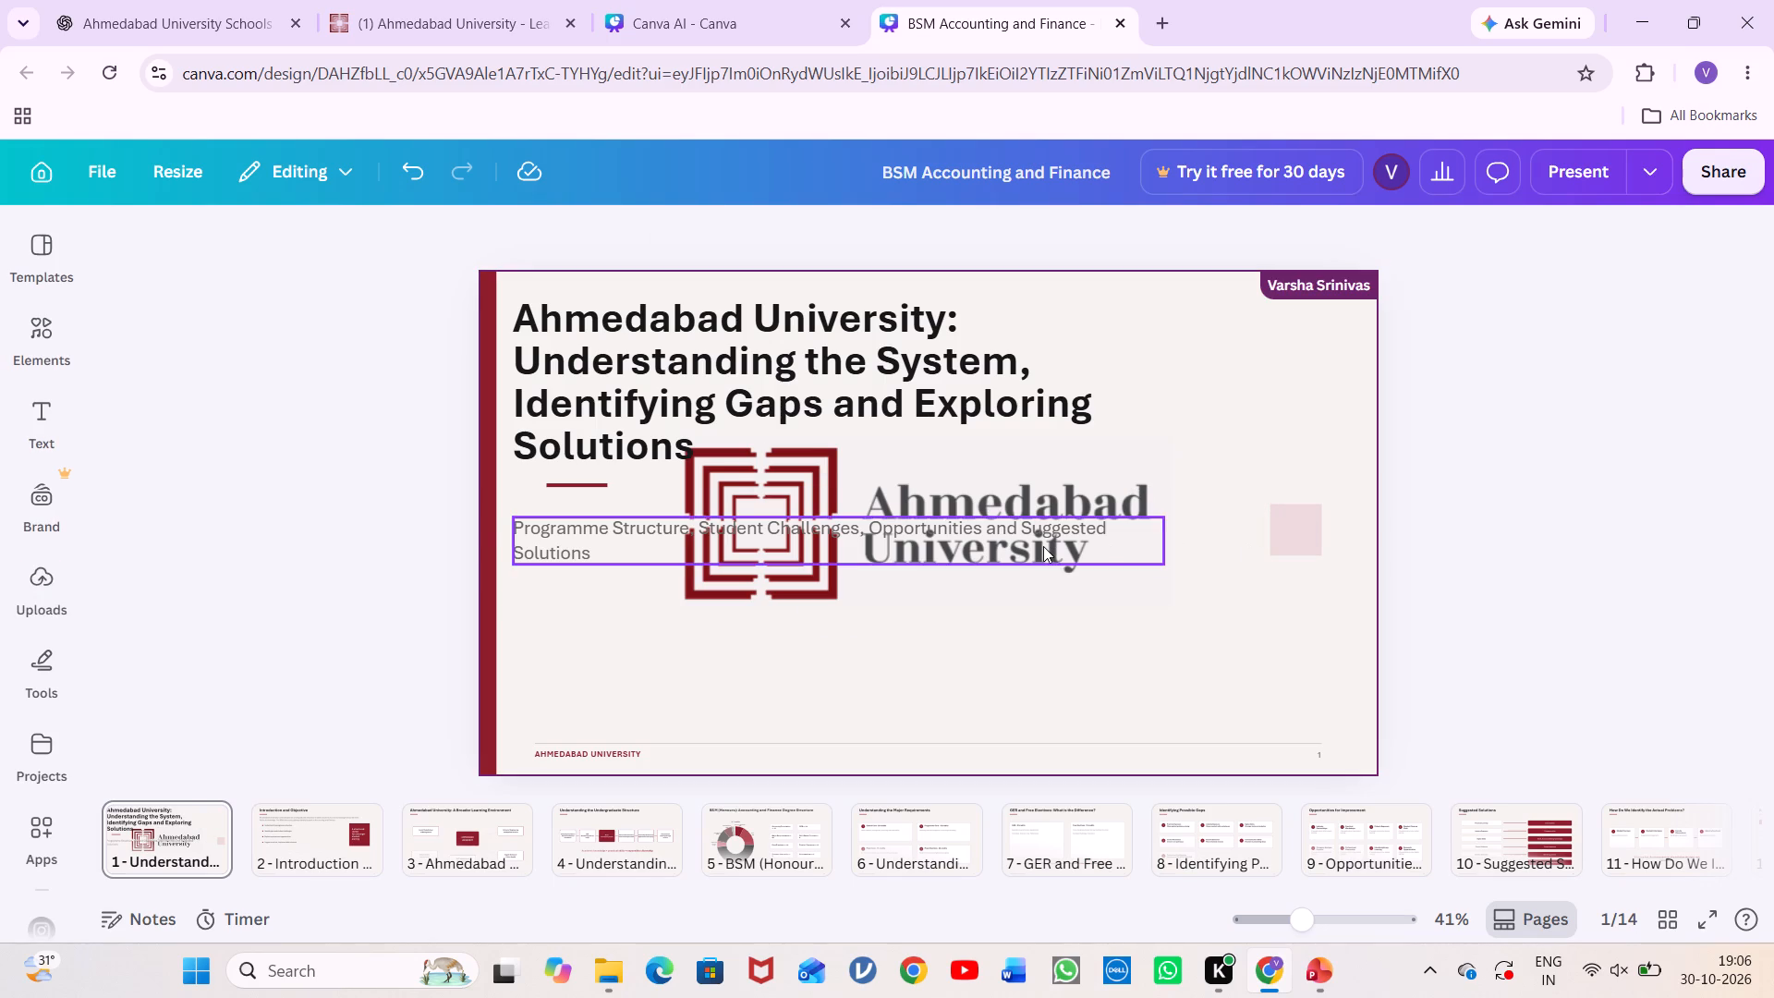
{"action": "left_click_drag", "start_coordinate": [1014, 583], "coordinate": [1043, 696]}
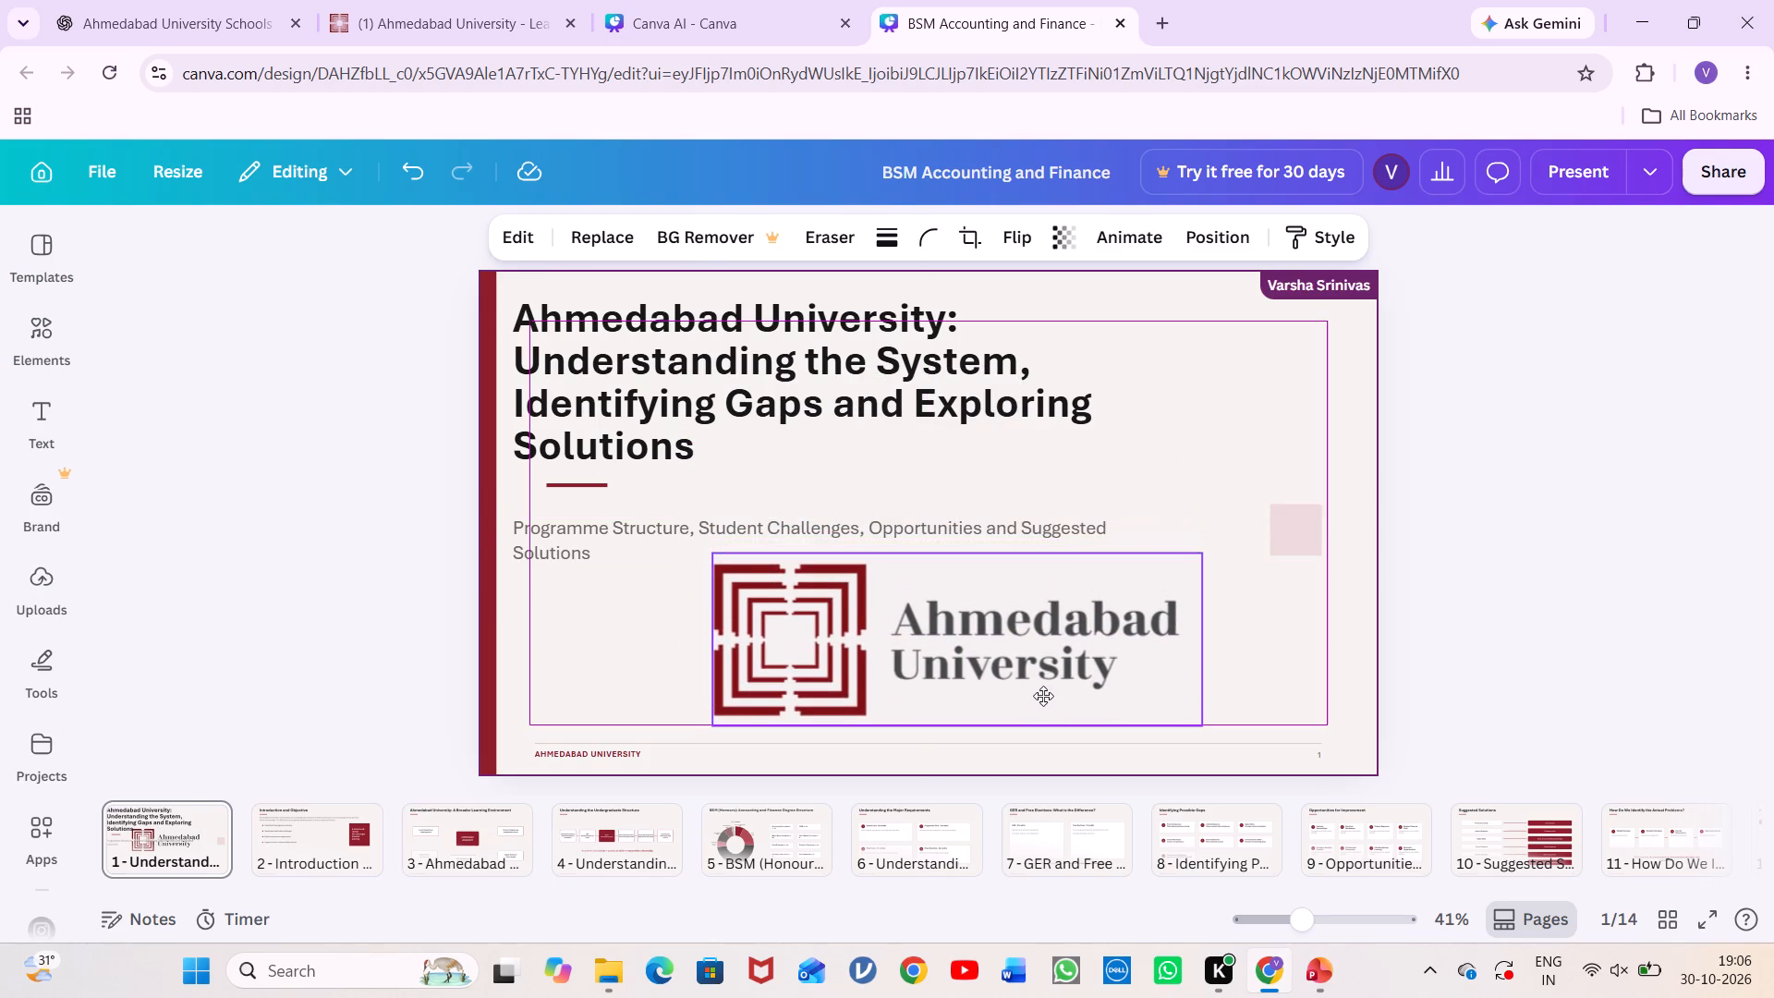
{"action": "left_click_drag", "start_coordinate": [1043, 696], "coordinate": [1043, 697]}
{"action": "left_click", "coordinate": [1540, 417]}
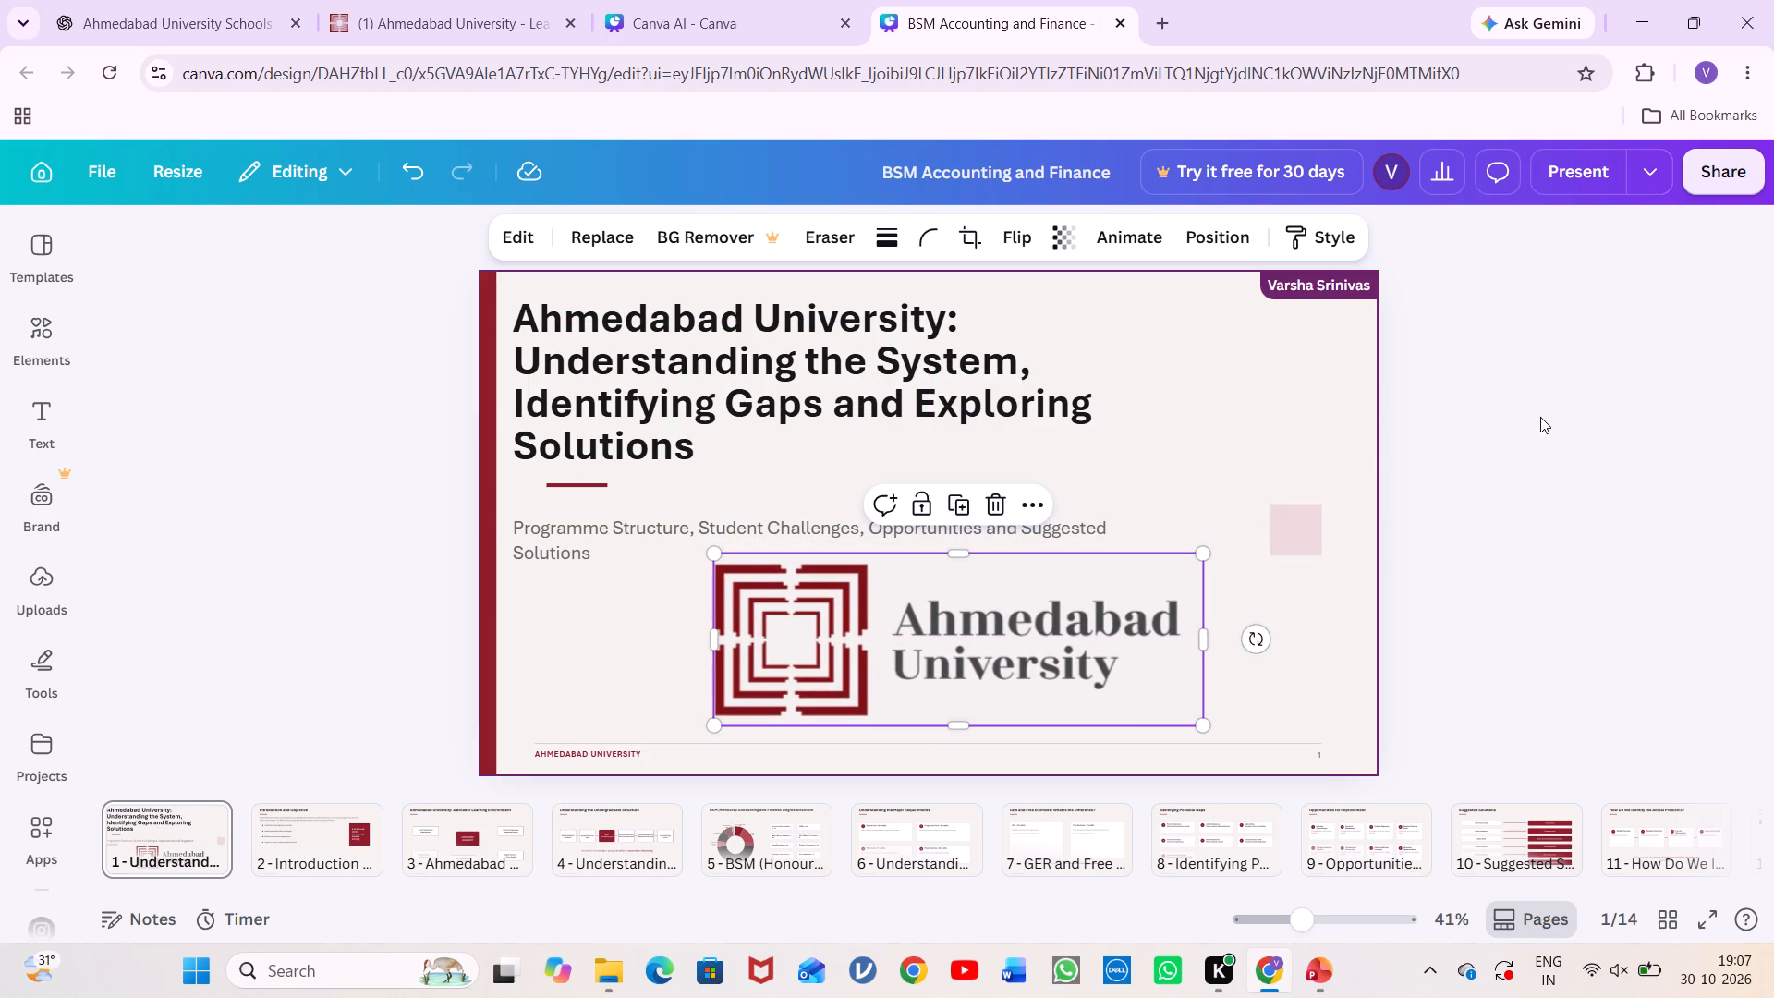
Move the subtitle up beside the red accent line, just below the title and clear of the logo.
{"action": "left_click_drag", "start_coordinate": [1056, 515], "coordinate": [1088, 511]}
{"action": "left_click_drag", "start_coordinate": [693, 534], "coordinate": [827, 493]}
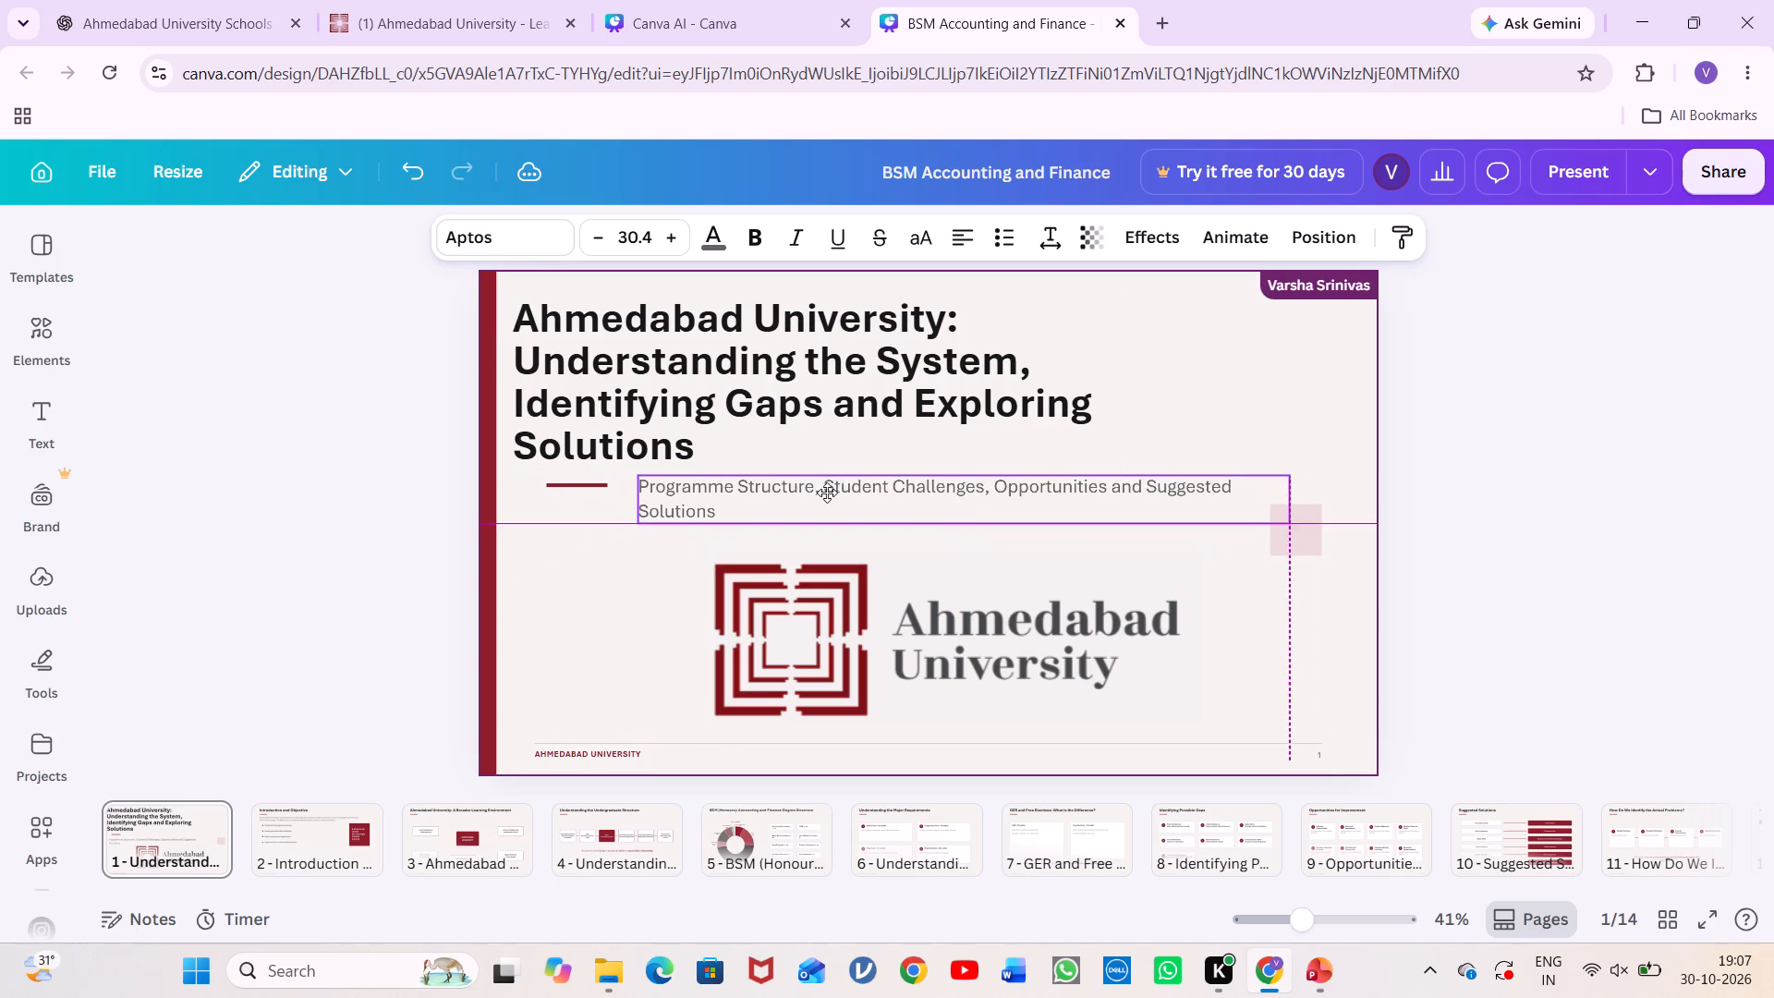
{"action": "left_click_drag", "start_coordinate": [827, 493], "coordinate": [833, 492]}
{"action": "double_click", "coordinate": [833, 492]}
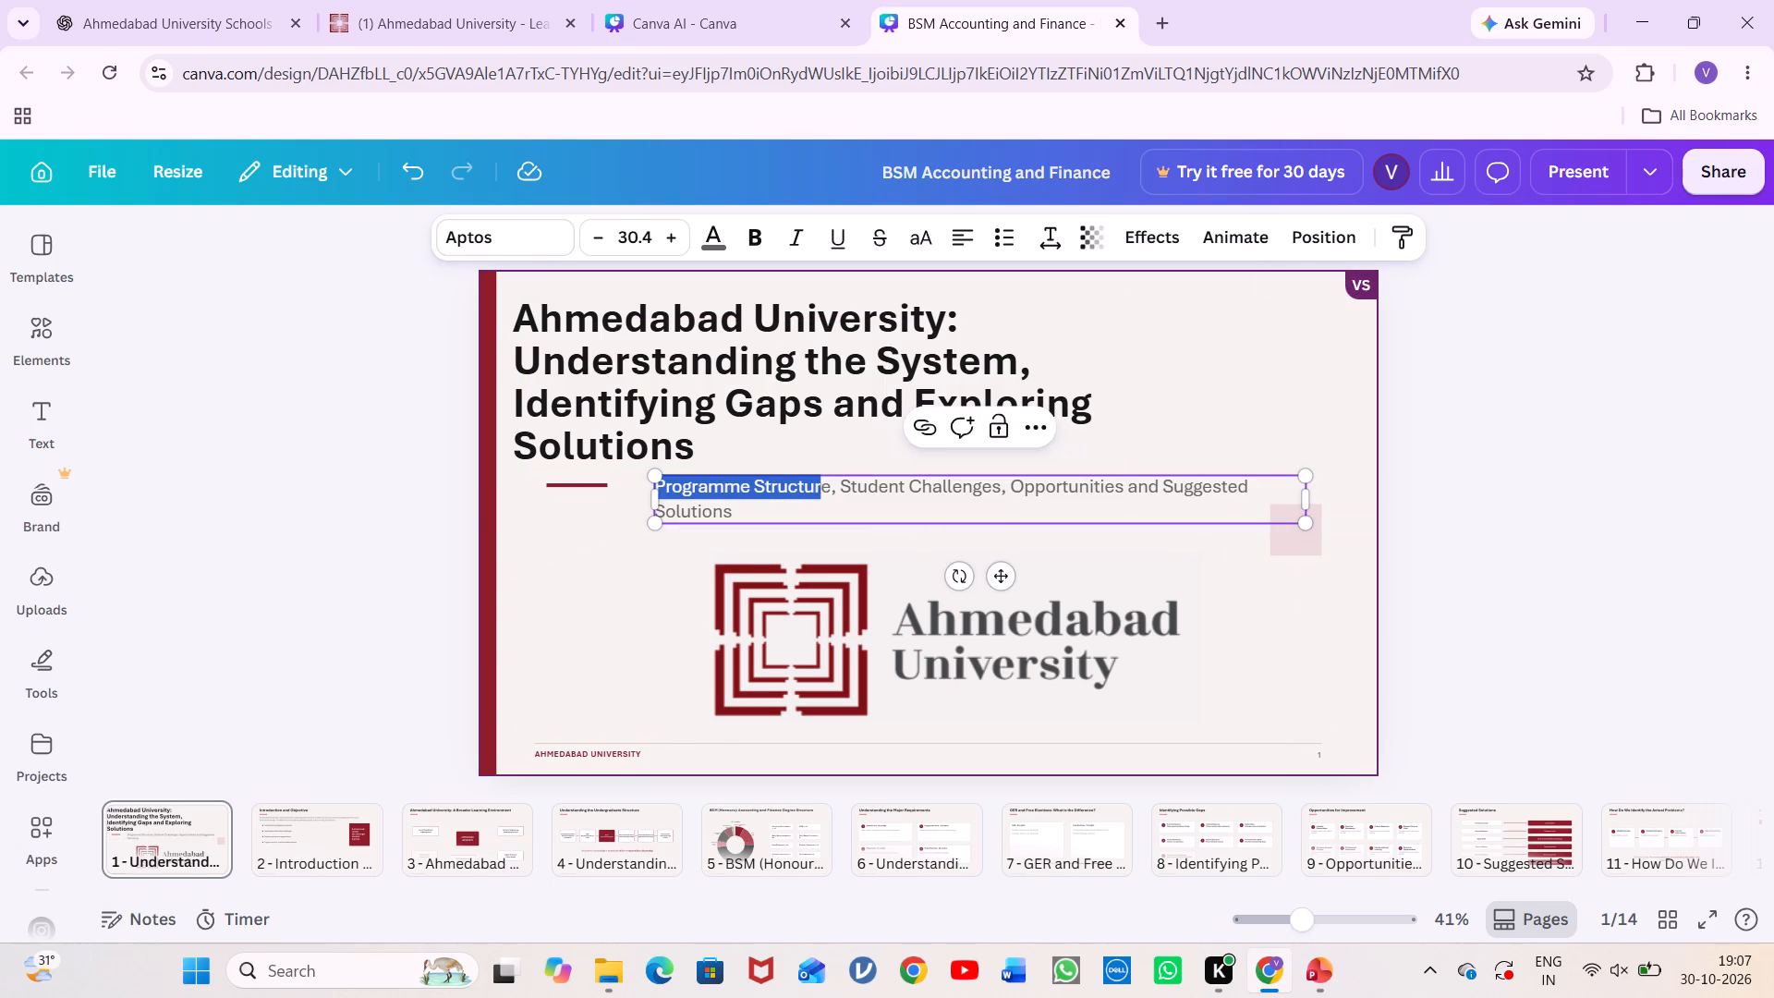
{"action": "left_click_drag", "start_coordinate": [1002, 577], "coordinate": [975, 570]}
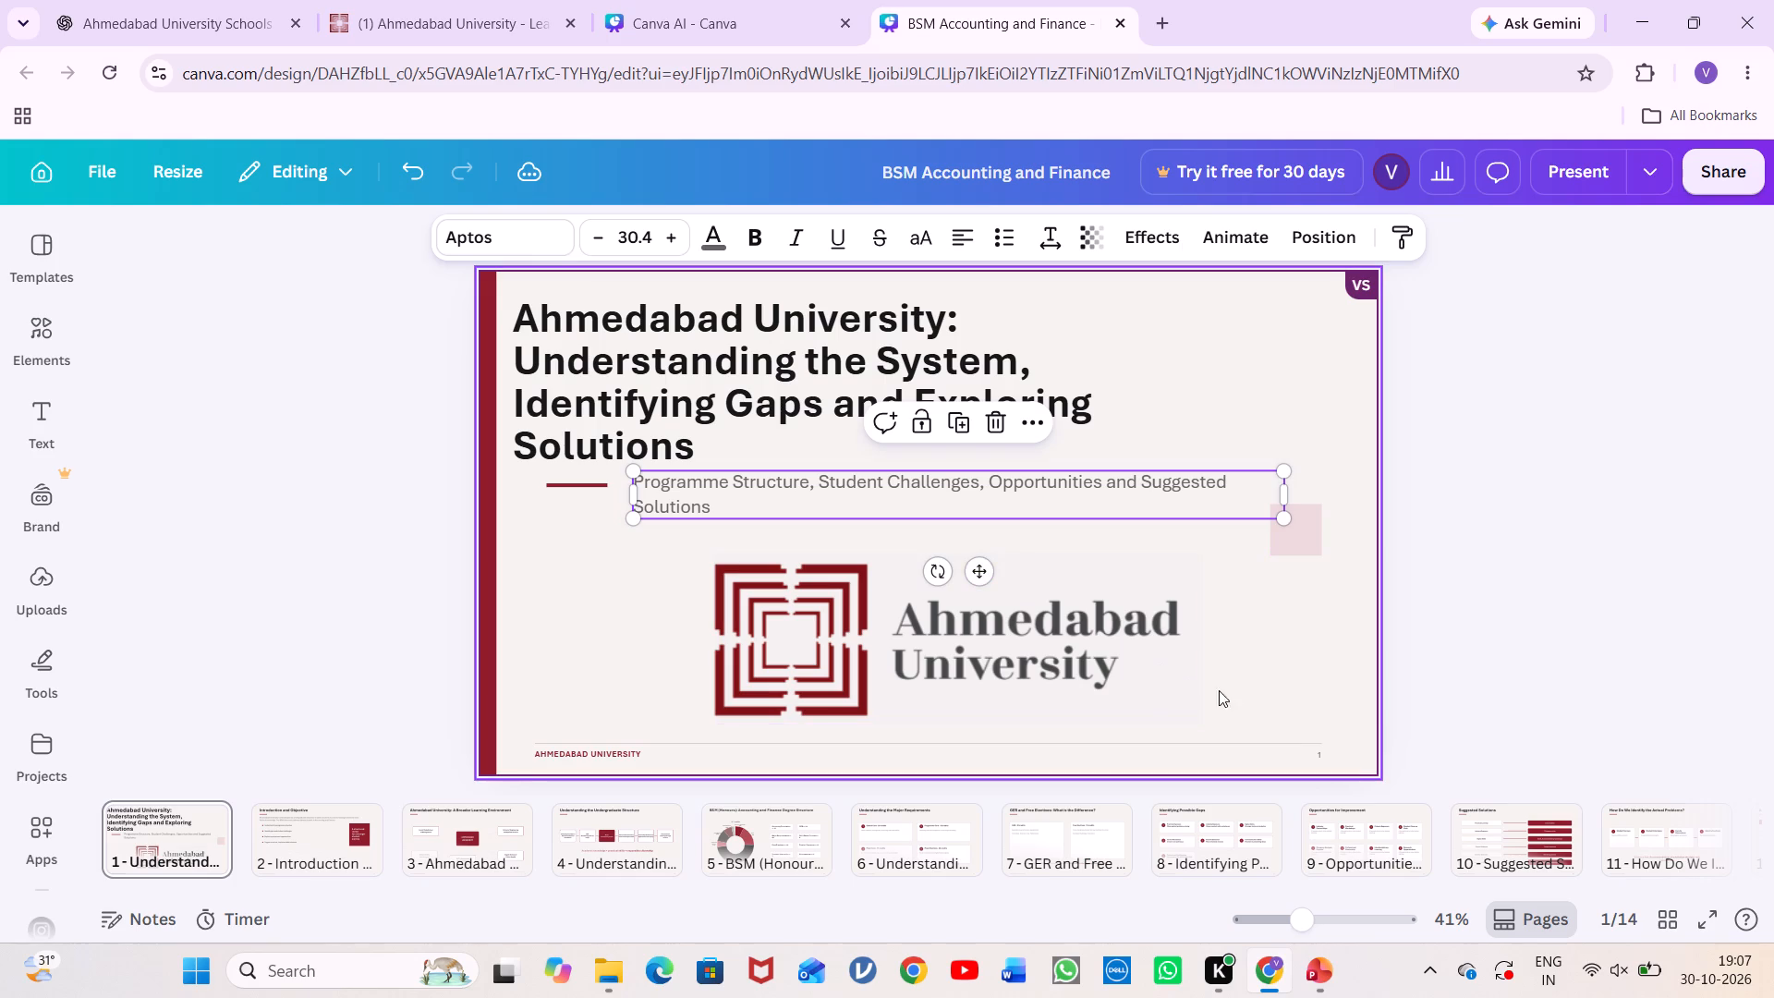
{"action": "left_click", "coordinate": [1276, 711]}
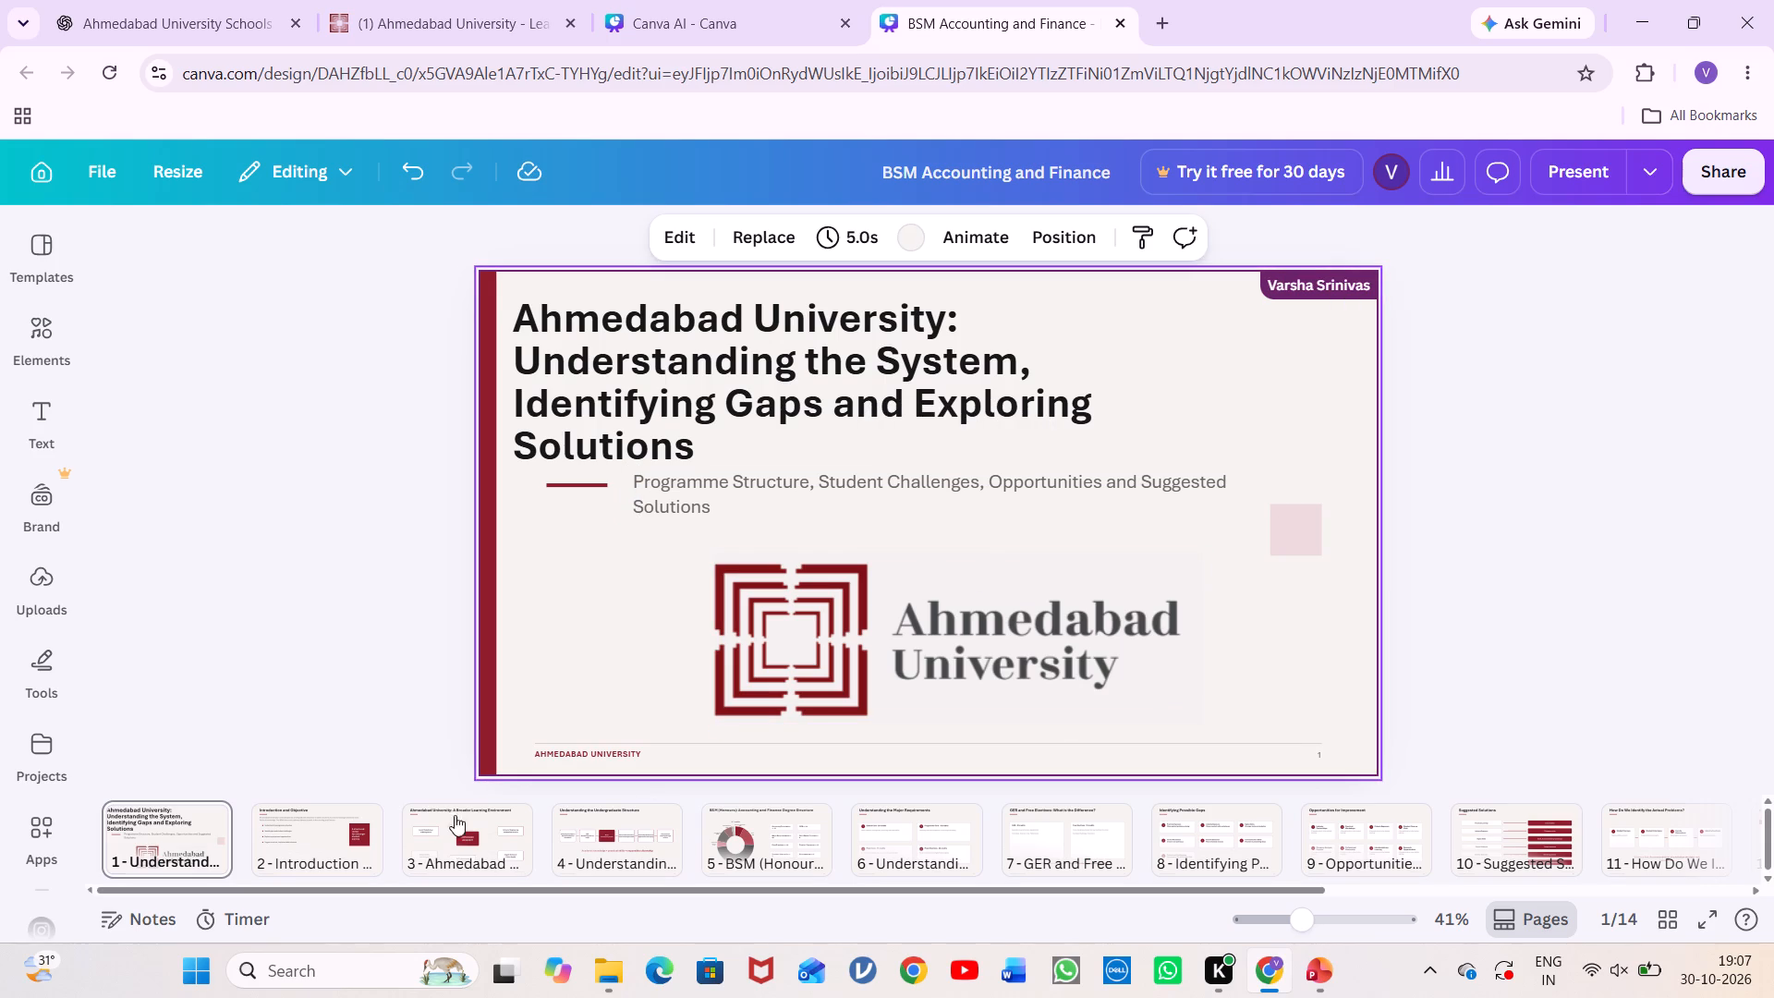
Delete slide 2, "Introduction and Objective", from the presentation.
{"action": "left_click", "coordinate": [356, 841]}
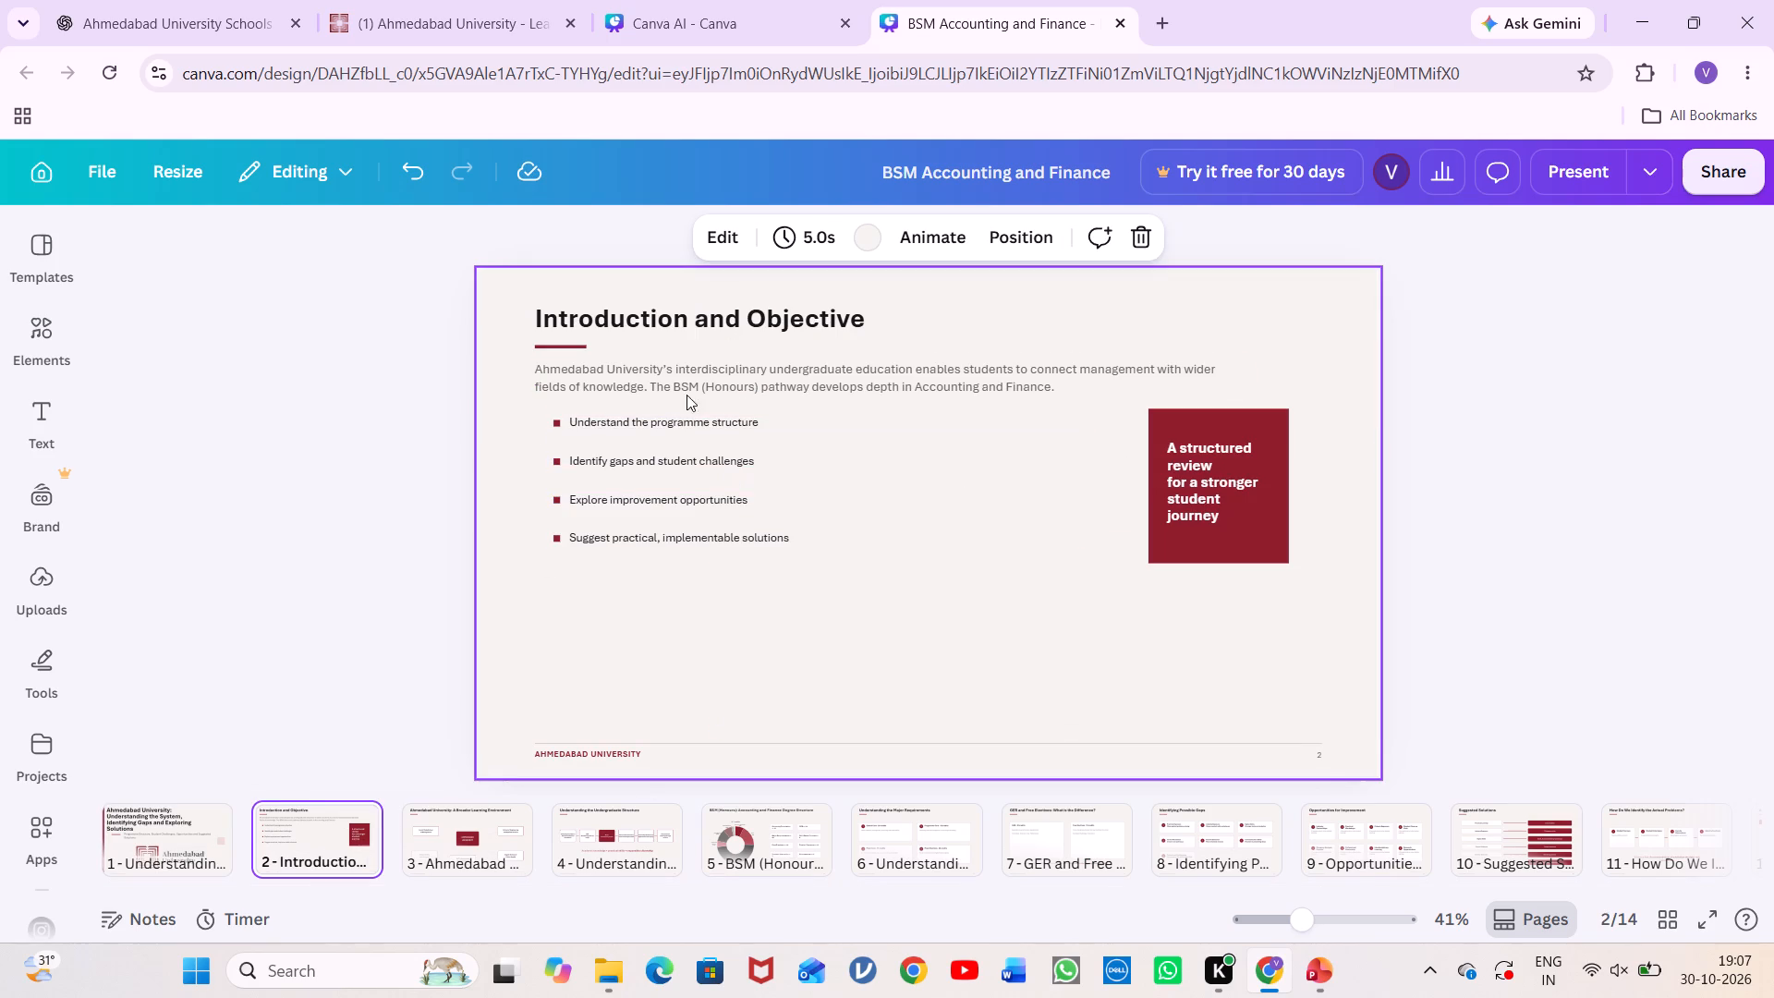
{"action": "left_click", "coordinate": [501, 289]}
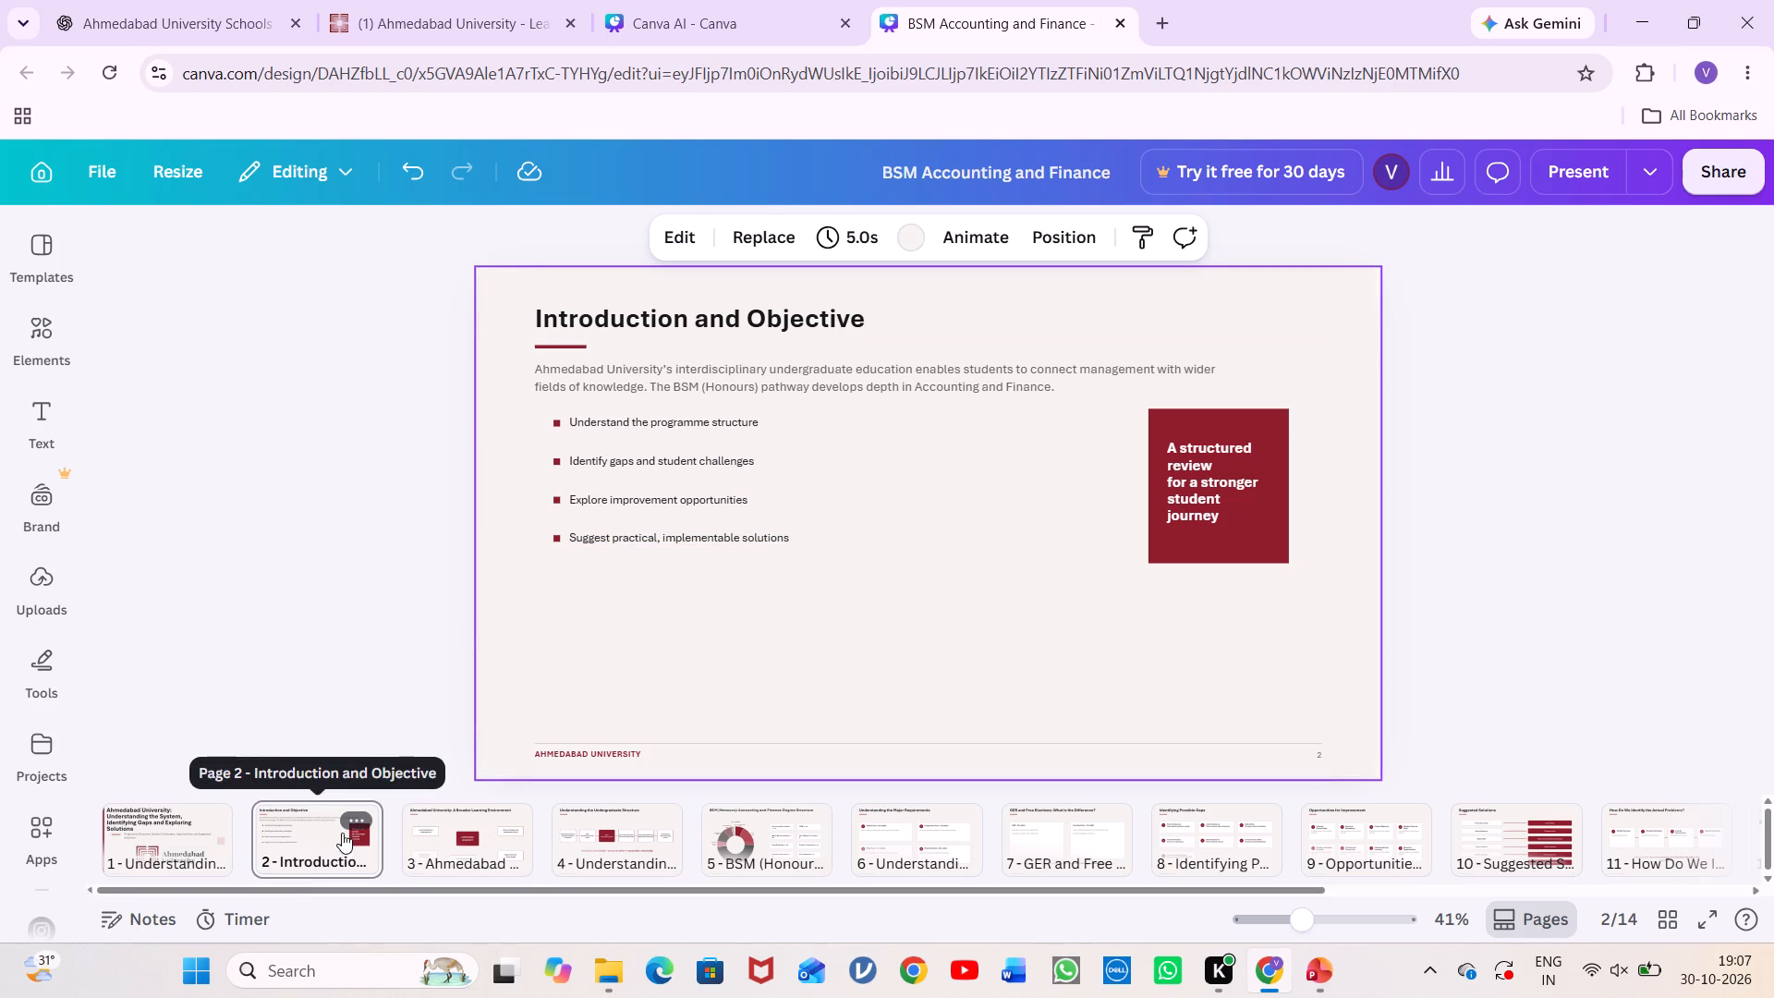
{"action": "left_click", "coordinate": [358, 822]}
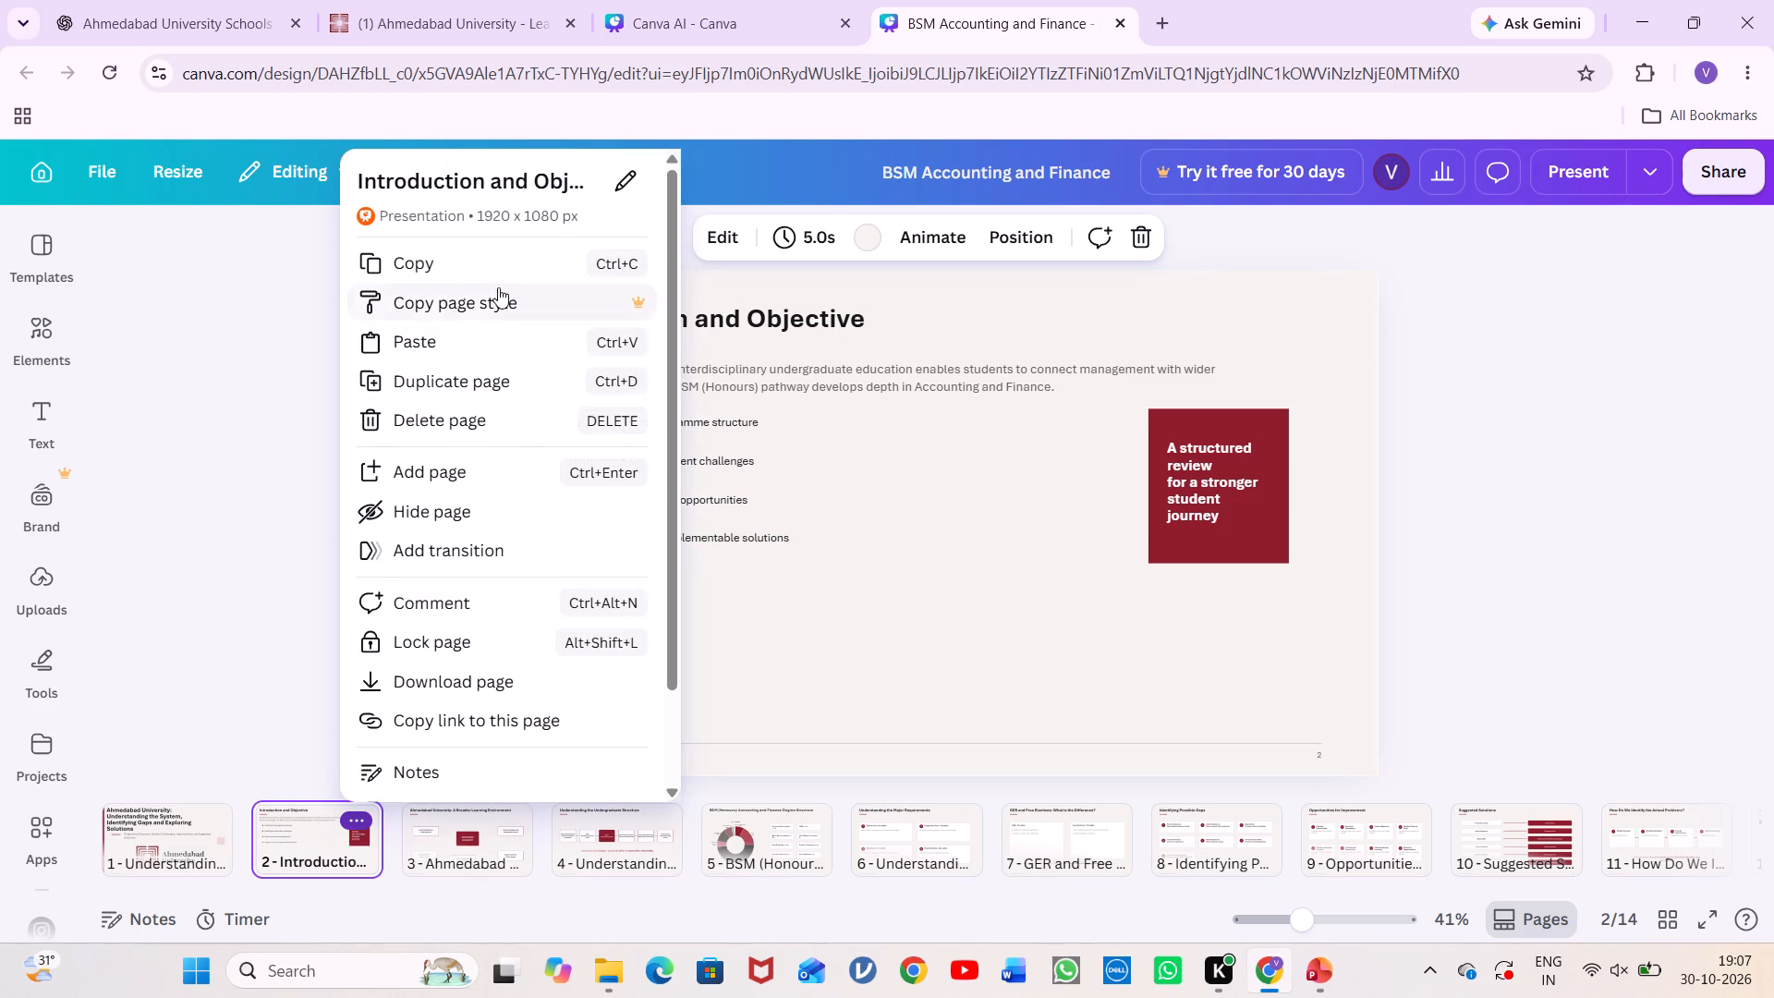
{"action": "left_click", "coordinate": [482, 408]}
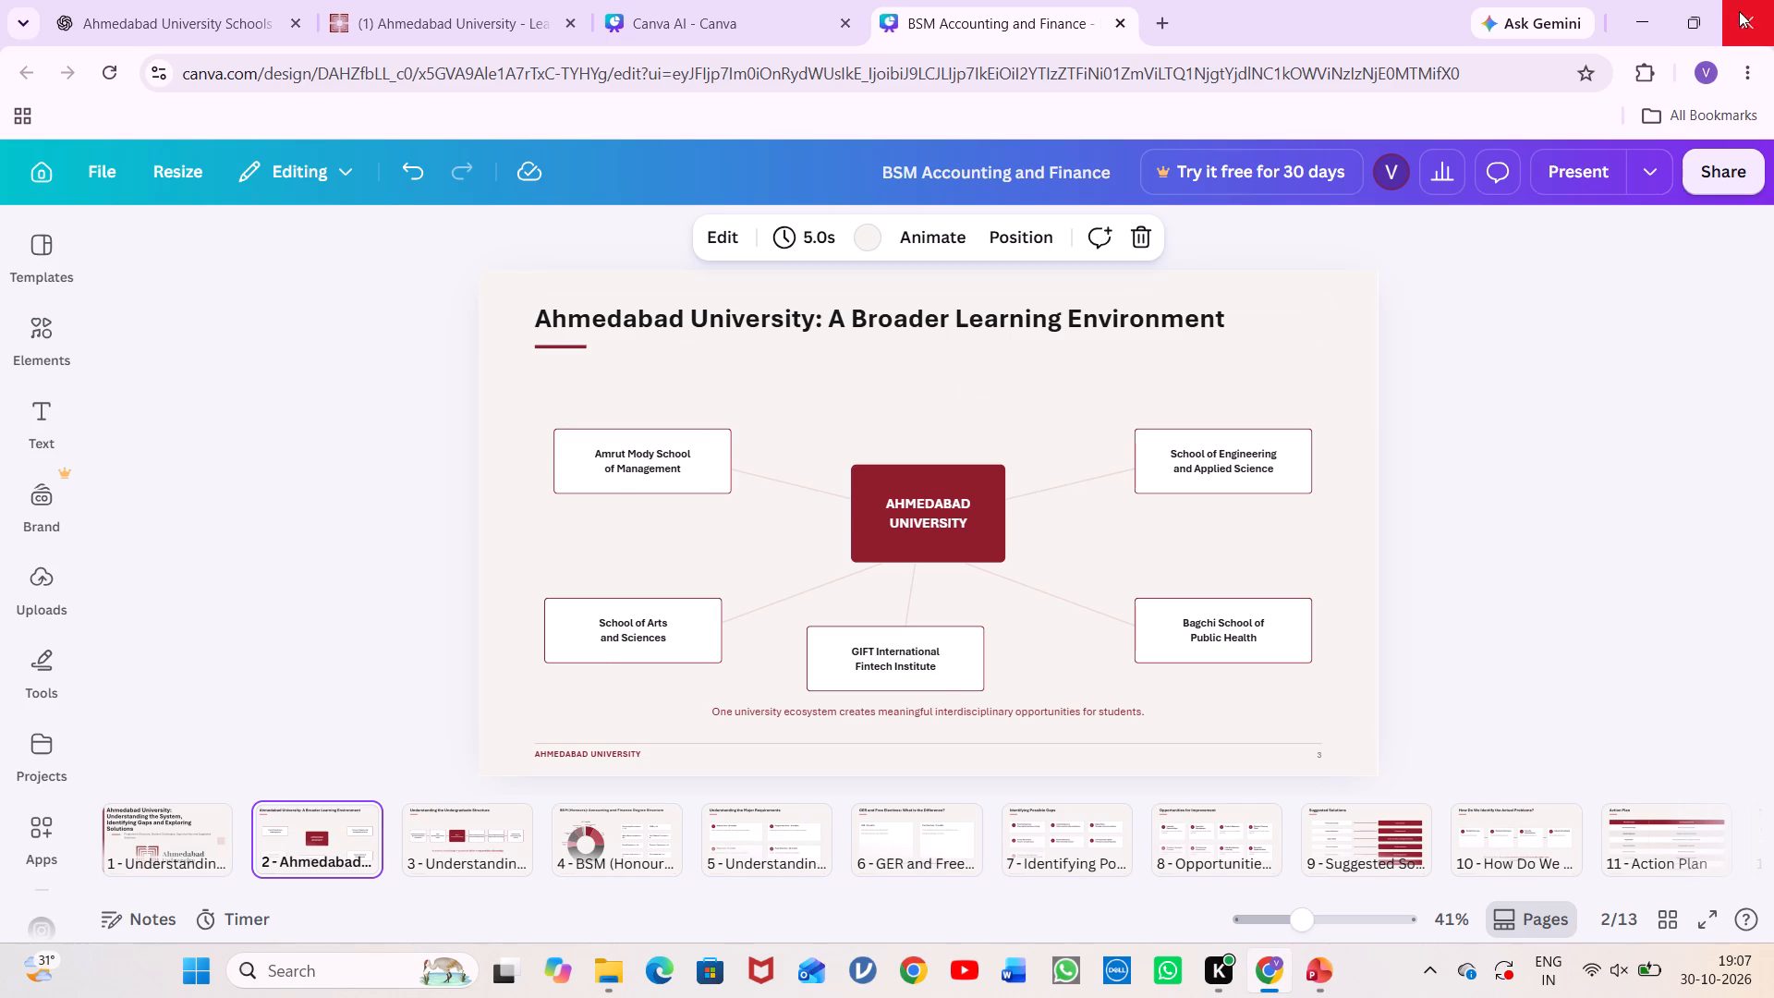
Close the "First Year at the University 2026" deck without saving its changes, and close File Explorer.
{"action": "left_click", "coordinate": [1546, 74]}
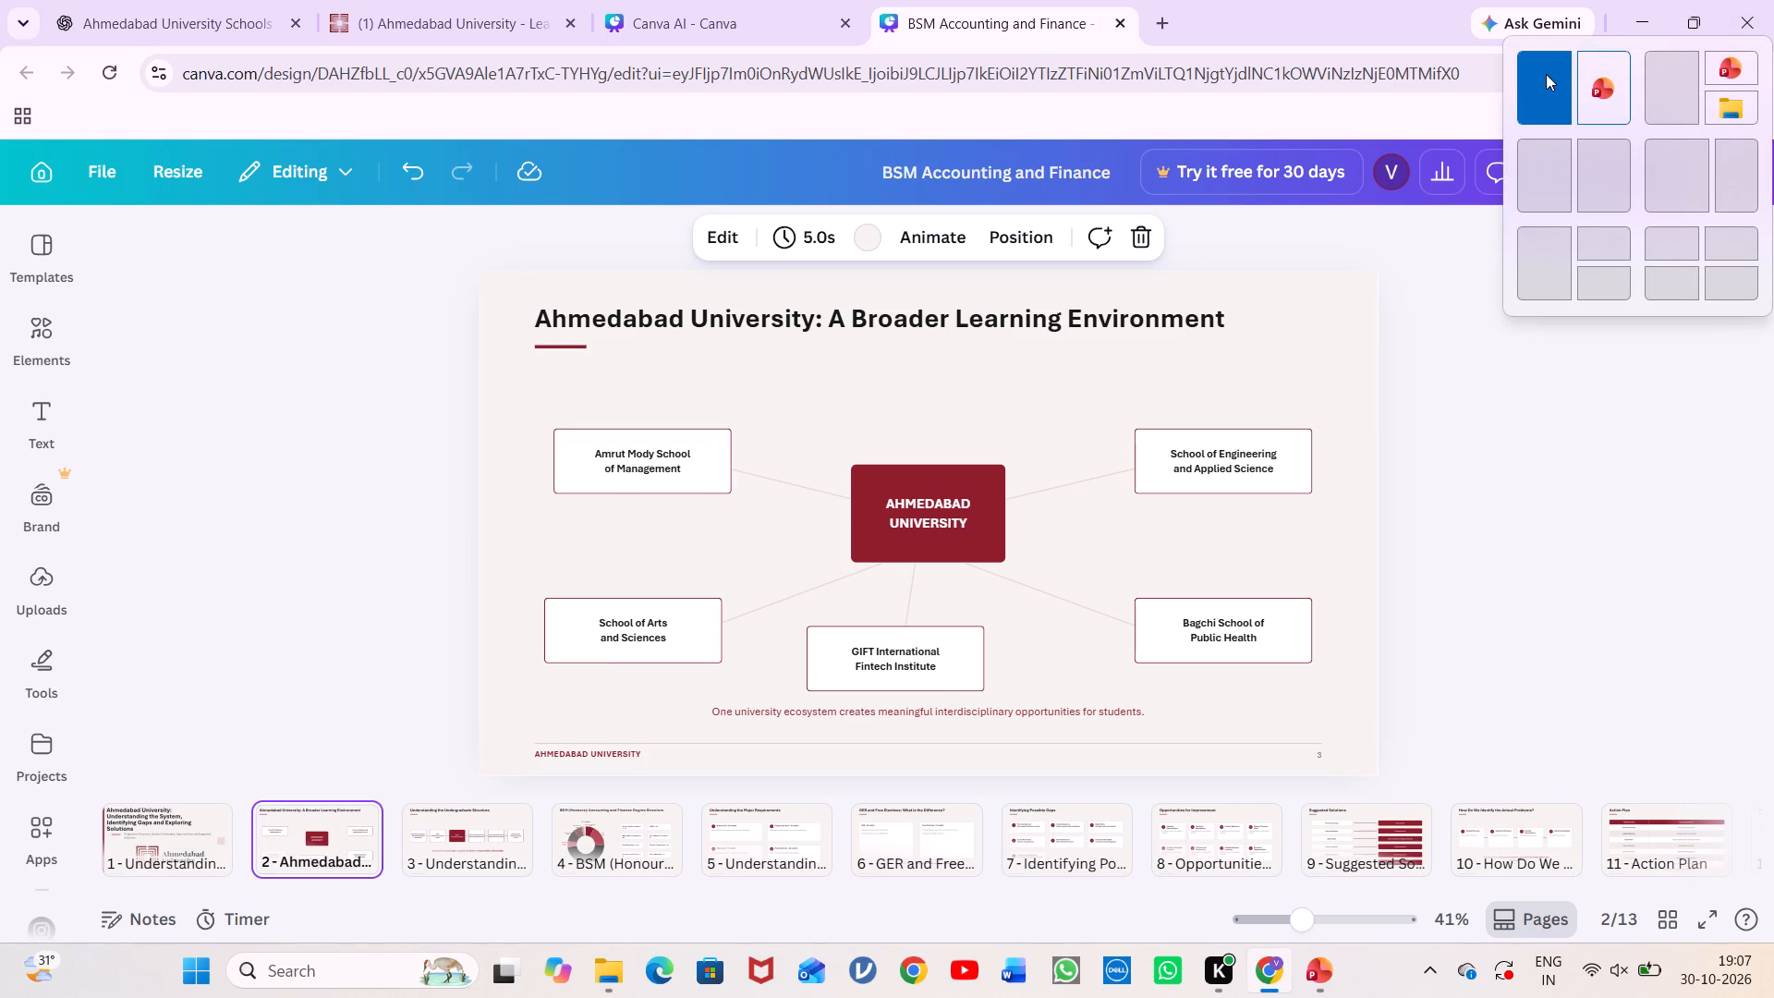
{"action": "left_click", "coordinate": [1756, 19]}
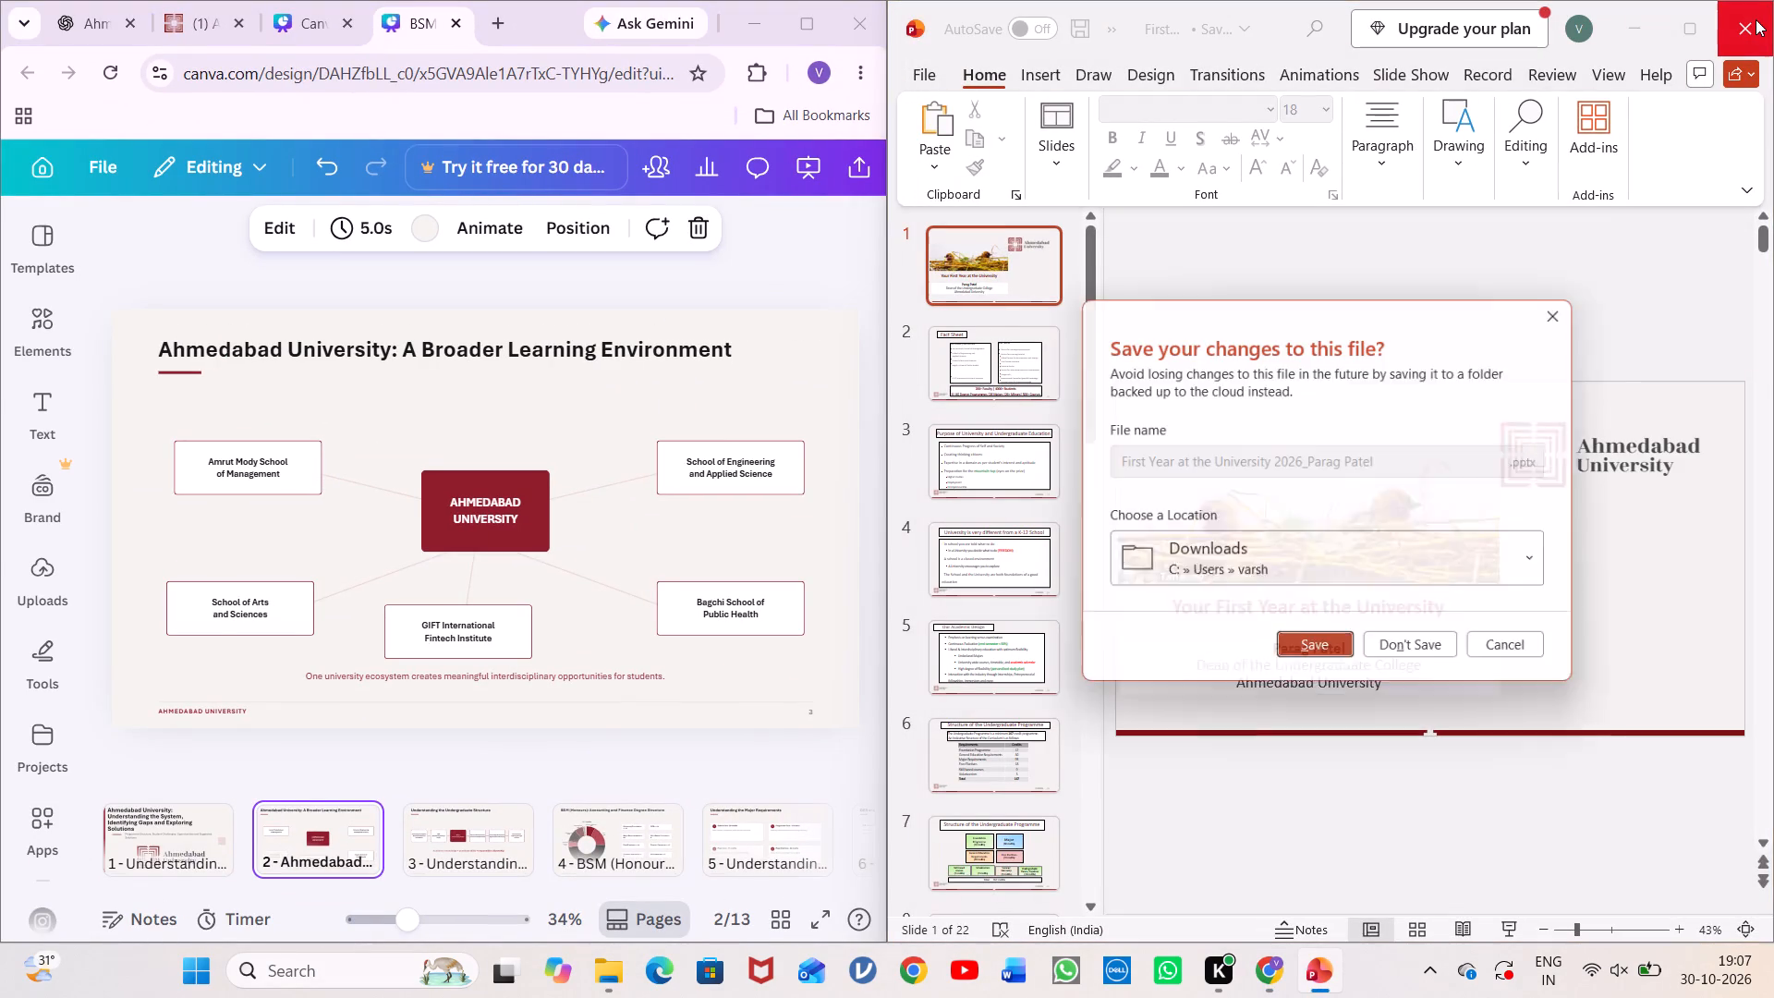
{"action": "left_click", "coordinate": [1410, 653]}
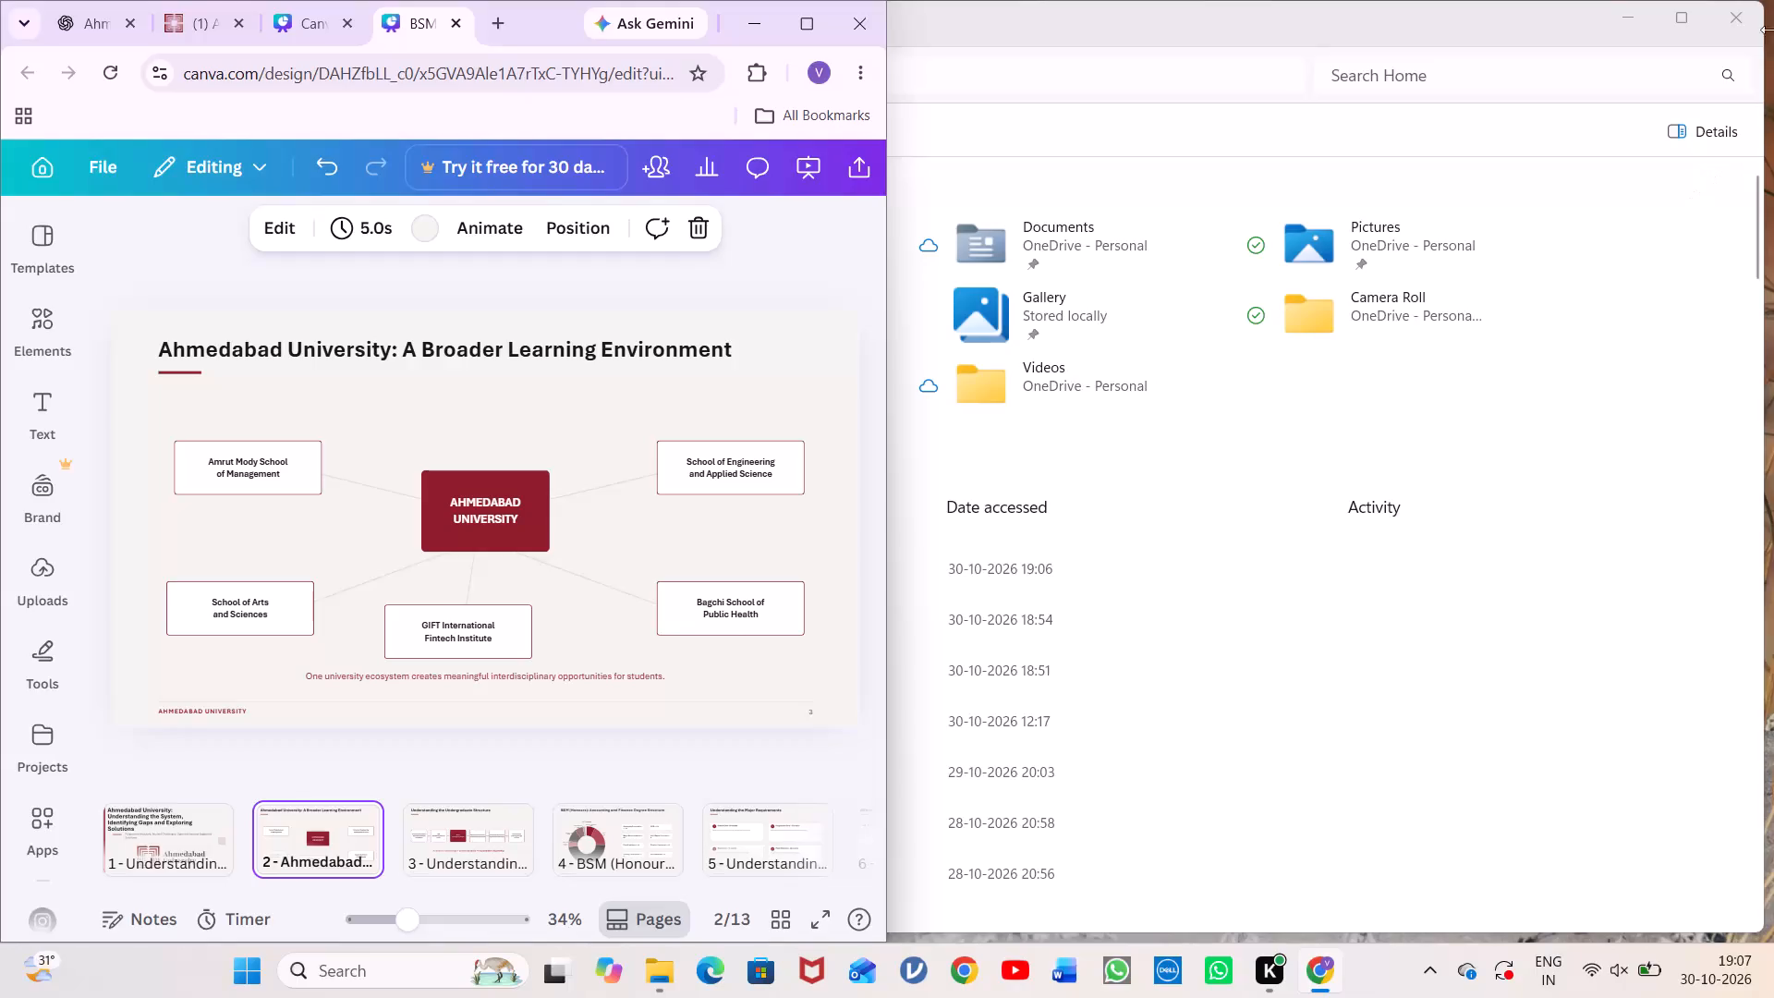
{"action": "left_click", "coordinate": [1753, 6]}
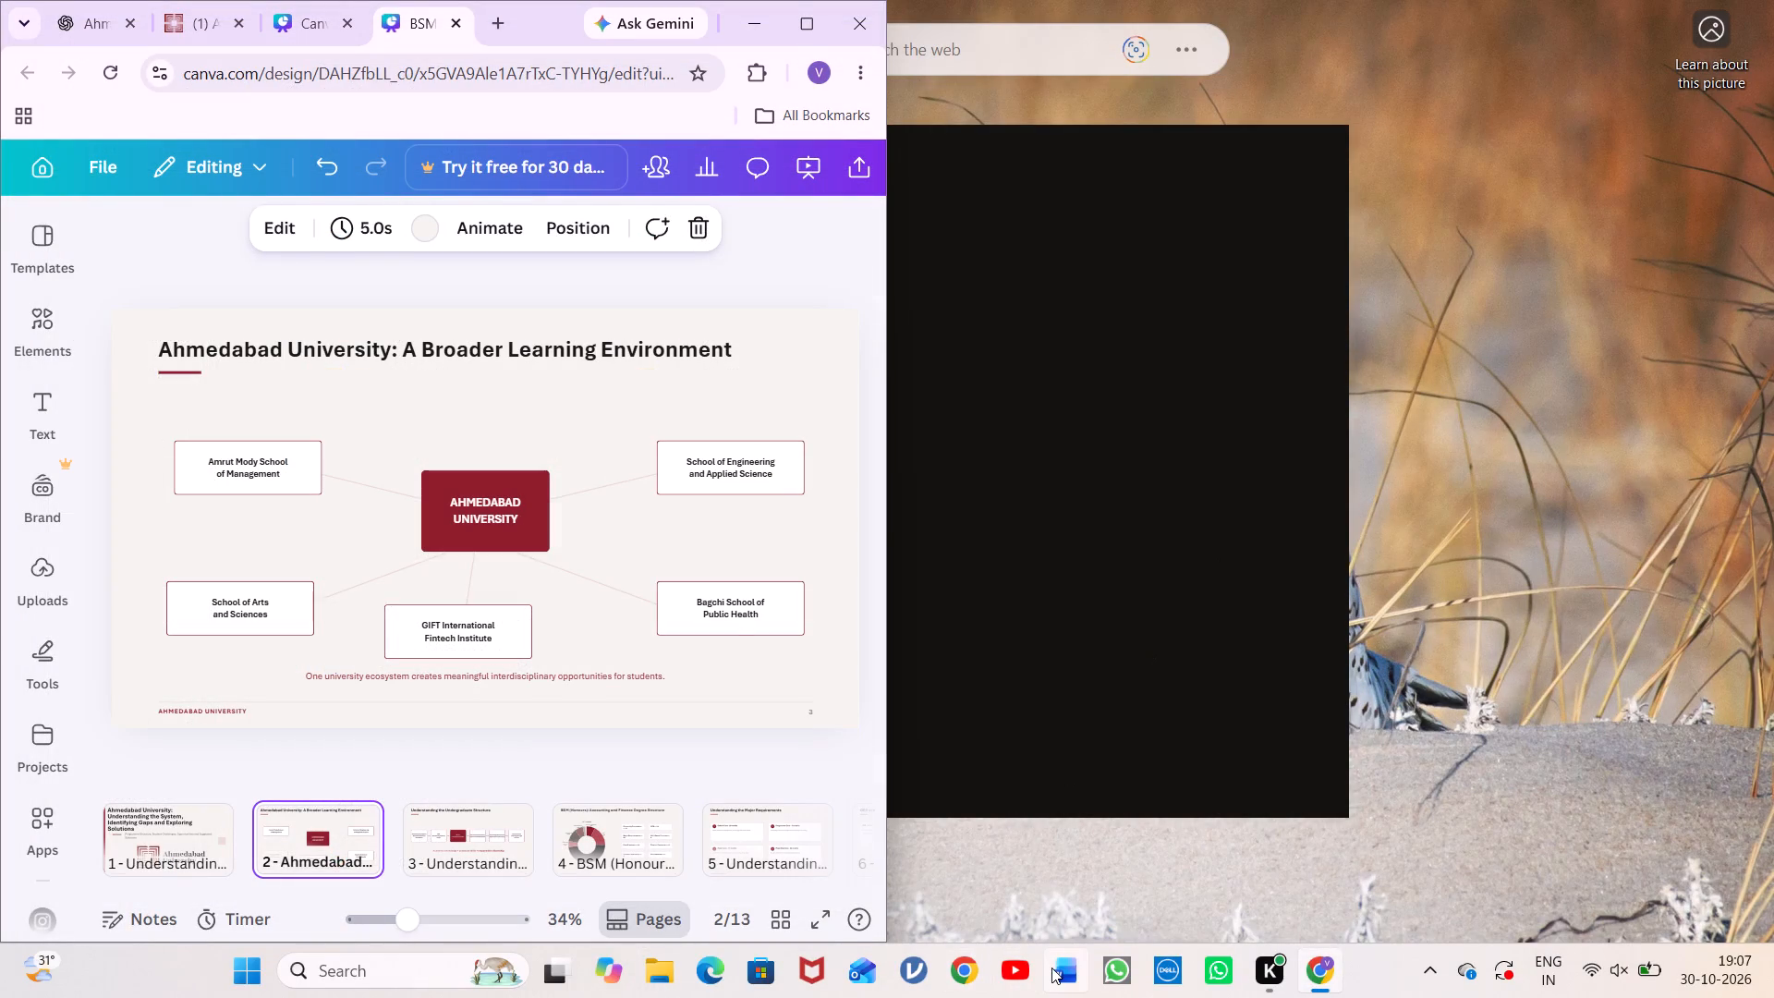
Open the Student Advisory Manual in Word beside the browser and view its Schools and Structures section.
{"action": "double_click", "coordinate": [1051, 968]}
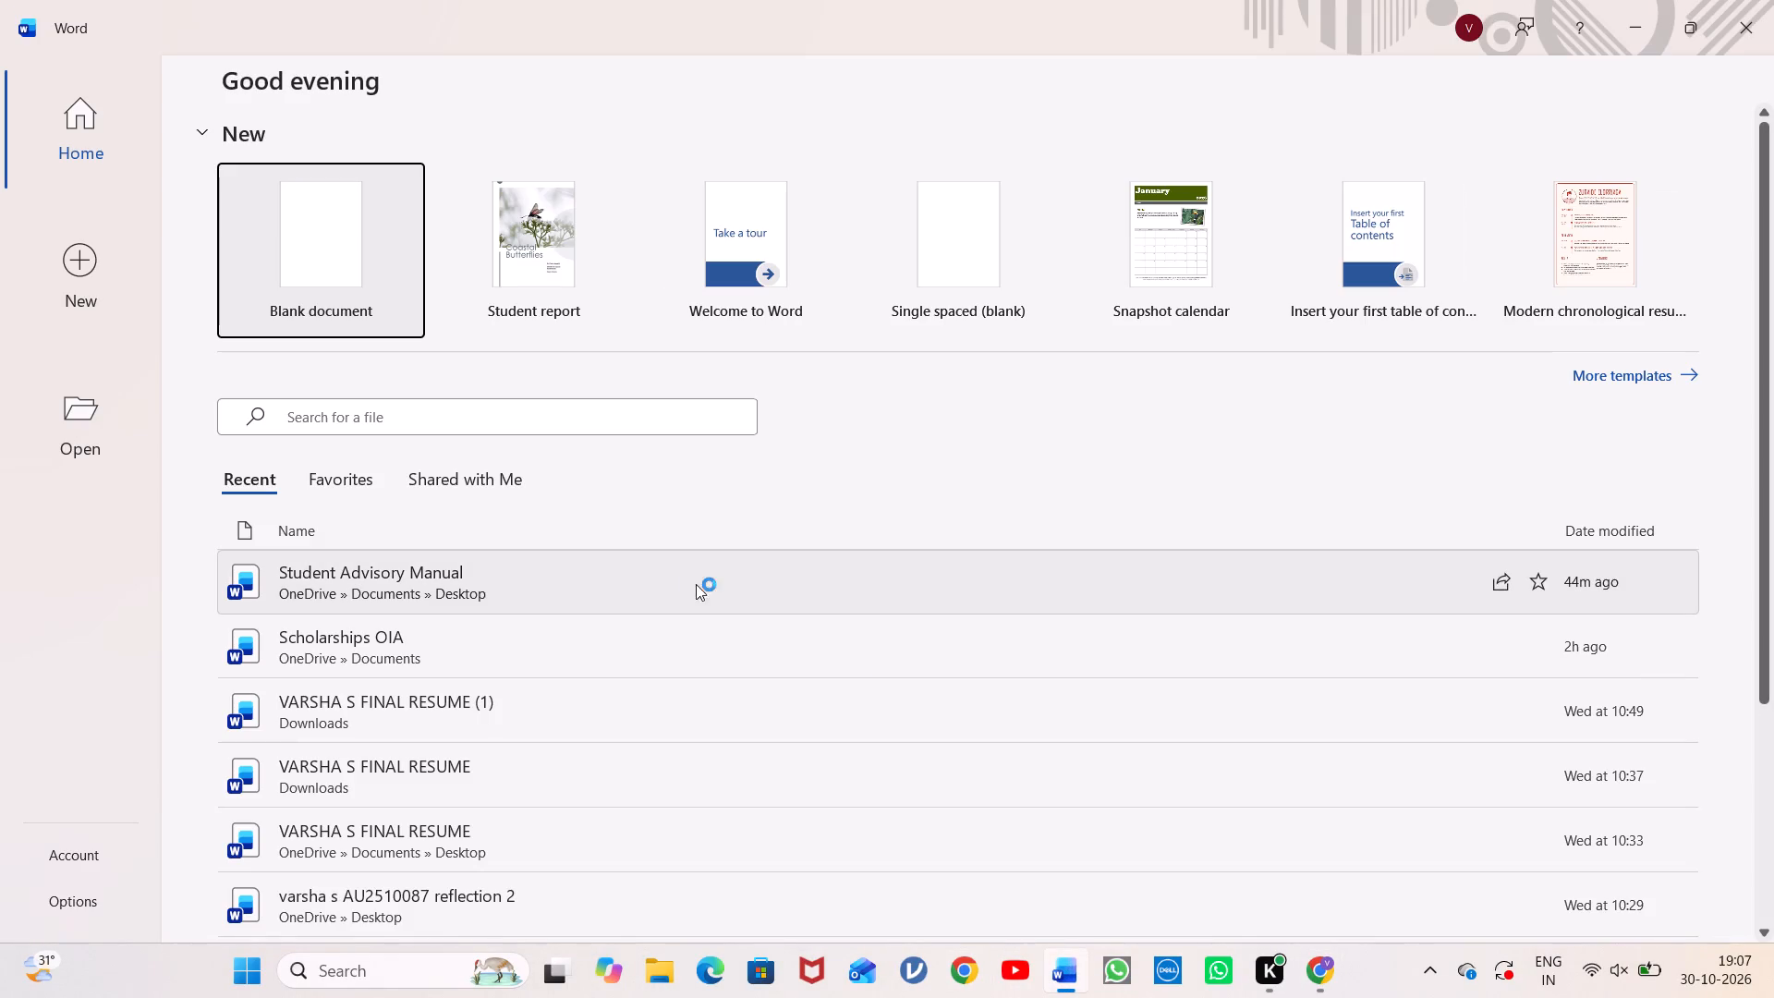
{"action": "double_click", "coordinate": [638, 578]}
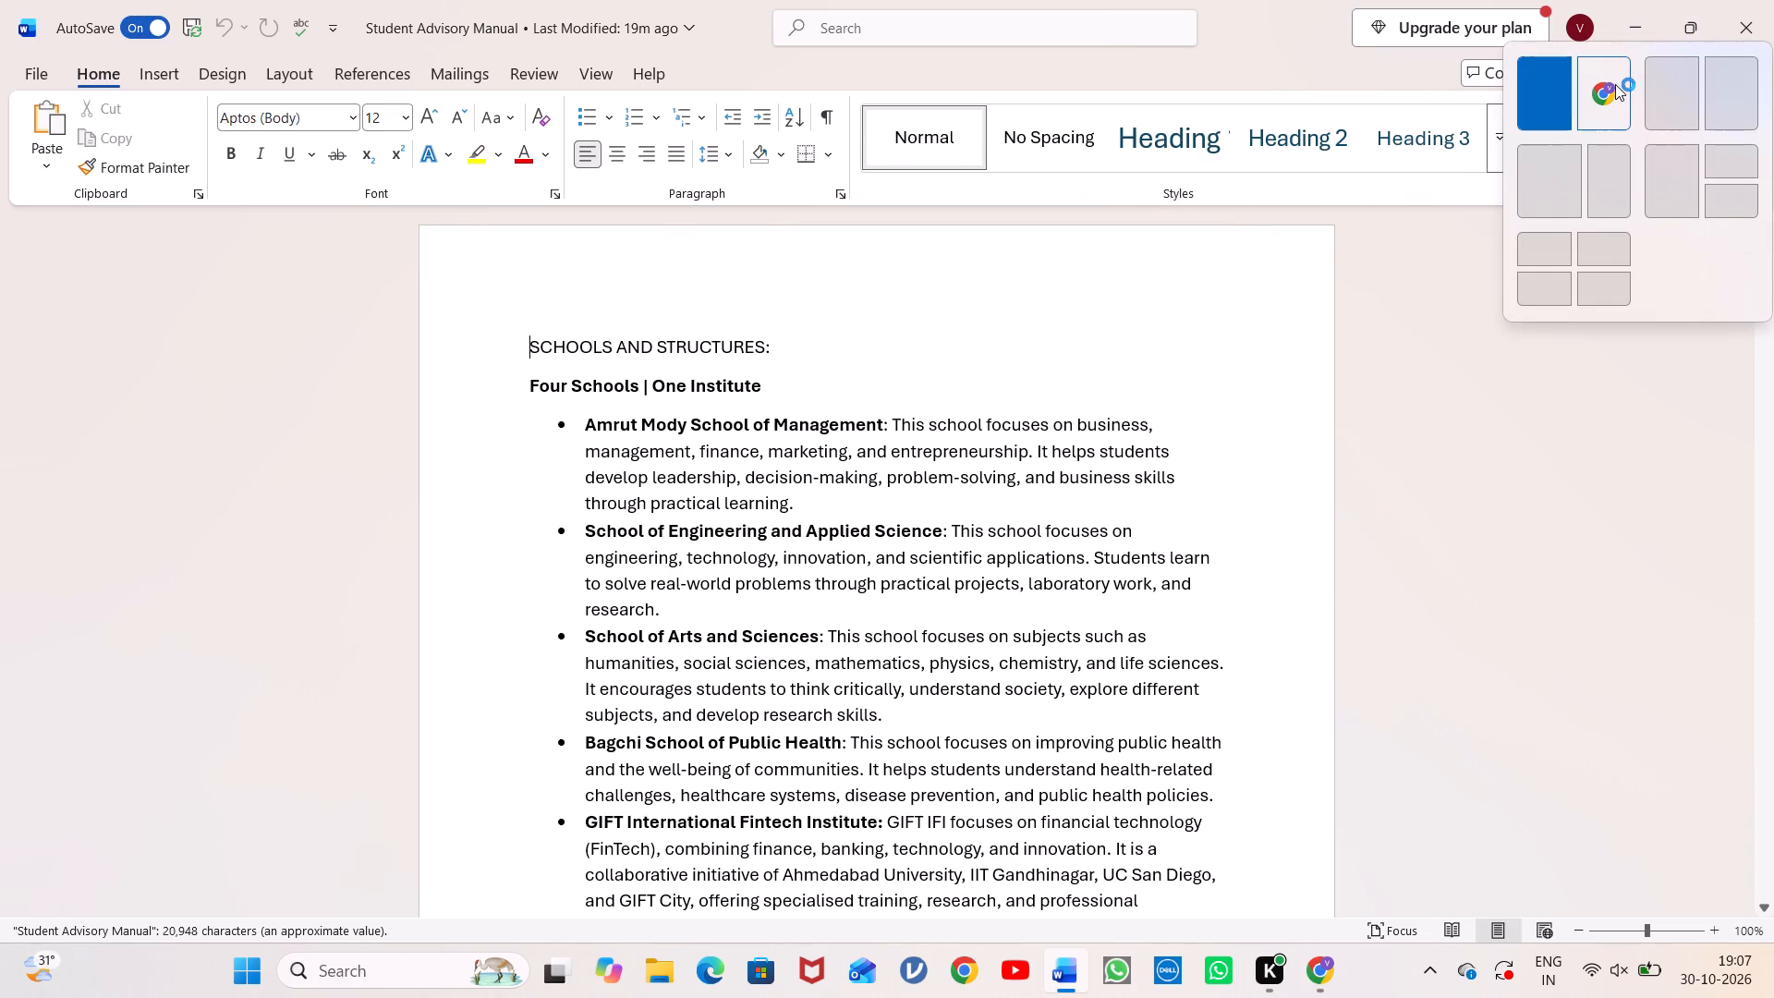
{"action": "left_click", "coordinate": [1615, 84]}
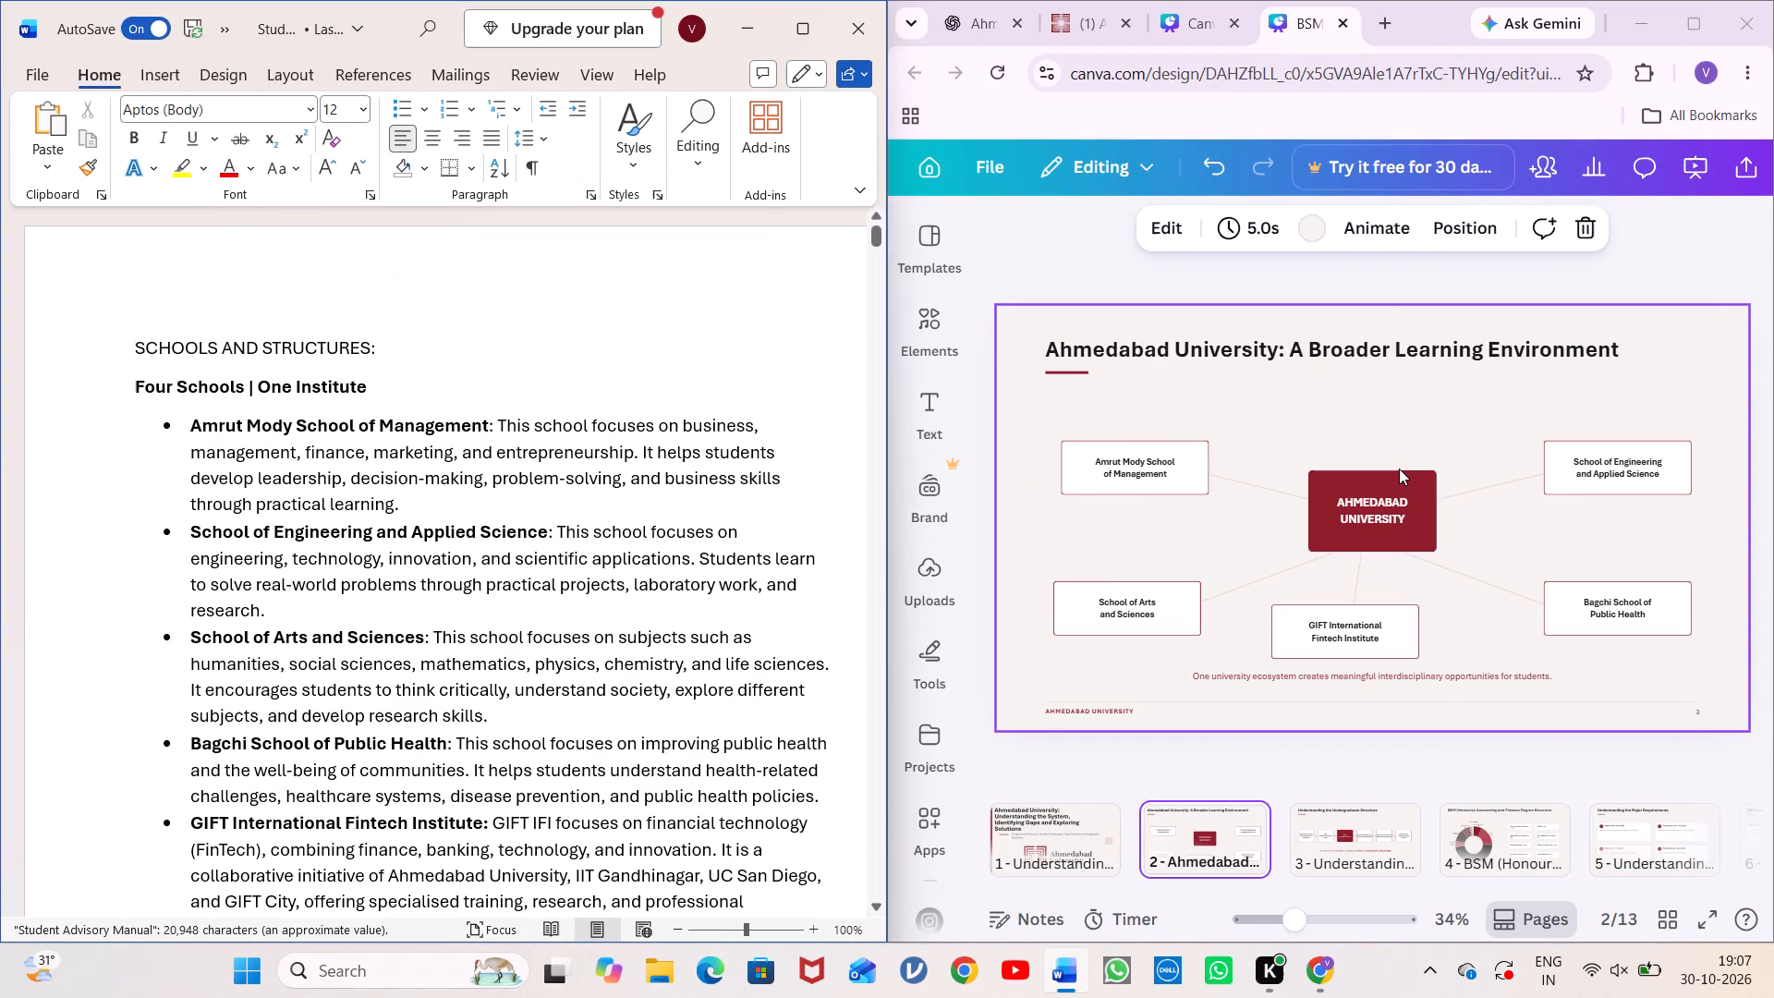
{"action": "scroll", "coordinate": [622, 601], "scroll_direction": "down", "scroll_amount": 1}
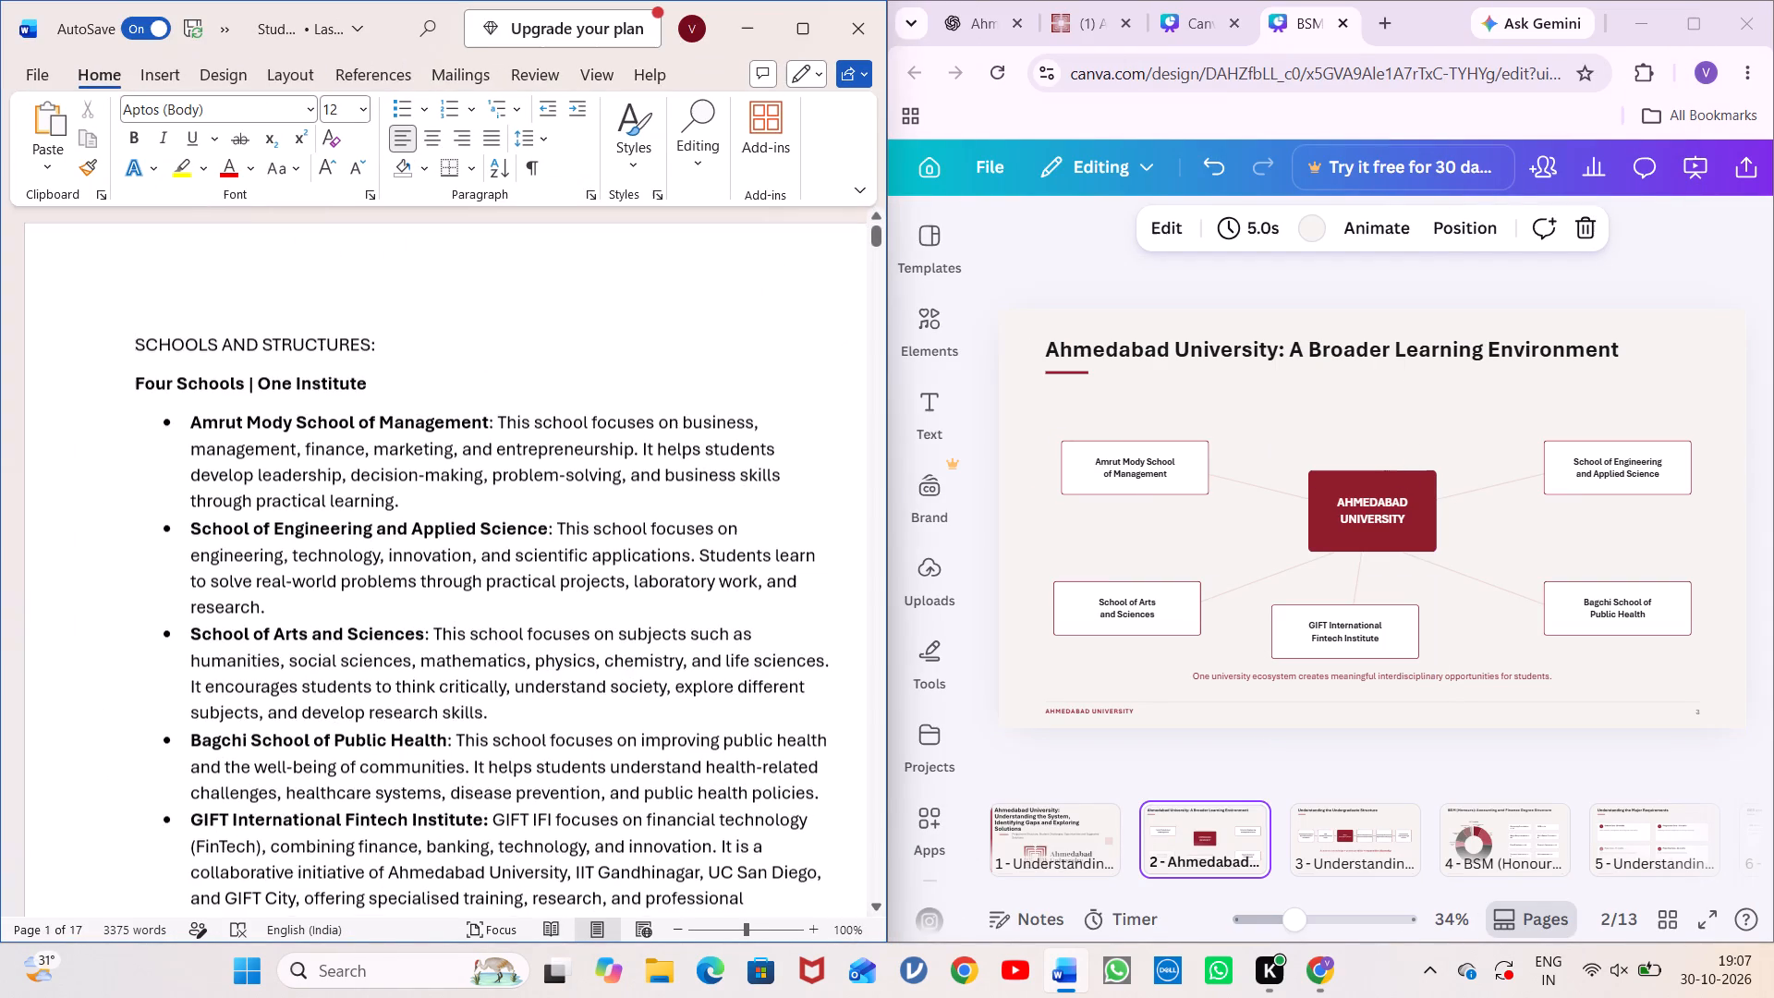
{"action": "scroll", "coordinate": [622, 601], "scroll_direction": "down", "scroll_amount": 1}
{"action": "scroll", "coordinate": [630, 559], "scroll_direction": "up", "scroll_amount": 1}
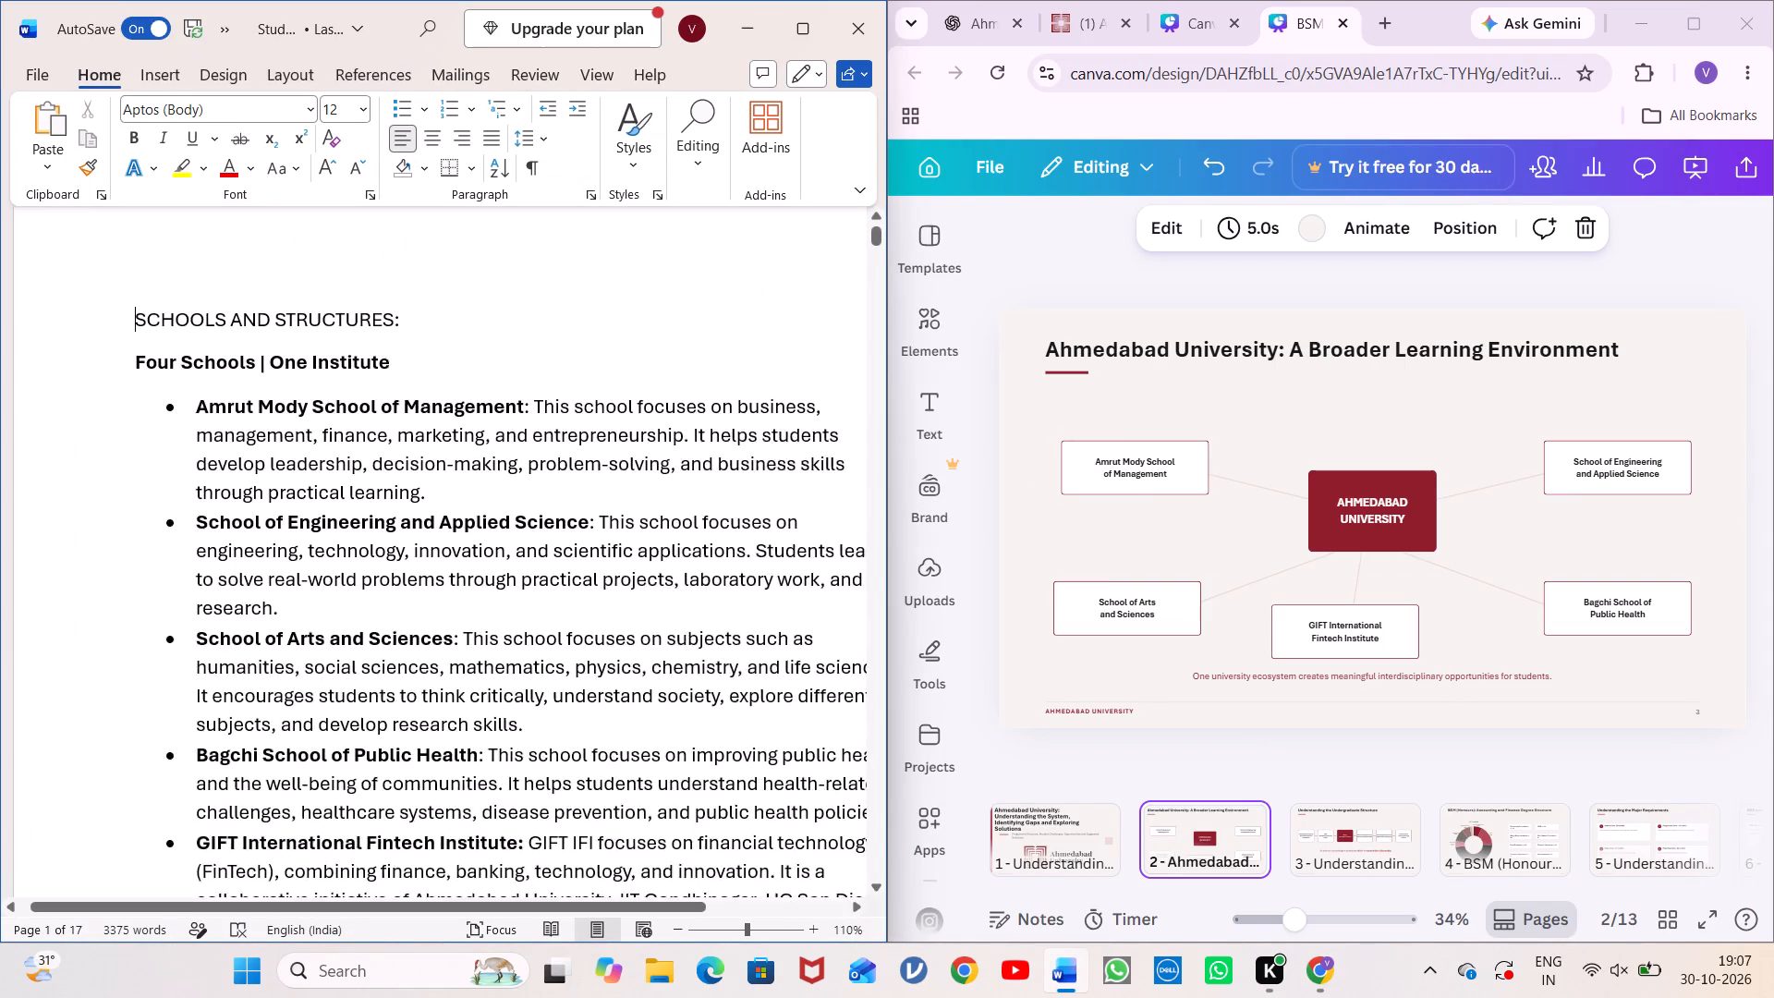
{"action": "scroll", "coordinate": [589, 577], "scroll_direction": "up", "scroll_amount": 1}
{"action": "scroll", "coordinate": [589, 577], "scroll_direction": "down", "scroll_amount": 1, "text": "ctrl"}
{"action": "scroll", "coordinate": [589, 577], "scroll_direction": "left", "scroll_amount": 1, "text": "ctrl"}
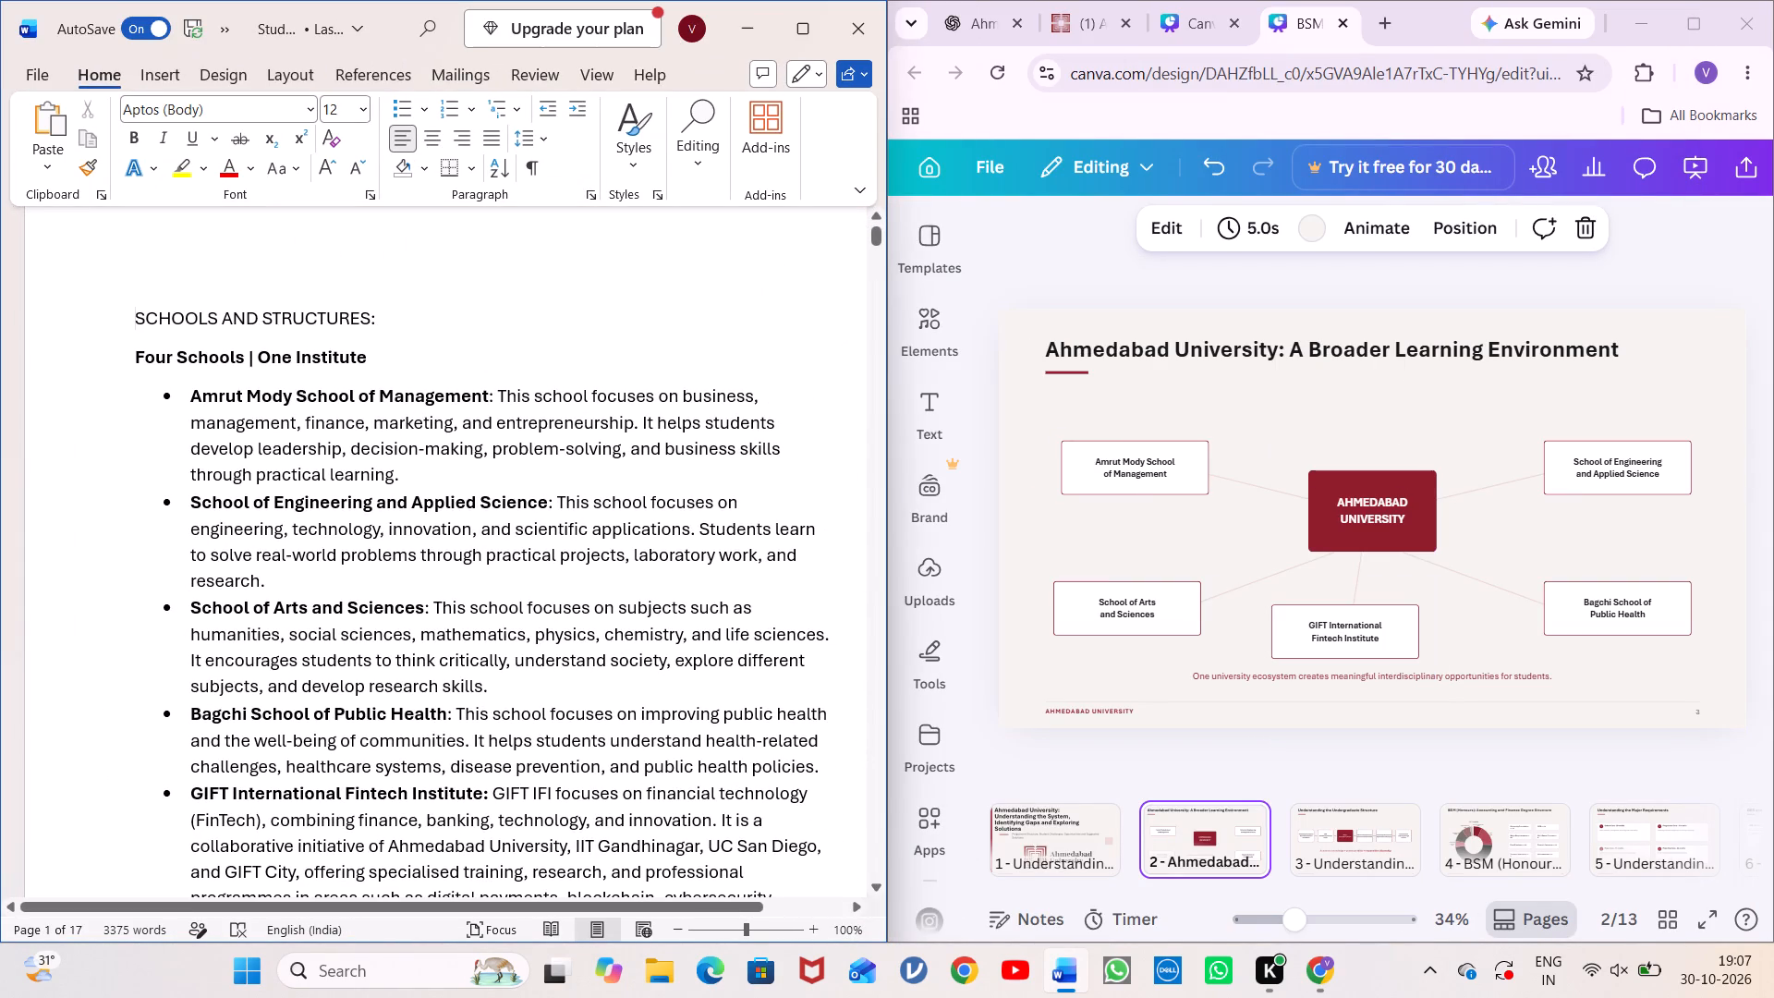
{"action": "left_click_drag", "start_coordinate": [677, 396], "coordinate": [674, 409]}
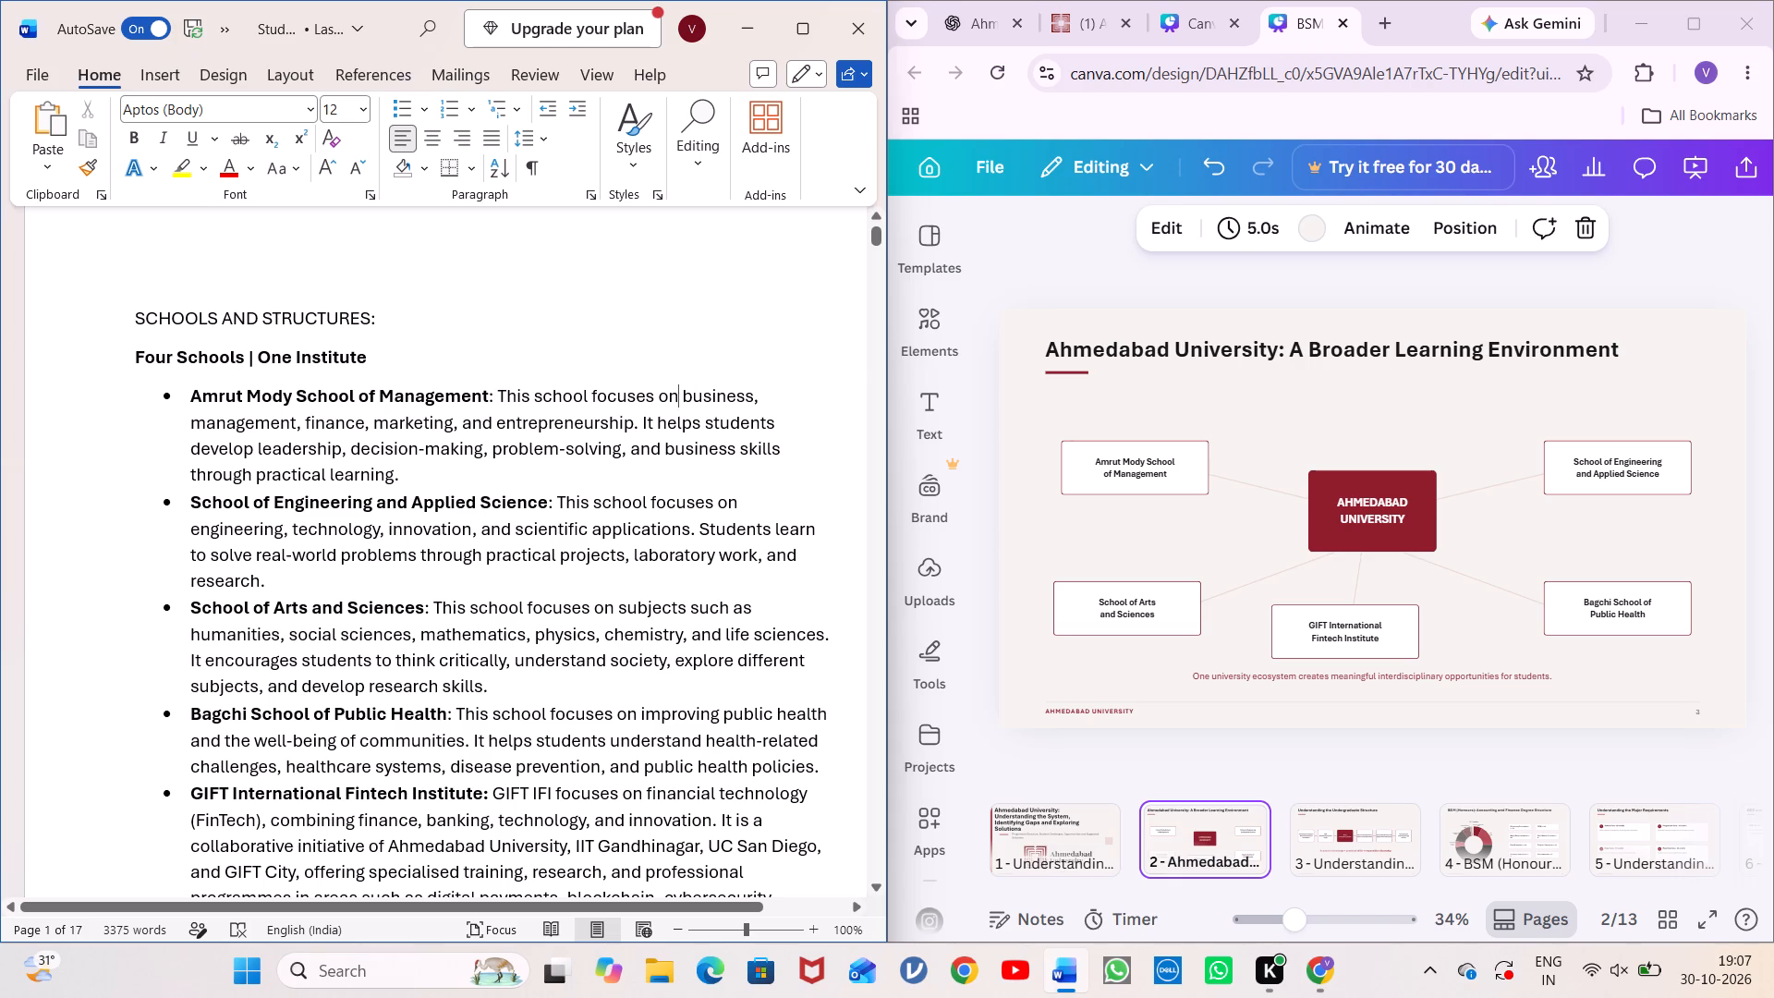
{"action": "left_click_drag", "start_coordinate": [674, 409], "coordinate": [673, 414]}
{"action": "left_click", "coordinate": [673, 414]}
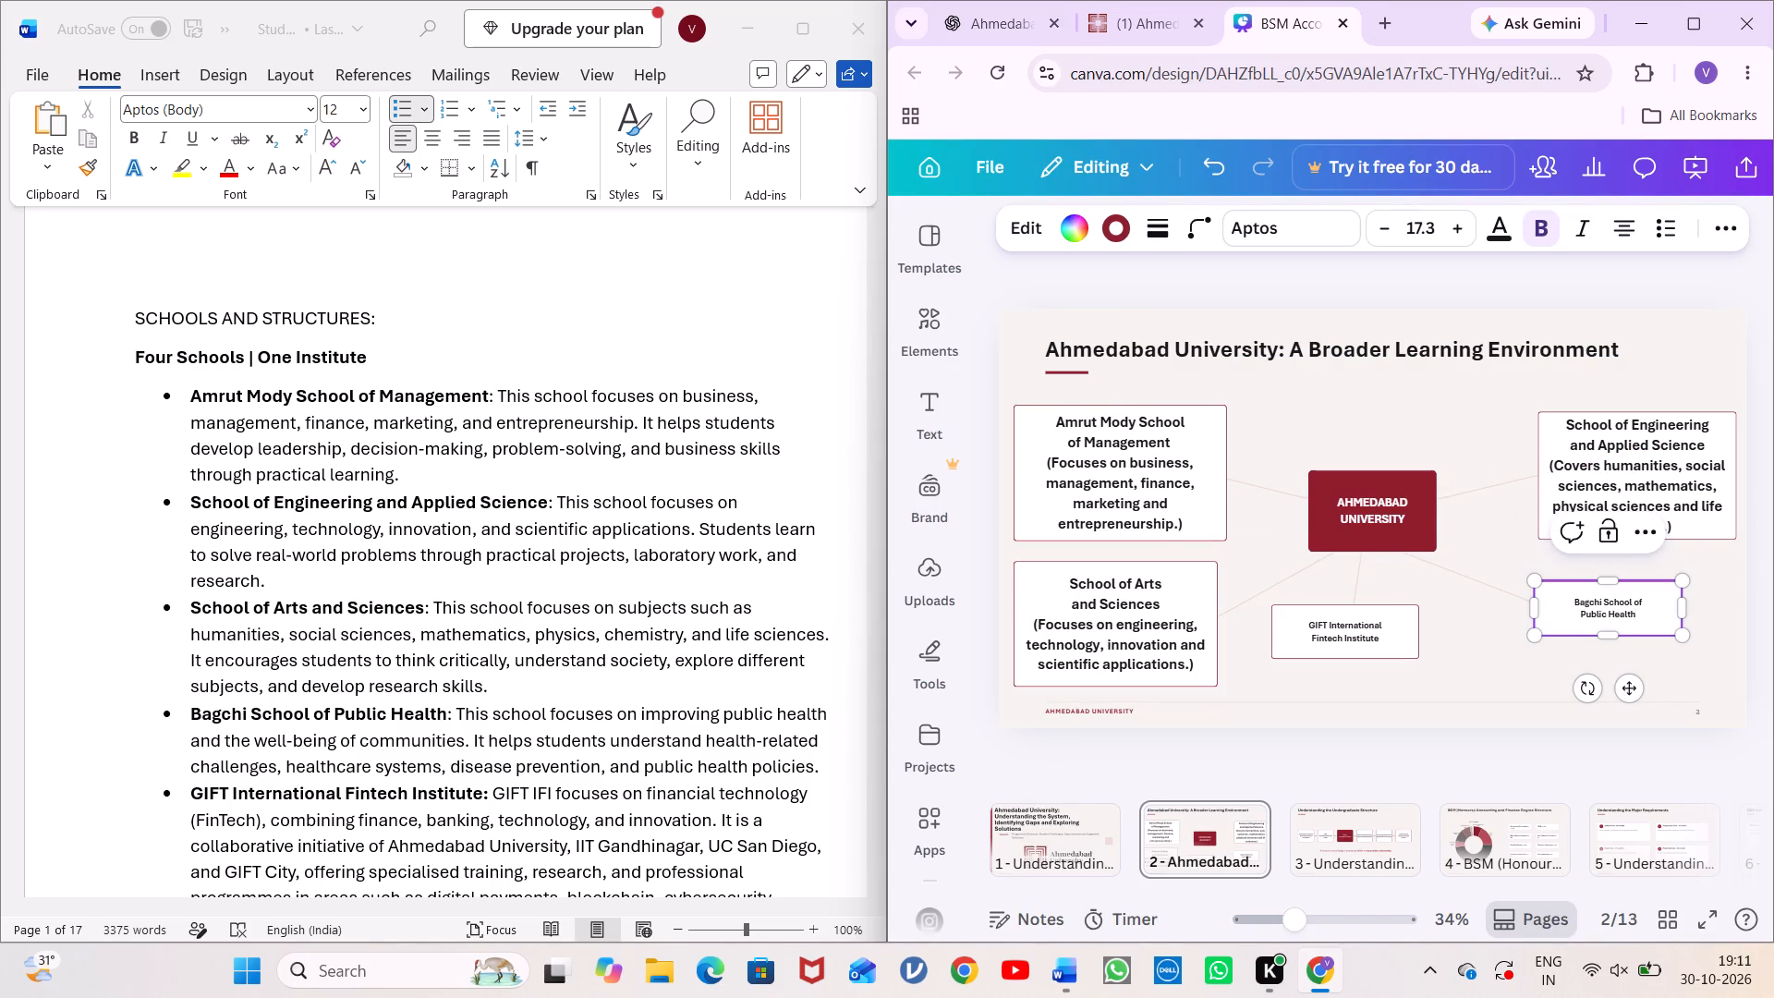
{"action": "key", "text": "Return"}
{"action": "key", "text": "shift+parenleft"}
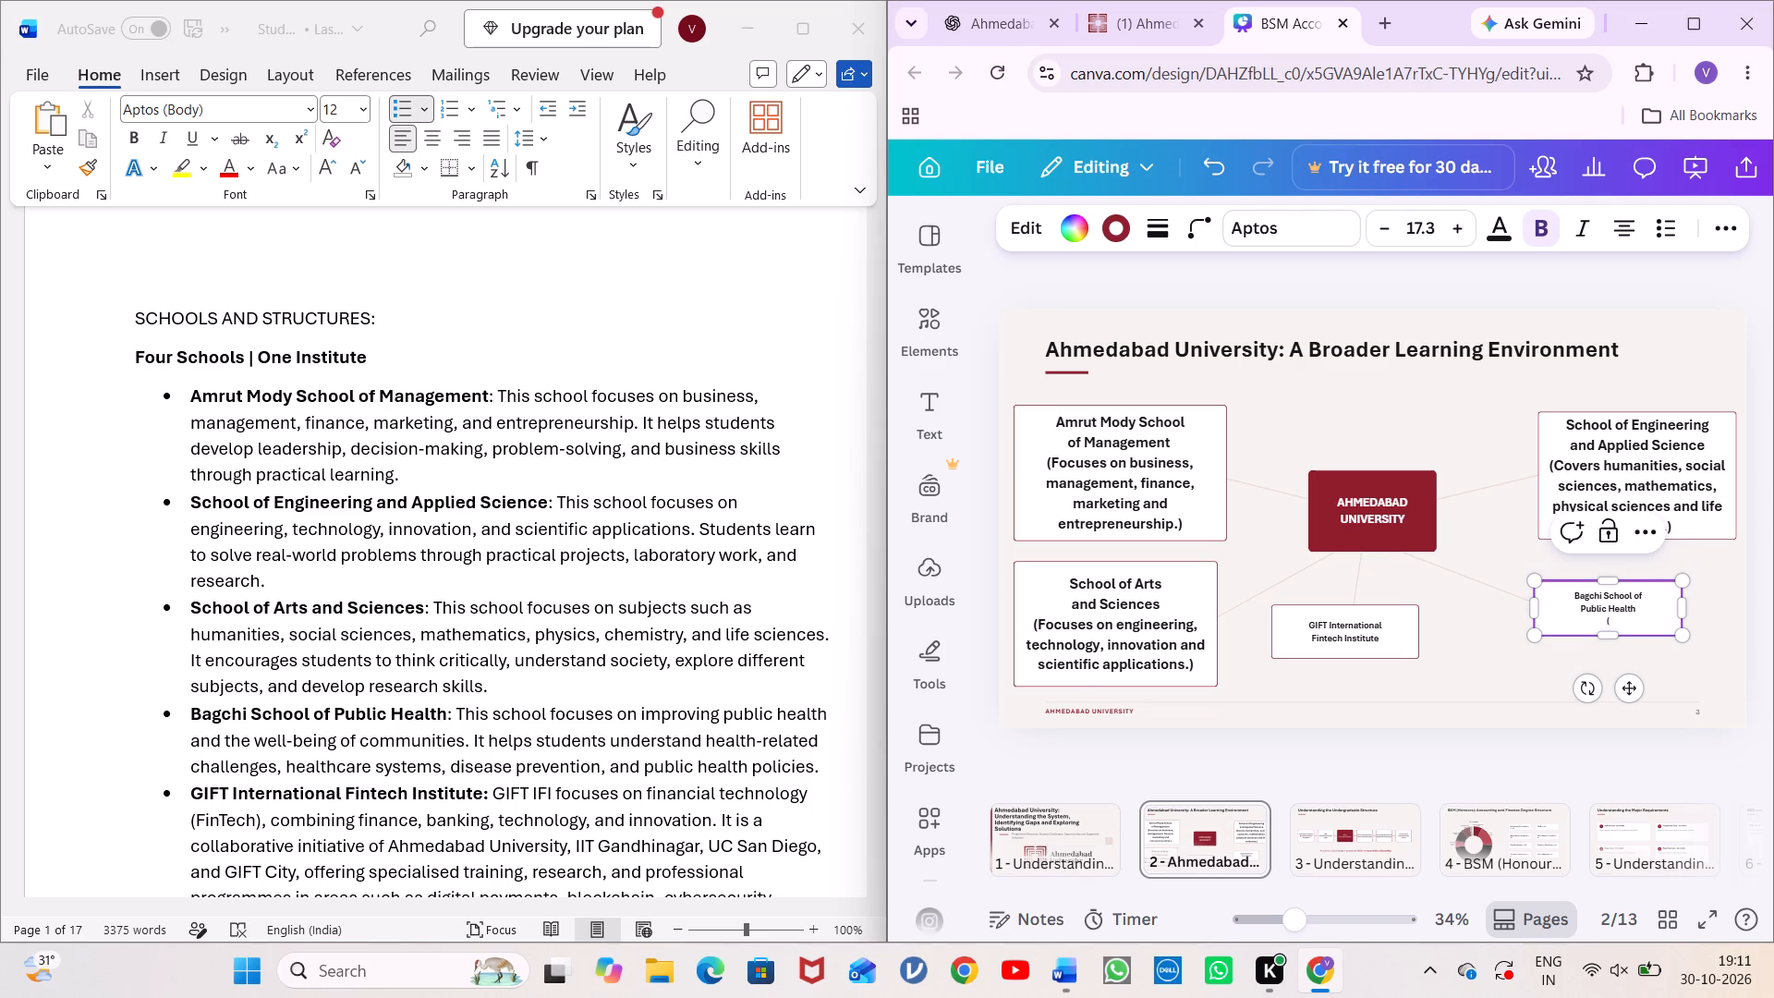
{"action": "key", "text": "ctrl+v"}
{"action": "key", "text": "shift+parenright"}
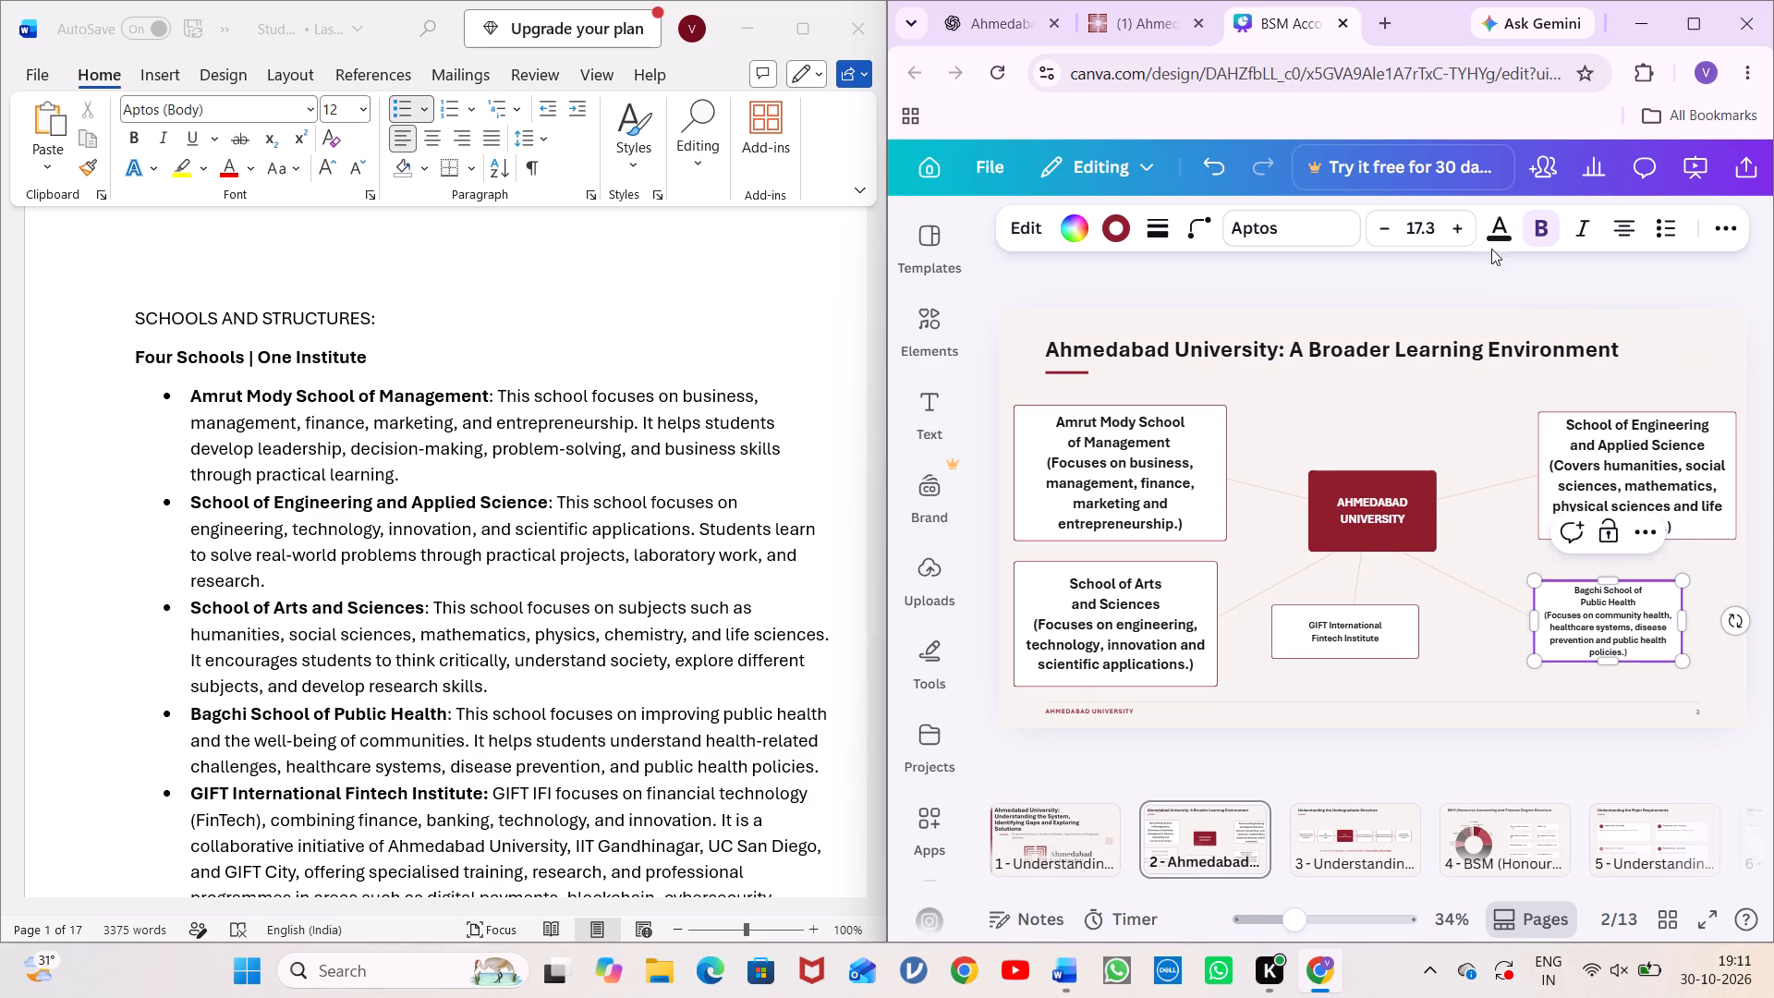
Set all text in the Bagchi School of Public Health box to font size 28.
{"action": "left_click", "coordinate": [1463, 226]}
{"action": "left_click", "coordinate": [1425, 228]}
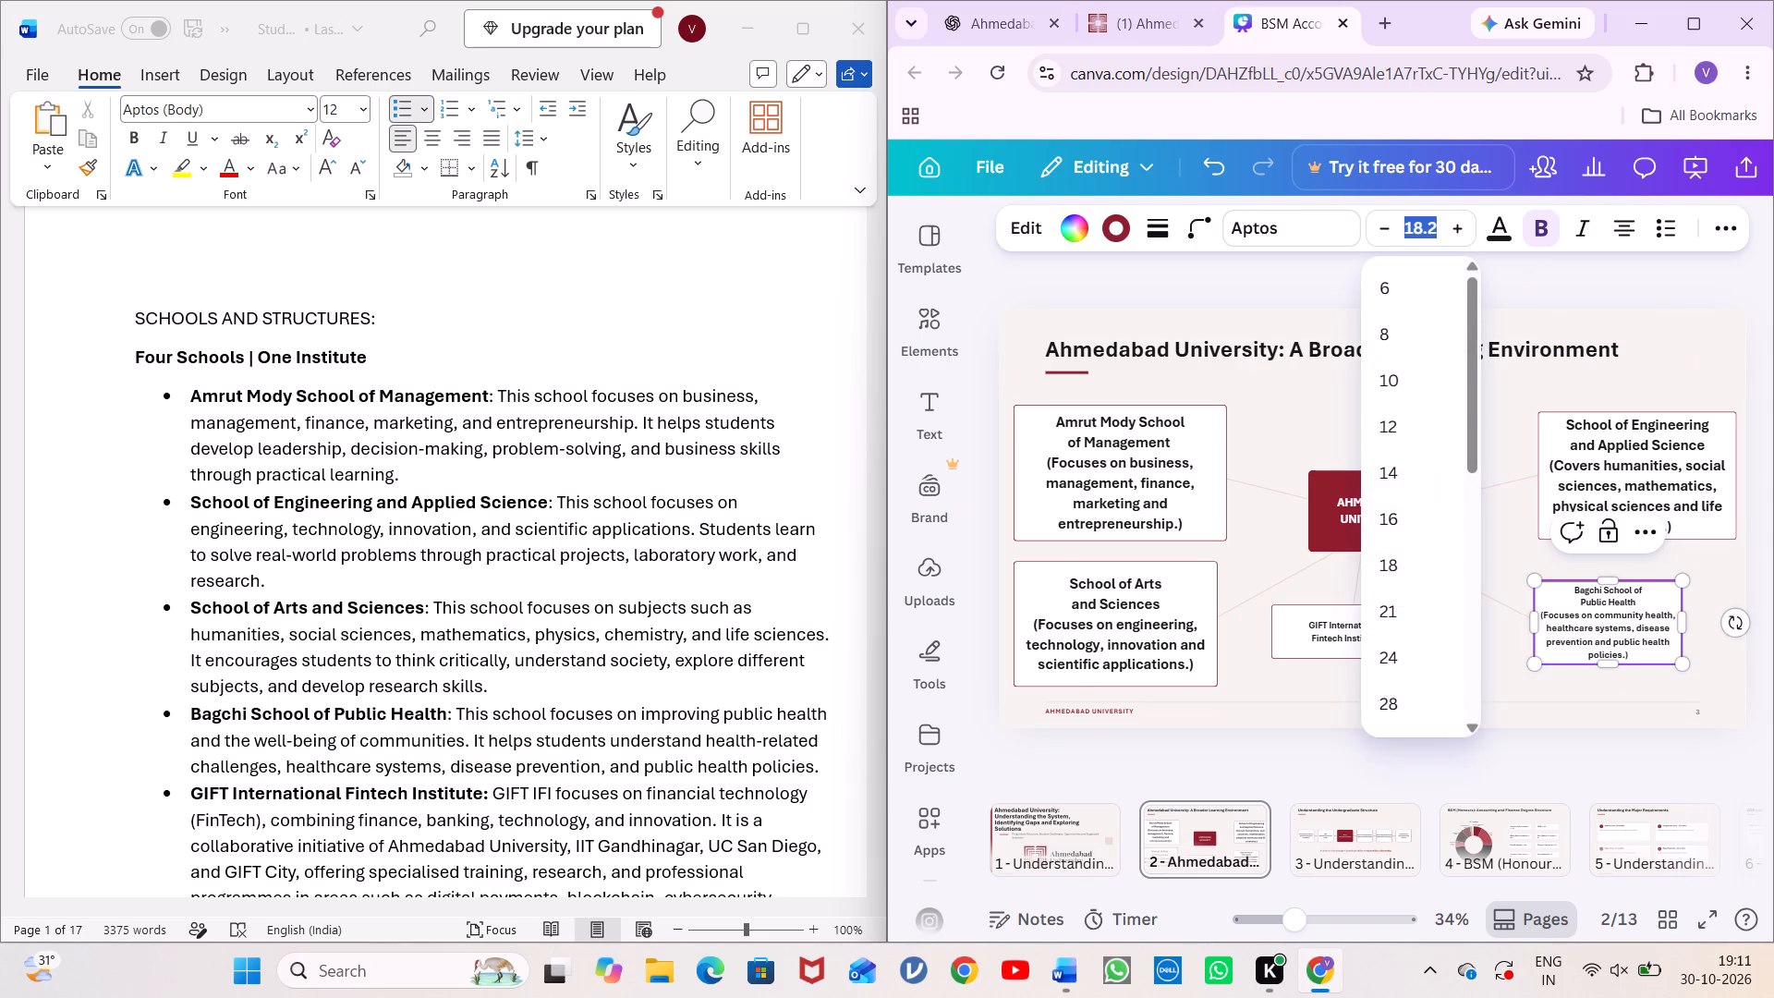
{"action": "left_click", "coordinate": [1416, 688]}
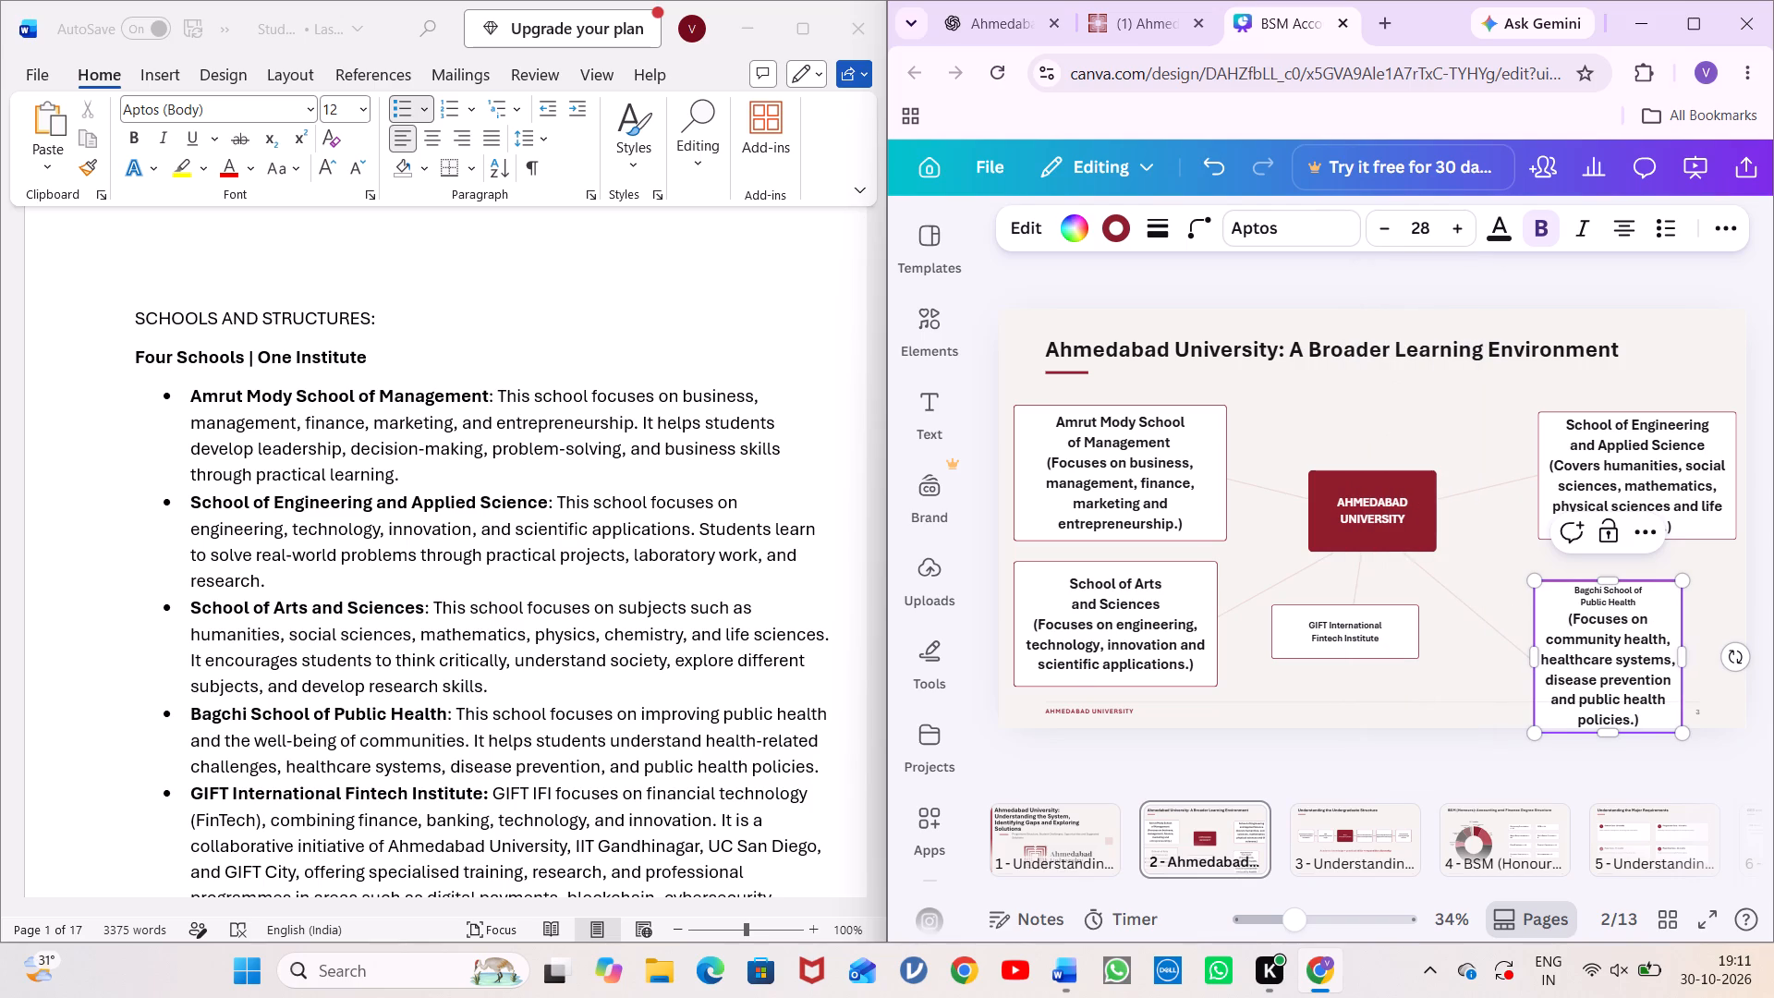
{"action": "left_click", "coordinate": [1626, 604]}
{"action": "left_click", "coordinate": [1735, 564]}
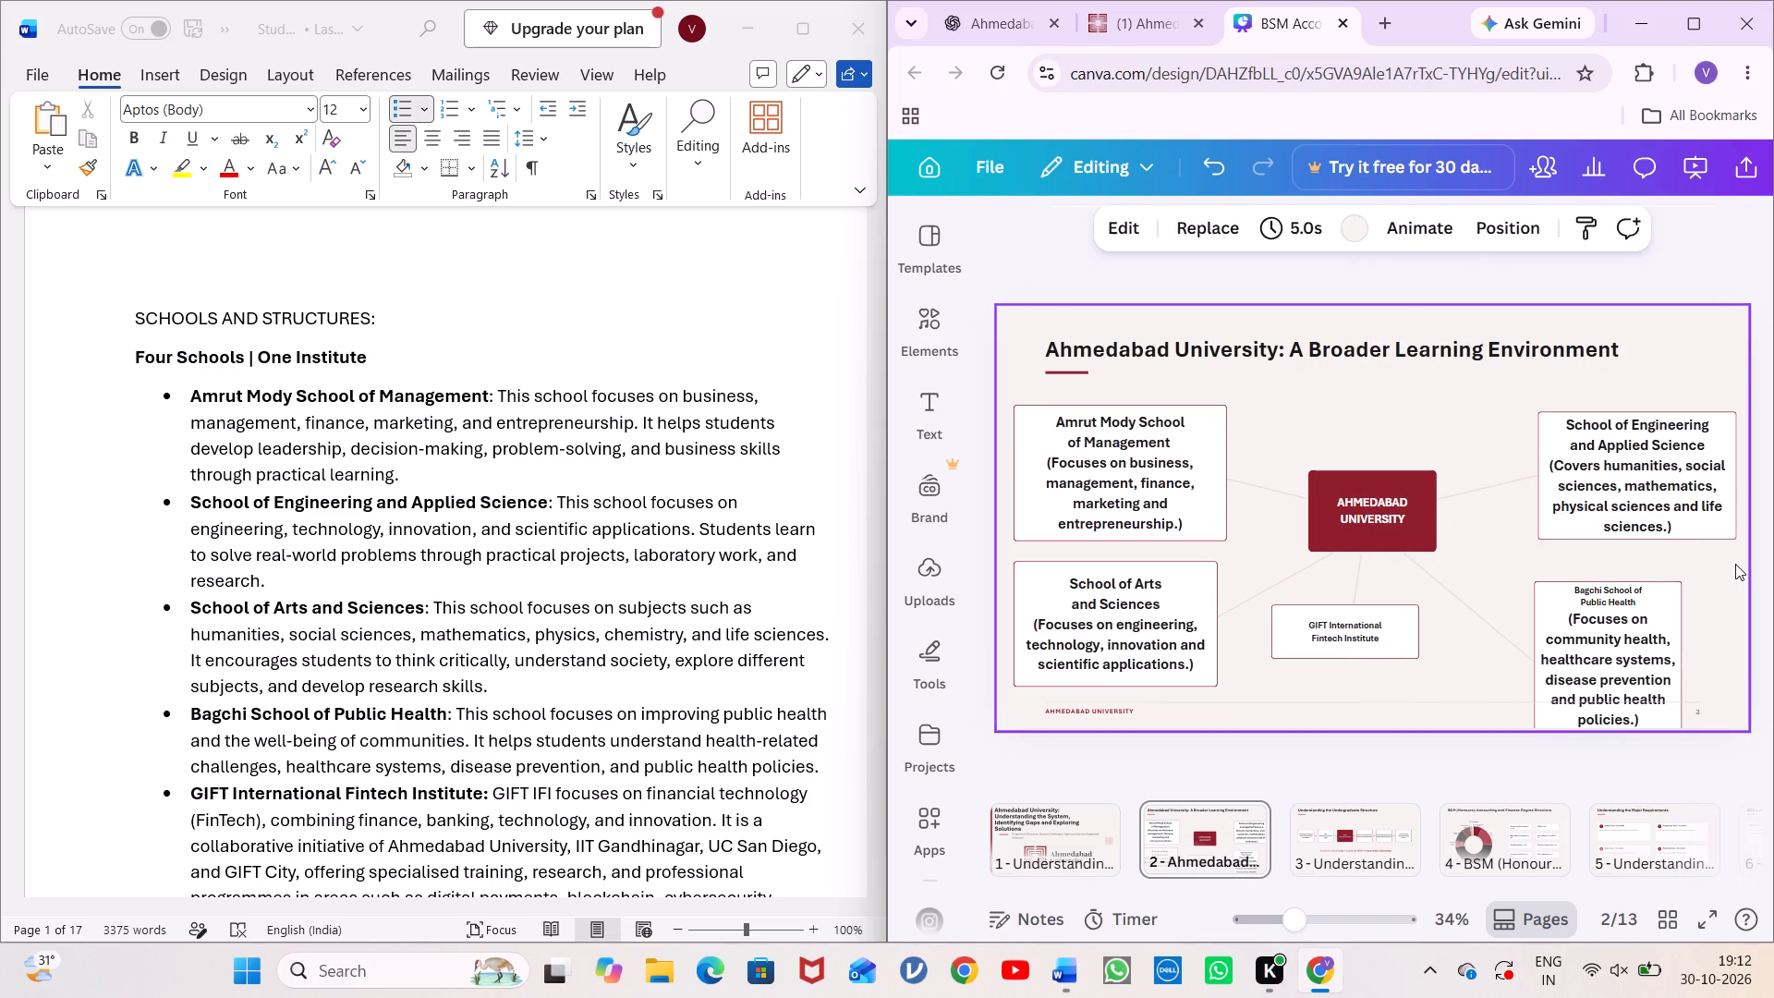
{"action": "left_click", "coordinate": [1656, 602]}
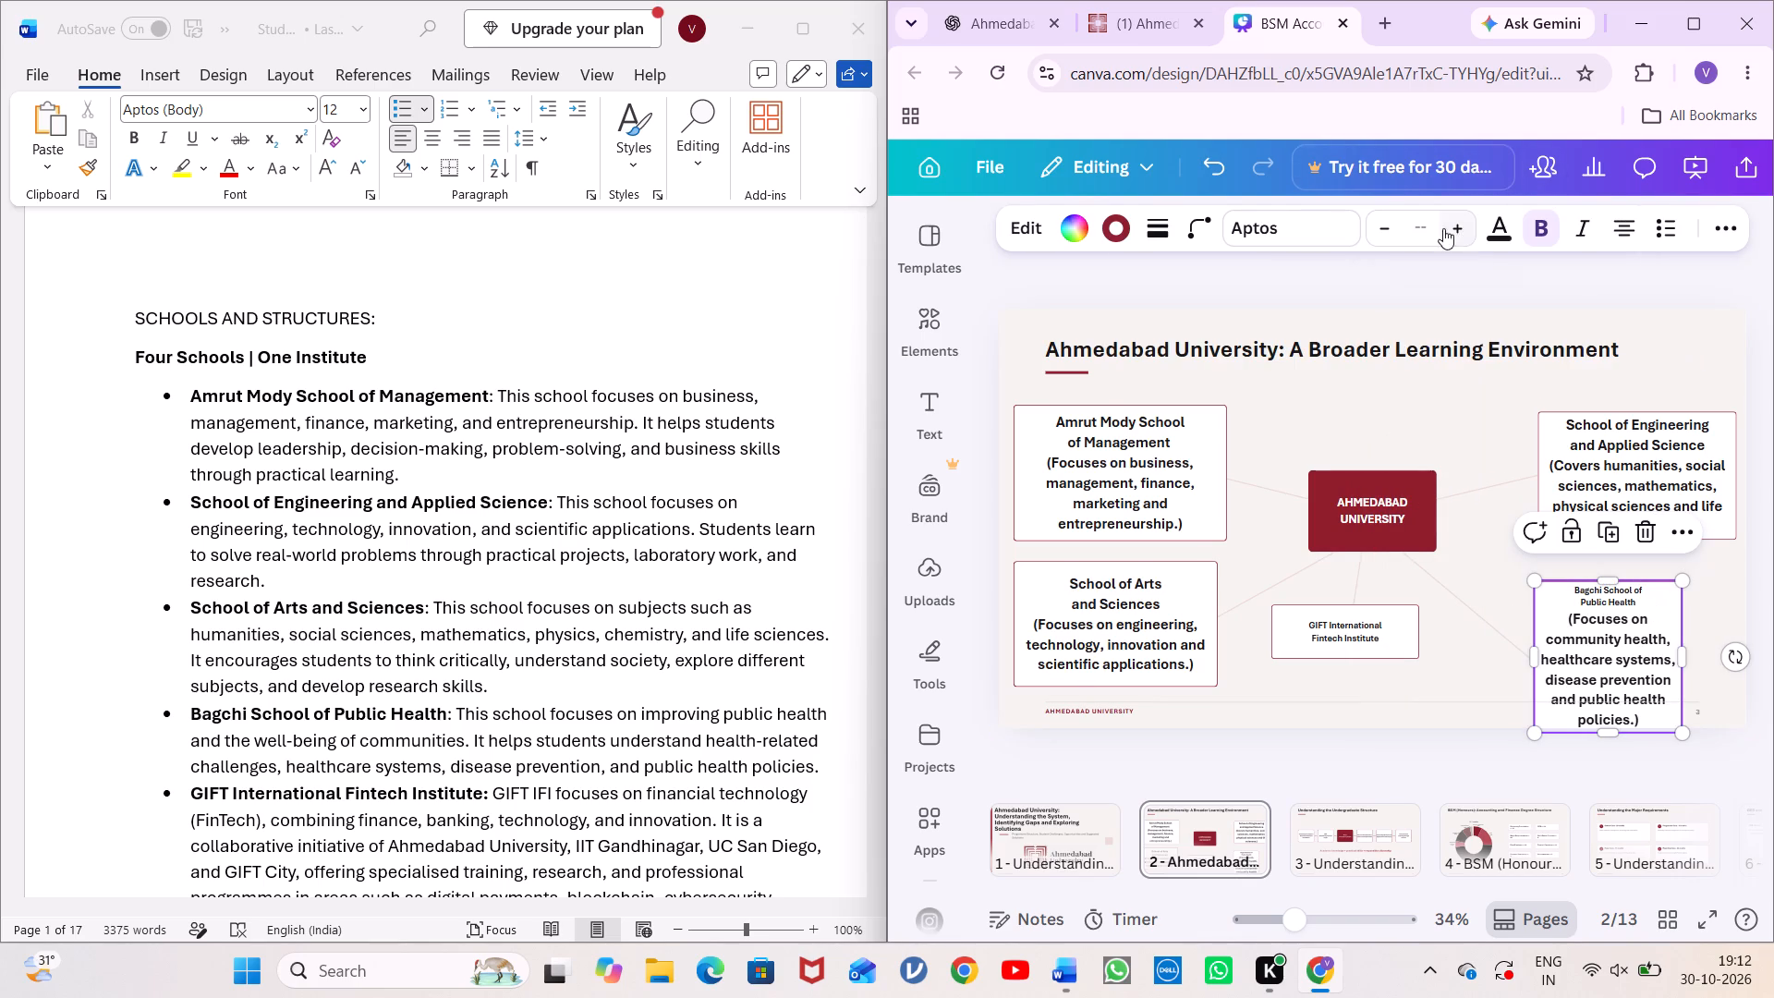
{"action": "left_click", "coordinate": [1435, 225]}
{"action": "left_click", "coordinate": [1391, 689]}
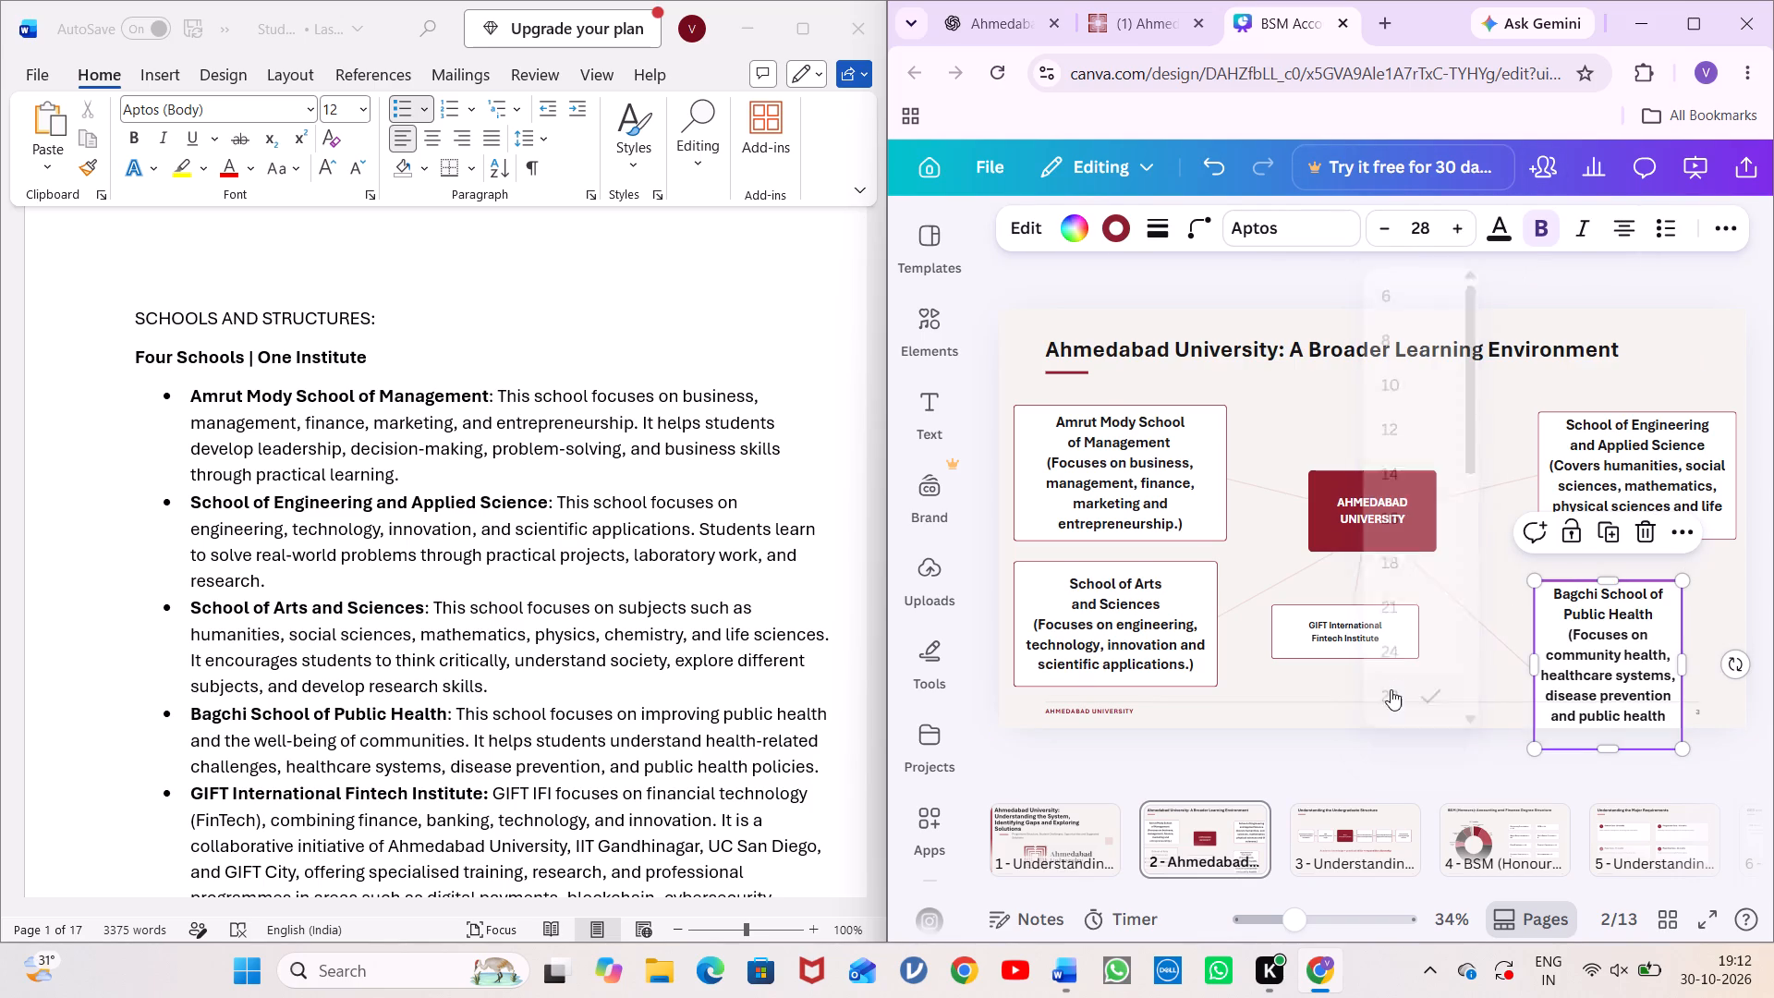
Widen and shorten the Bagchi School of Public Health box to fit six lines, and move it just beneath the School of Engineering and Applied Science box.
{"action": "left_click_drag", "start_coordinate": [1682, 670], "coordinate": [1757, 653]}
{"action": "left_click_drag", "start_coordinate": [1537, 727], "coordinate": [1568, 698]}
{"action": "left_click_drag", "start_coordinate": [1623, 639], "coordinate": [1603, 603]}
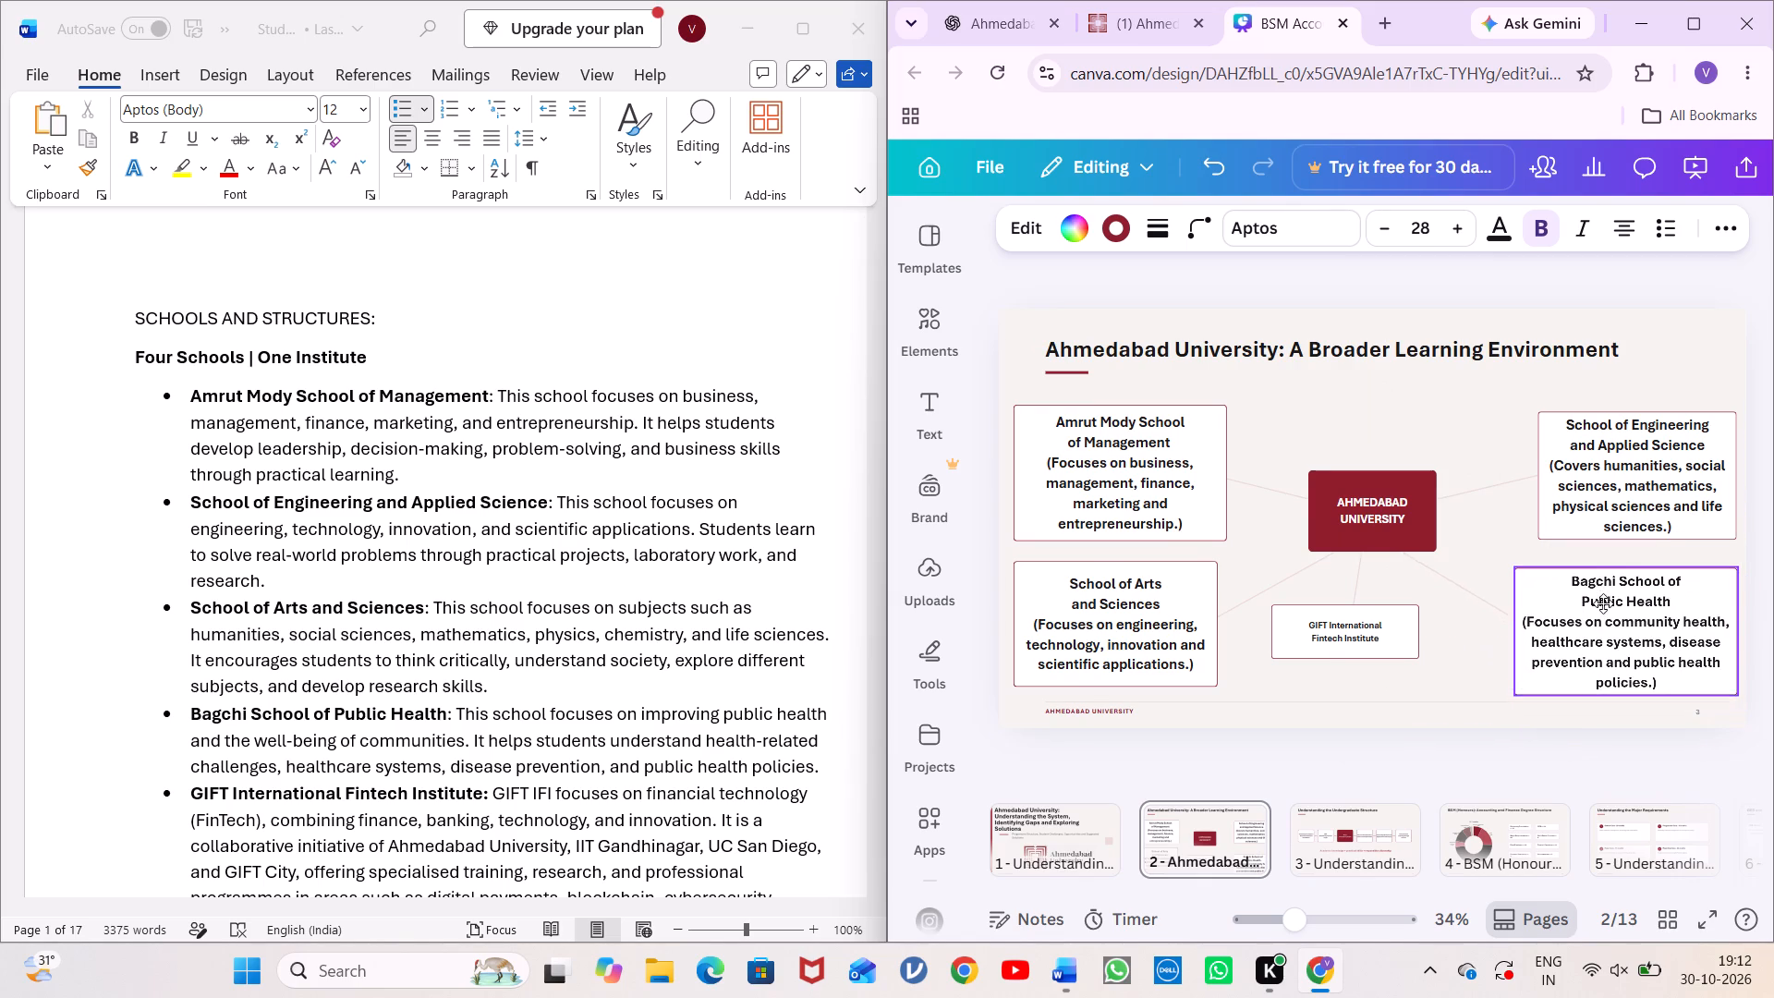
{"action": "left_click_drag", "start_coordinate": [1603, 603], "coordinate": [1607, 590]}
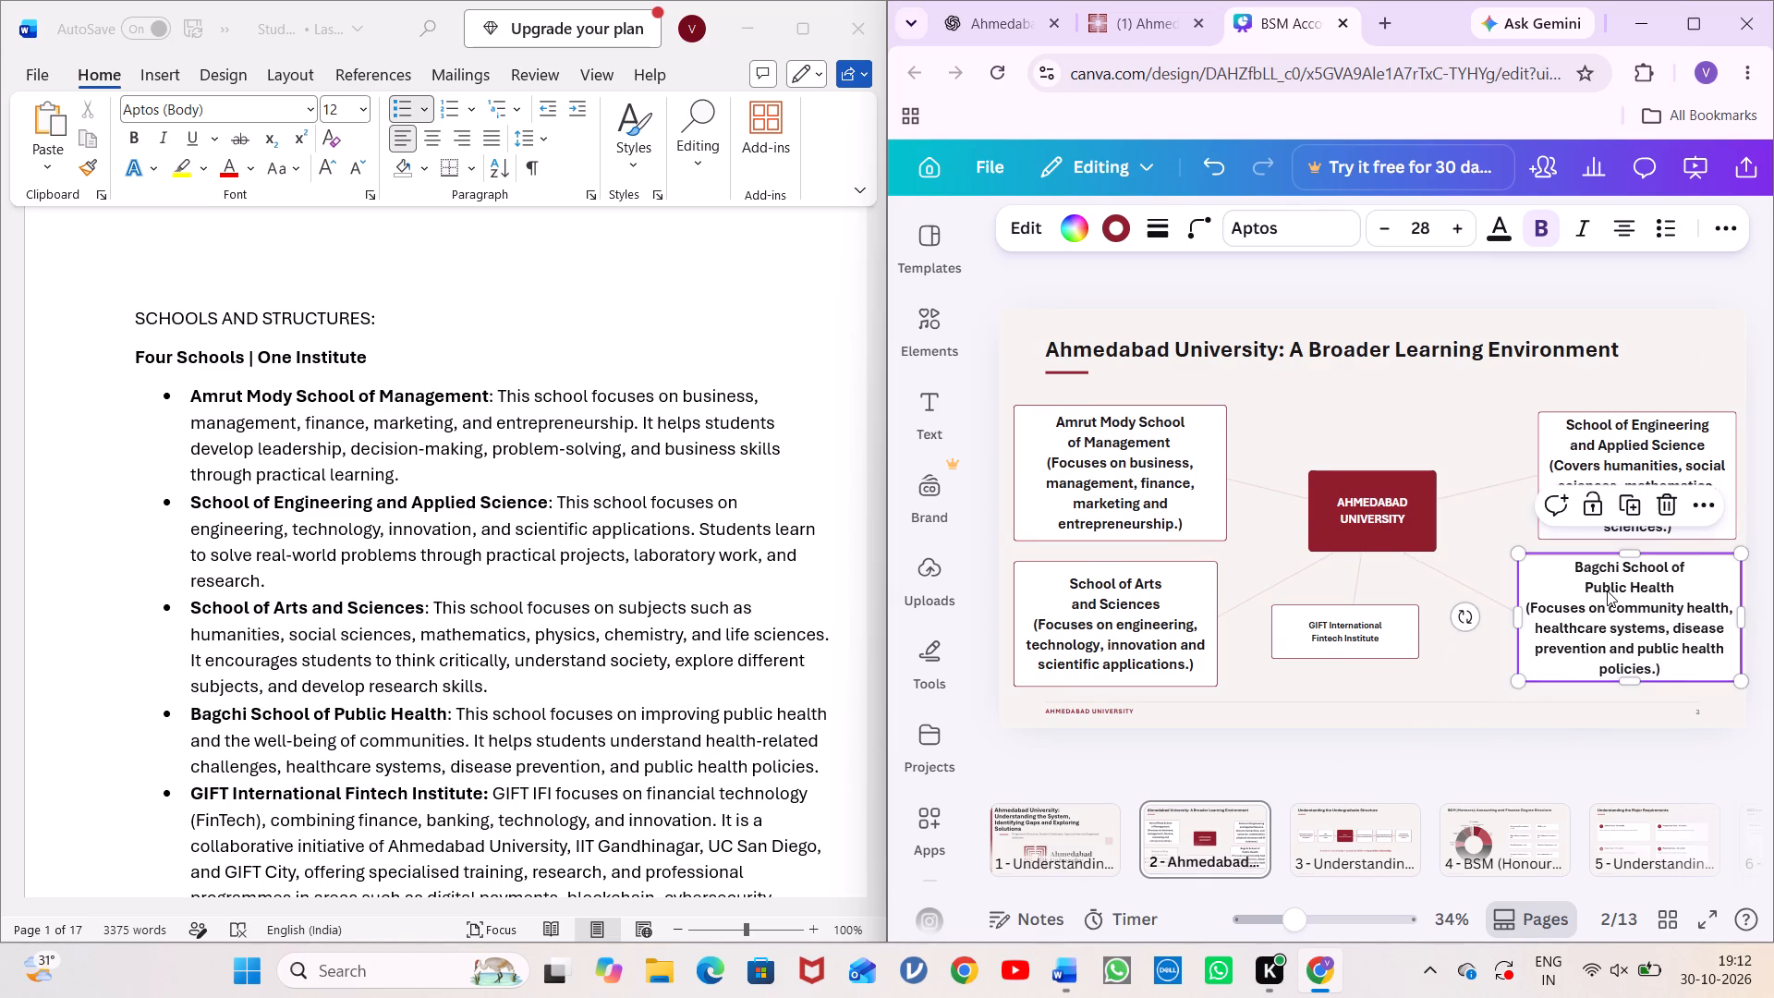
Enlarge the School of Engineering and Applied Science and School of Arts and Sciences boxes to match the widths of their neighbouring boxes.
{"action": "left_click", "coordinate": [1599, 435]}
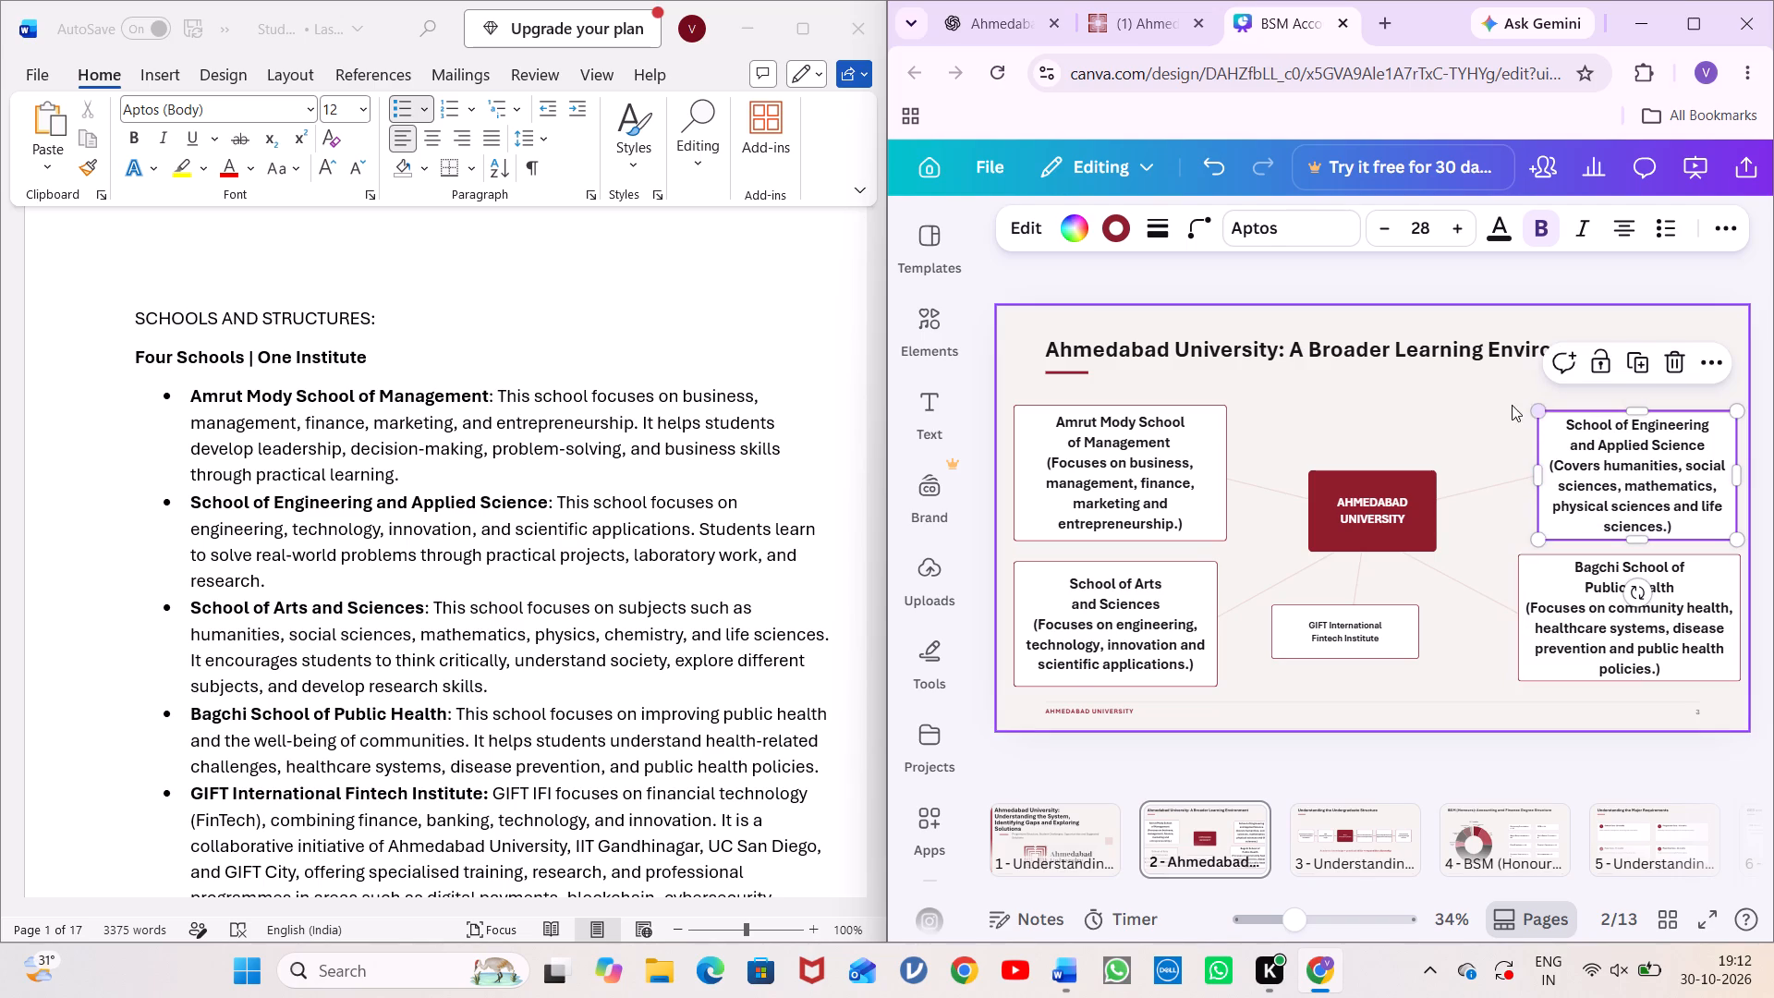
{"action": "left_click_drag", "start_coordinate": [1537, 411], "coordinate": [1525, 407]}
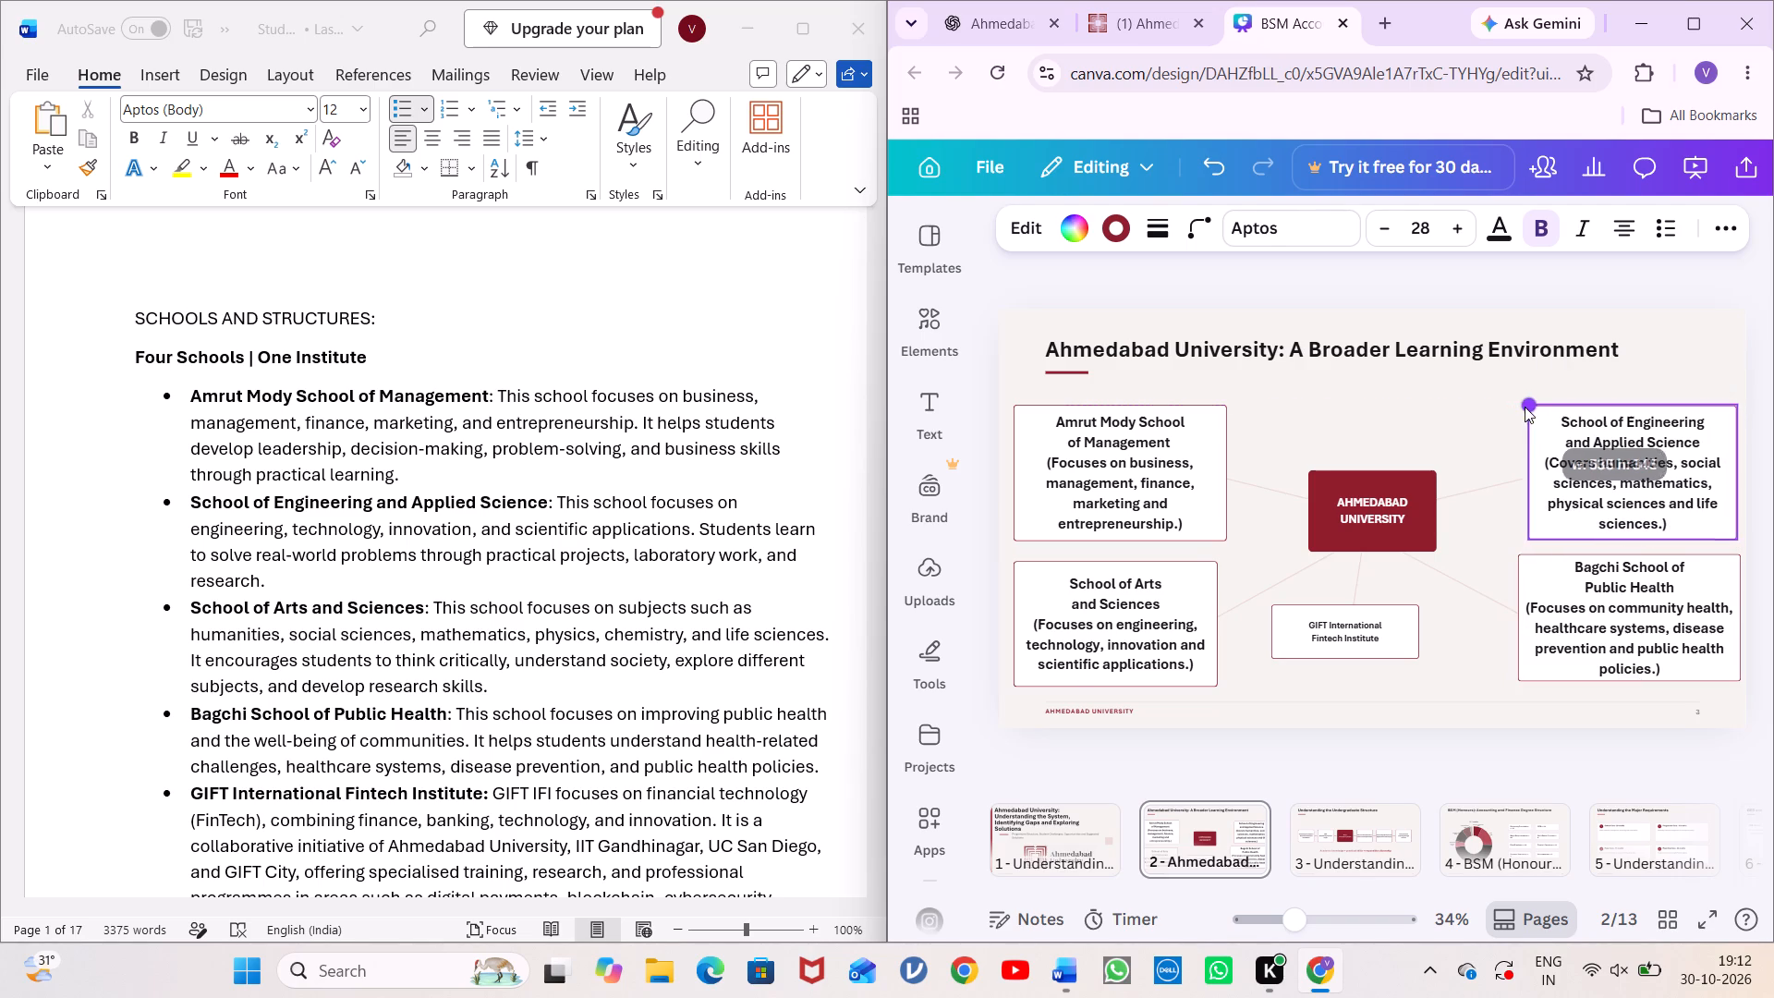
{"action": "left_click_drag", "start_coordinate": [1525, 407], "coordinate": [1511, 405]}
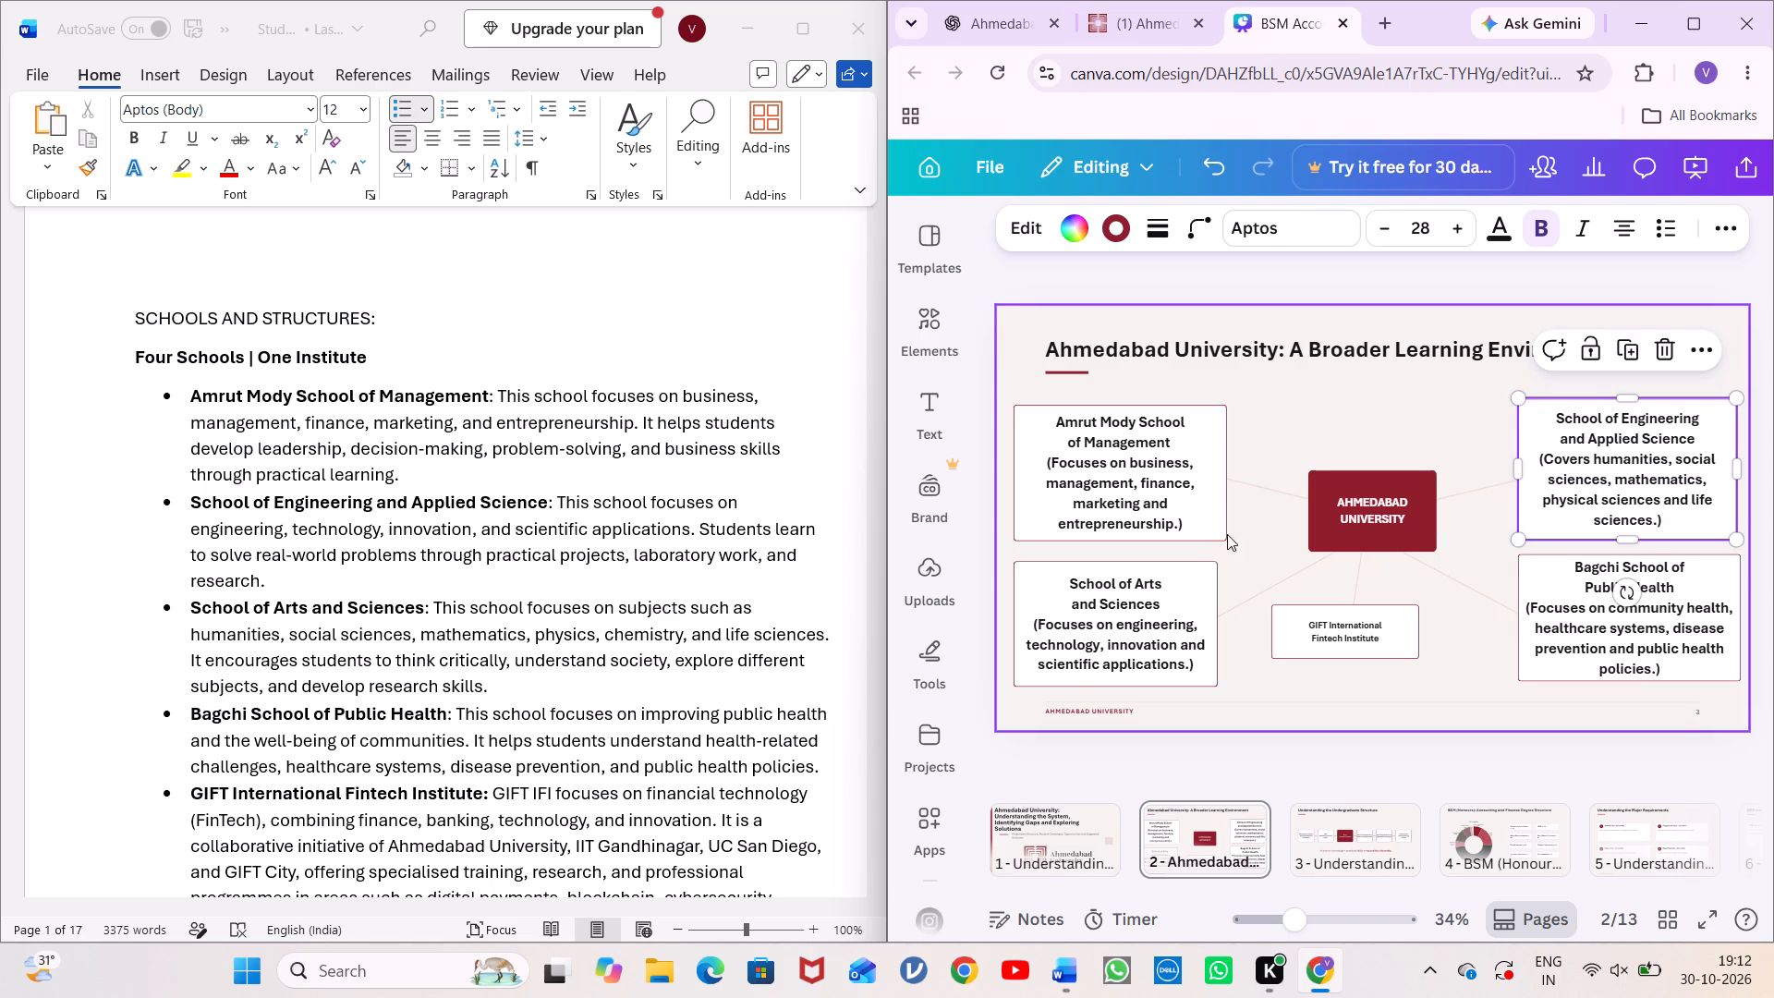
{"action": "left_click", "coordinate": [1168, 596]}
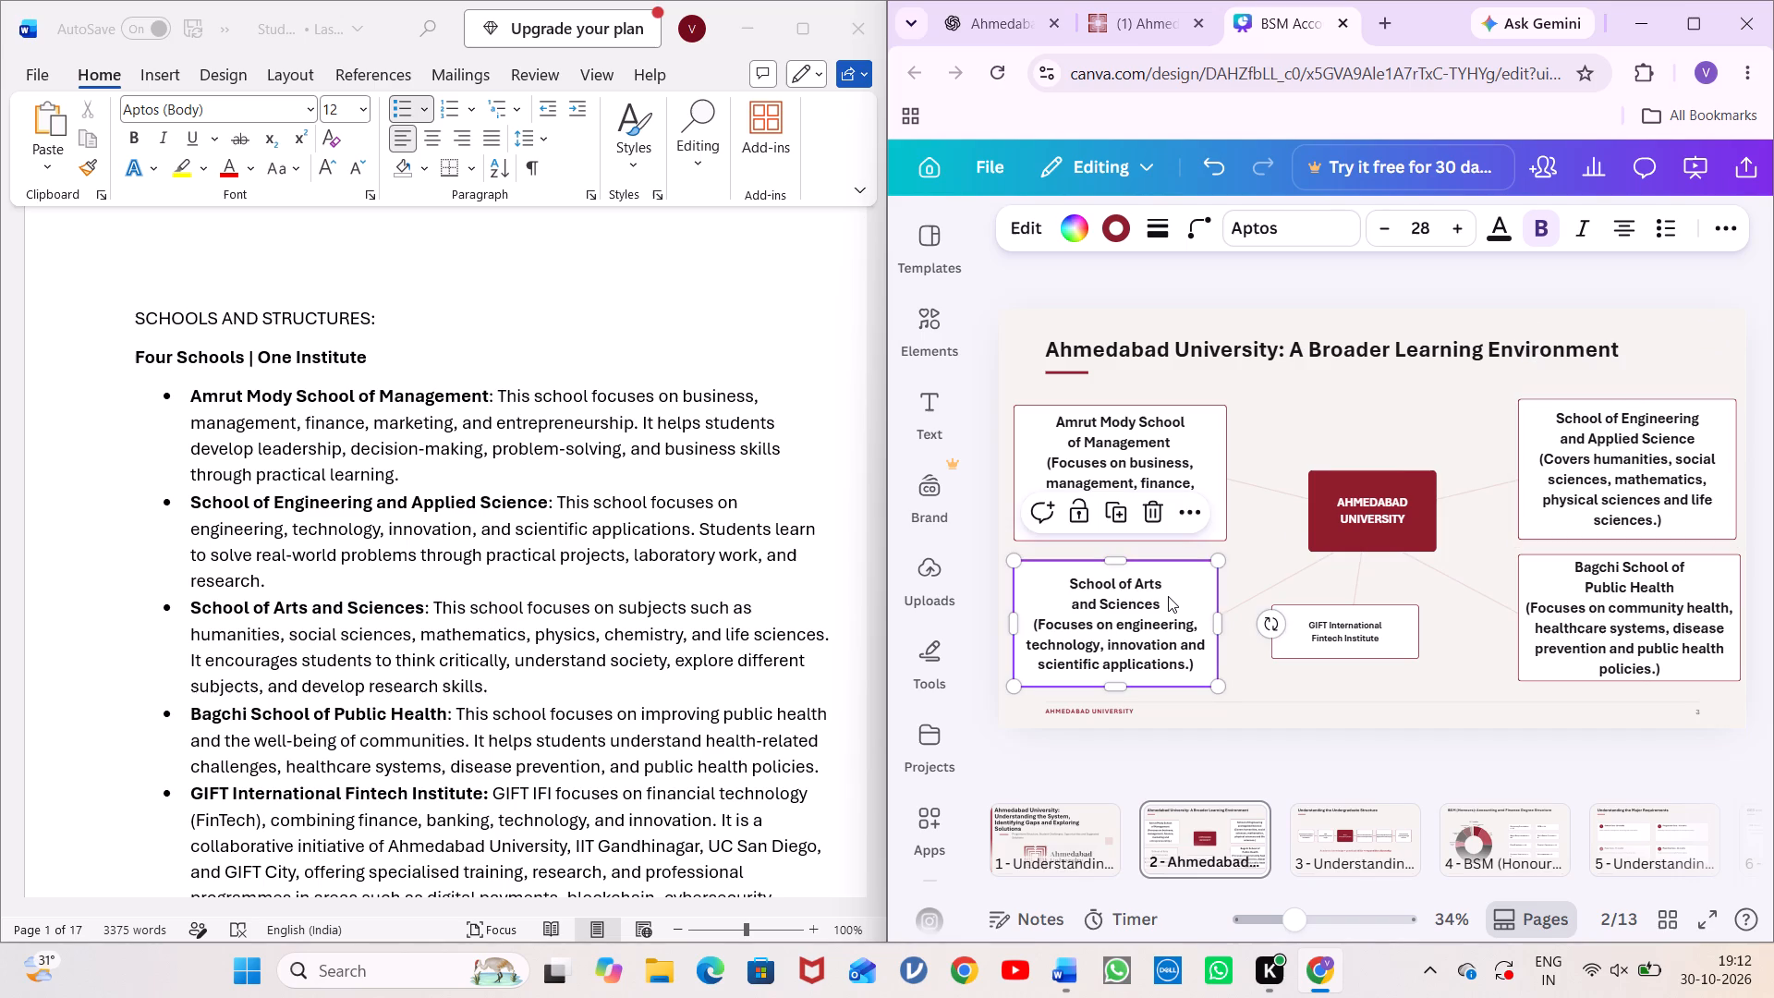
{"action": "left_click_drag", "start_coordinate": [1216, 556], "coordinate": [1226, 555]}
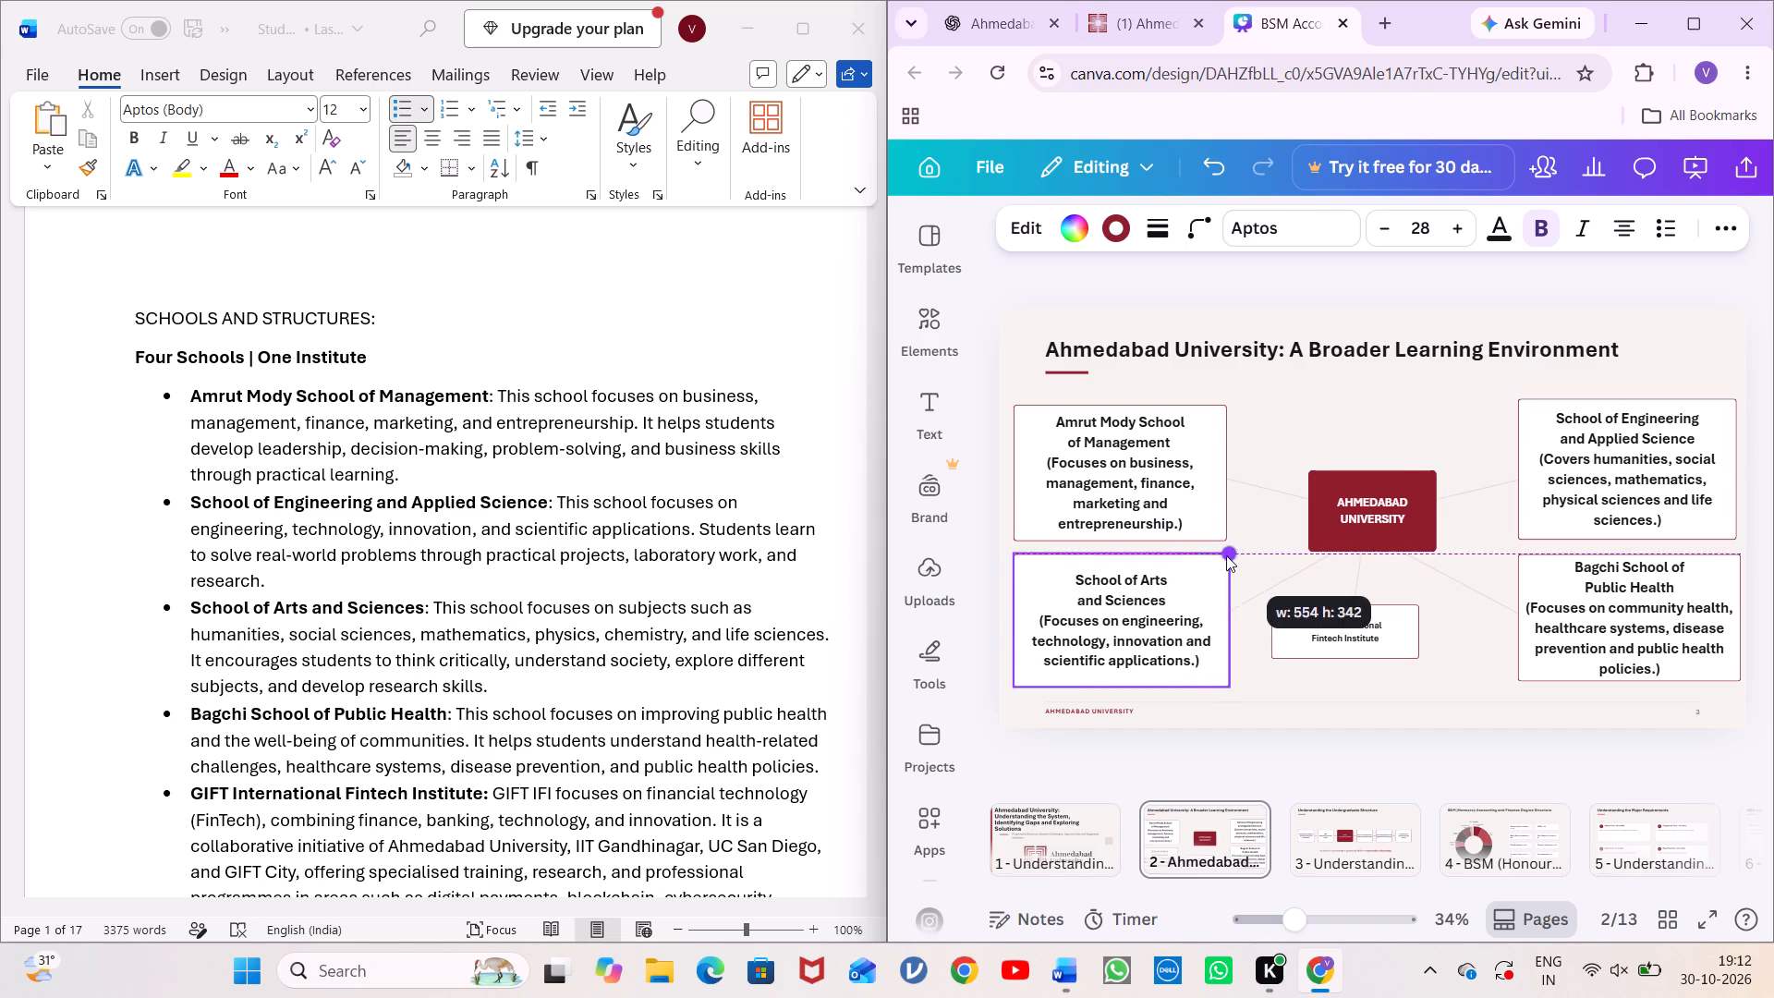
{"action": "left_click_drag", "start_coordinate": [1226, 555], "coordinate": [1225, 555]}
Enlarge the central Ahmedabad University box on slide 2 and shift it slightly to keep it centred between the school boxes.
{"action": "left_click", "coordinate": [1370, 624]}
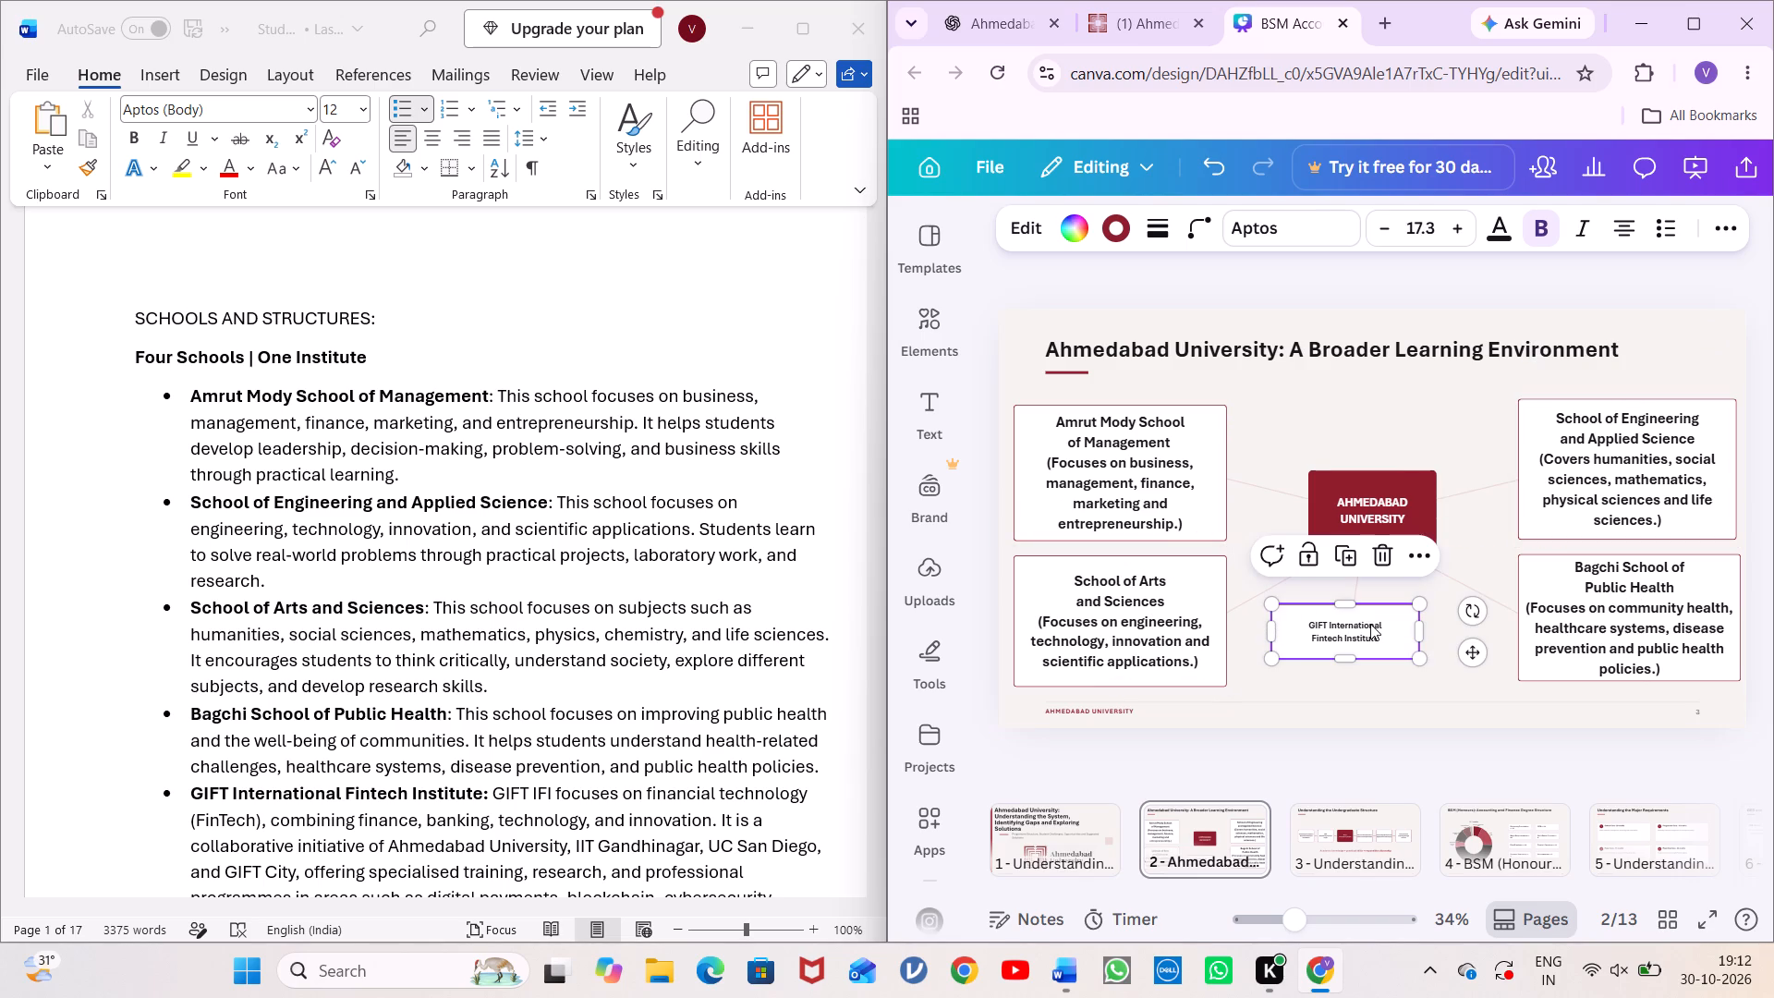
{"action": "left_click", "coordinate": [1416, 493]}
{"action": "left_click_drag", "start_coordinate": [1437, 464], "coordinate": [1483, 459]}
{"action": "left_click_drag", "start_coordinate": [1438, 456], "coordinate": [1429, 456]}
{"action": "left_click_drag", "start_coordinate": [1402, 463], "coordinate": [1391, 463]}
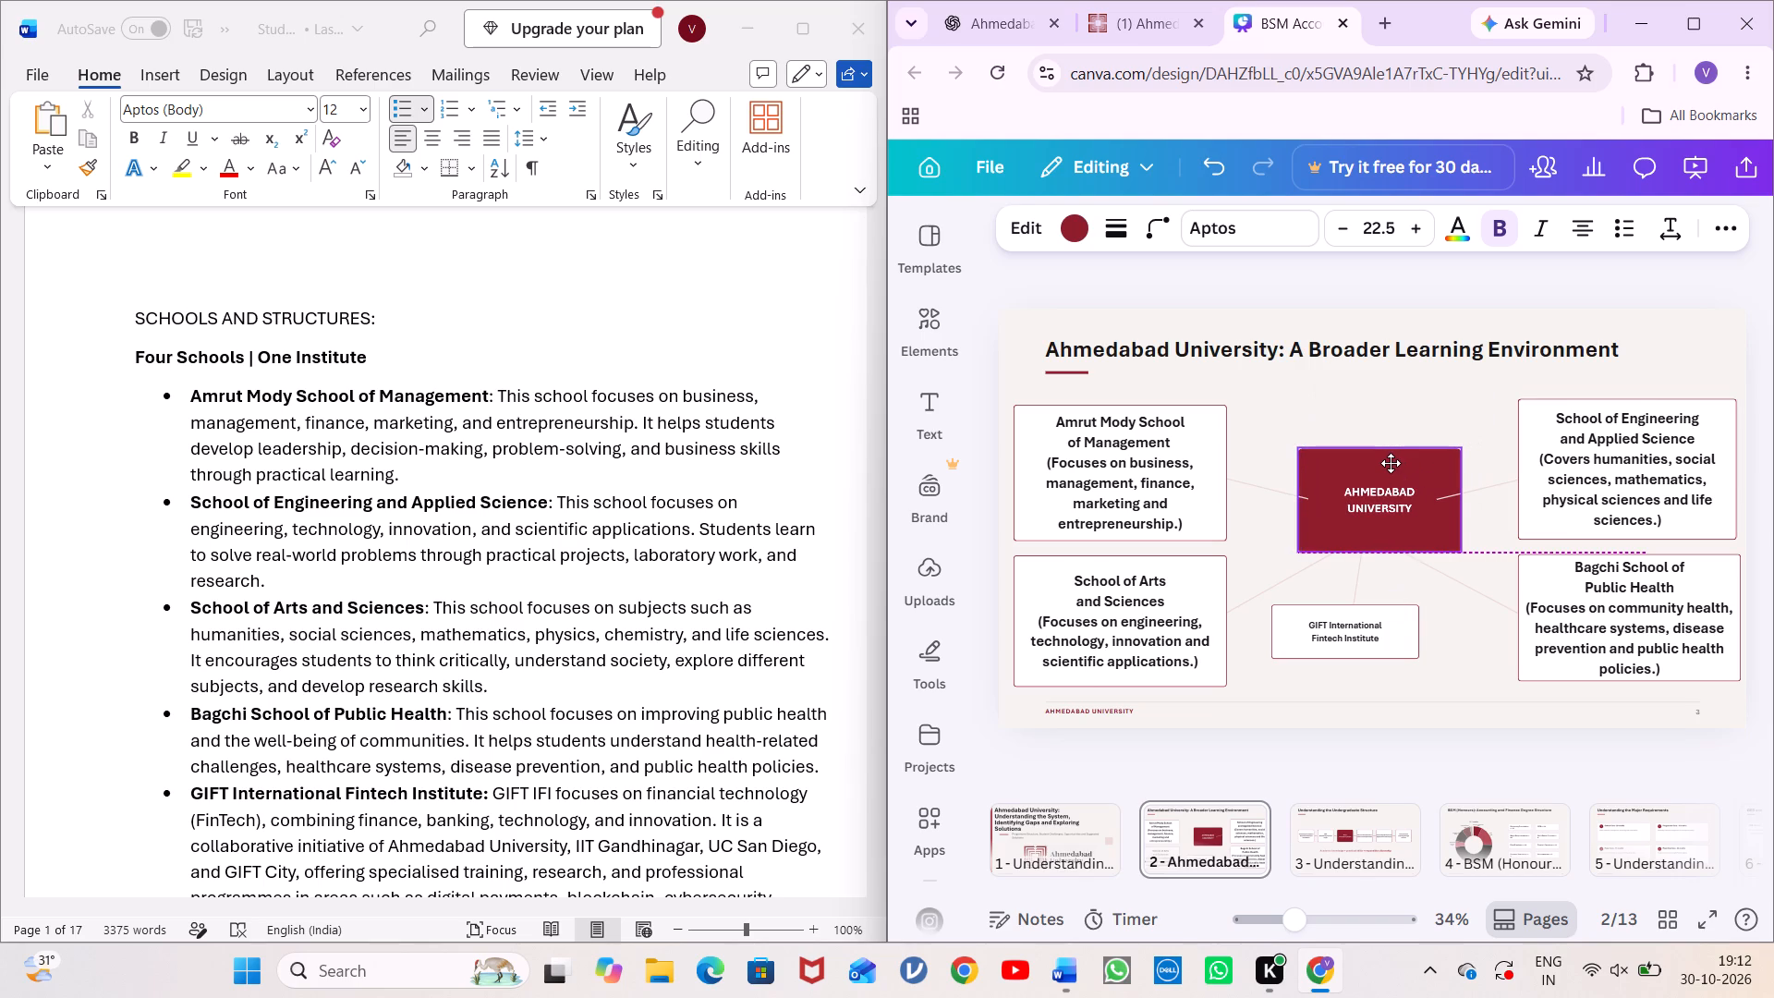
{"action": "left_click_drag", "start_coordinate": [1391, 463], "coordinate": [1391, 463]}
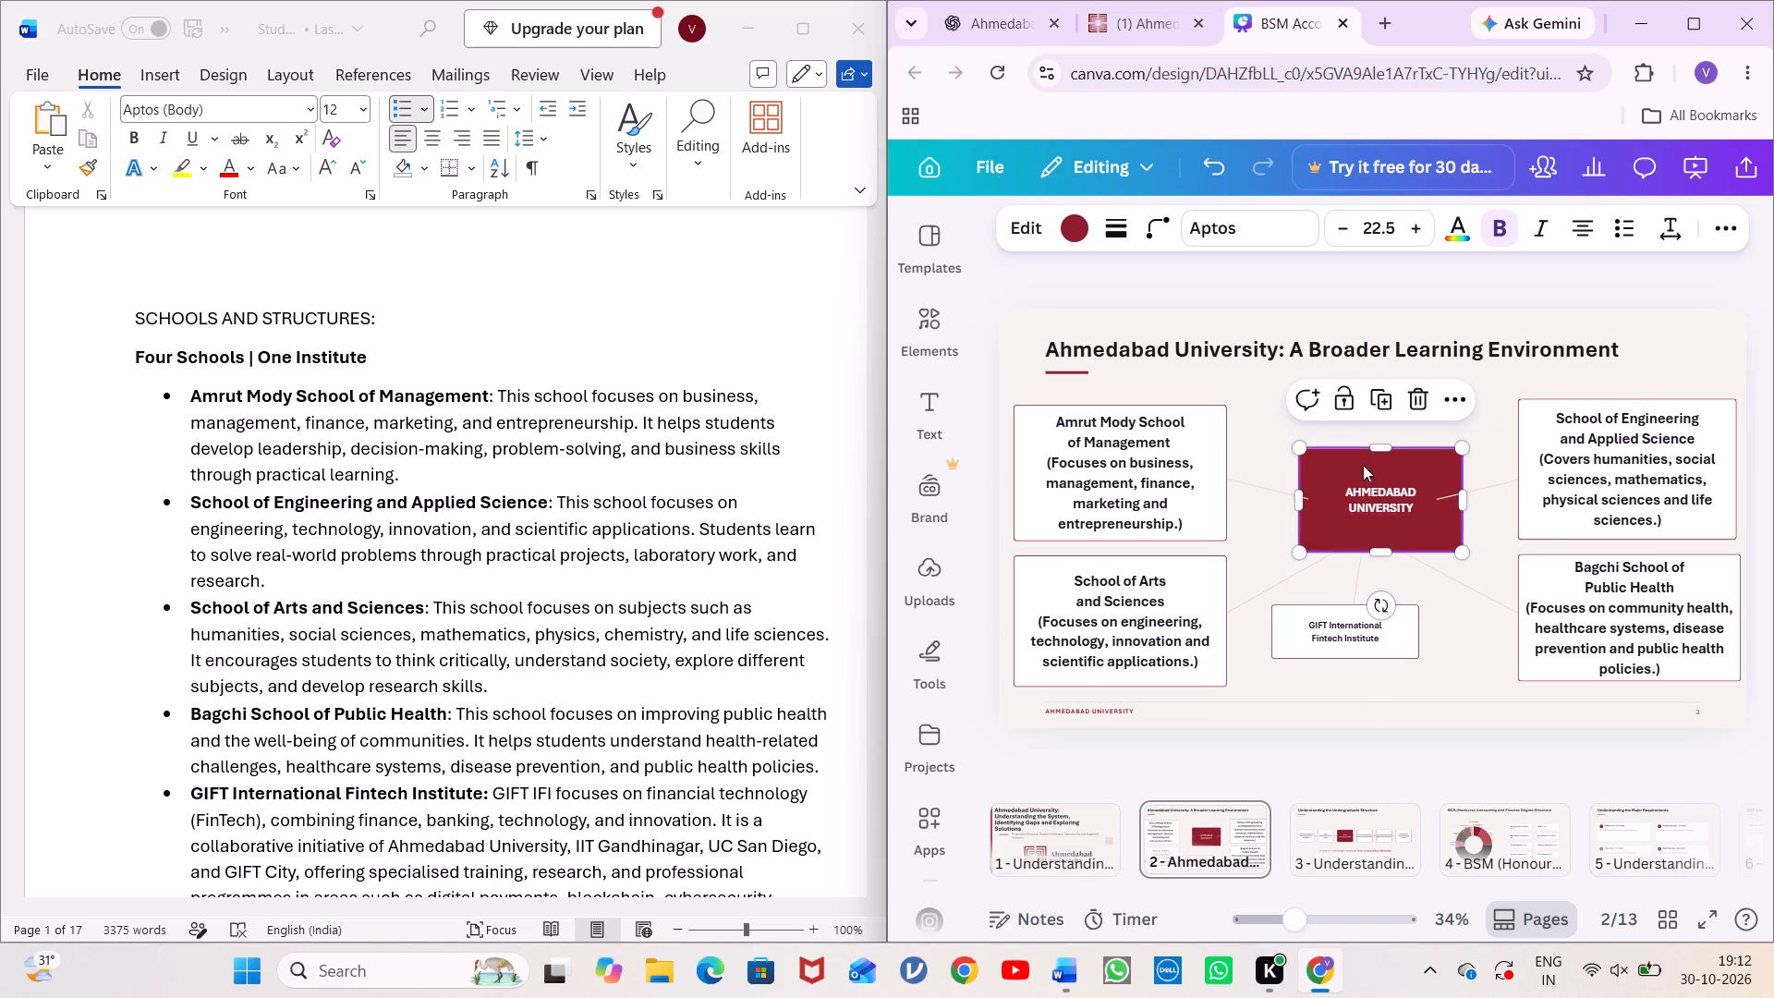
Reattach the connector lines of the two upper school boxes to the side edges of the enlarged Ahmedabad University box.
{"action": "left_click", "coordinate": [1282, 492]}
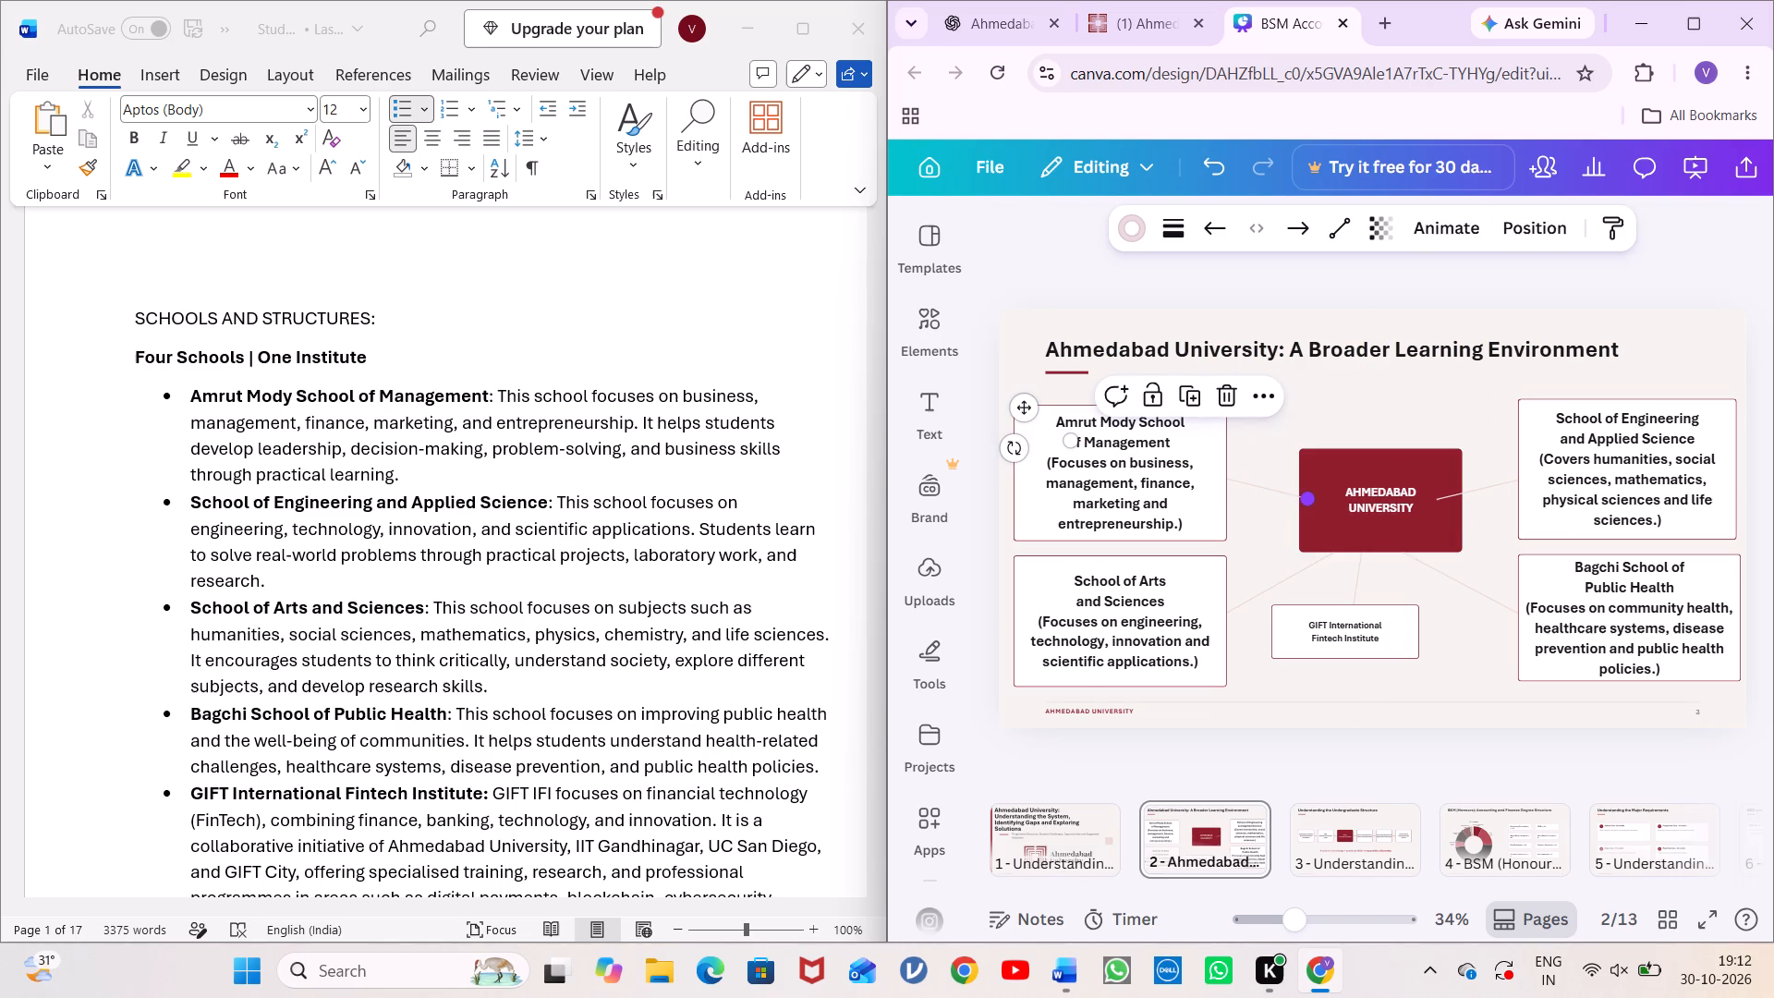
{"action": "left_click", "coordinate": [1308, 493]}
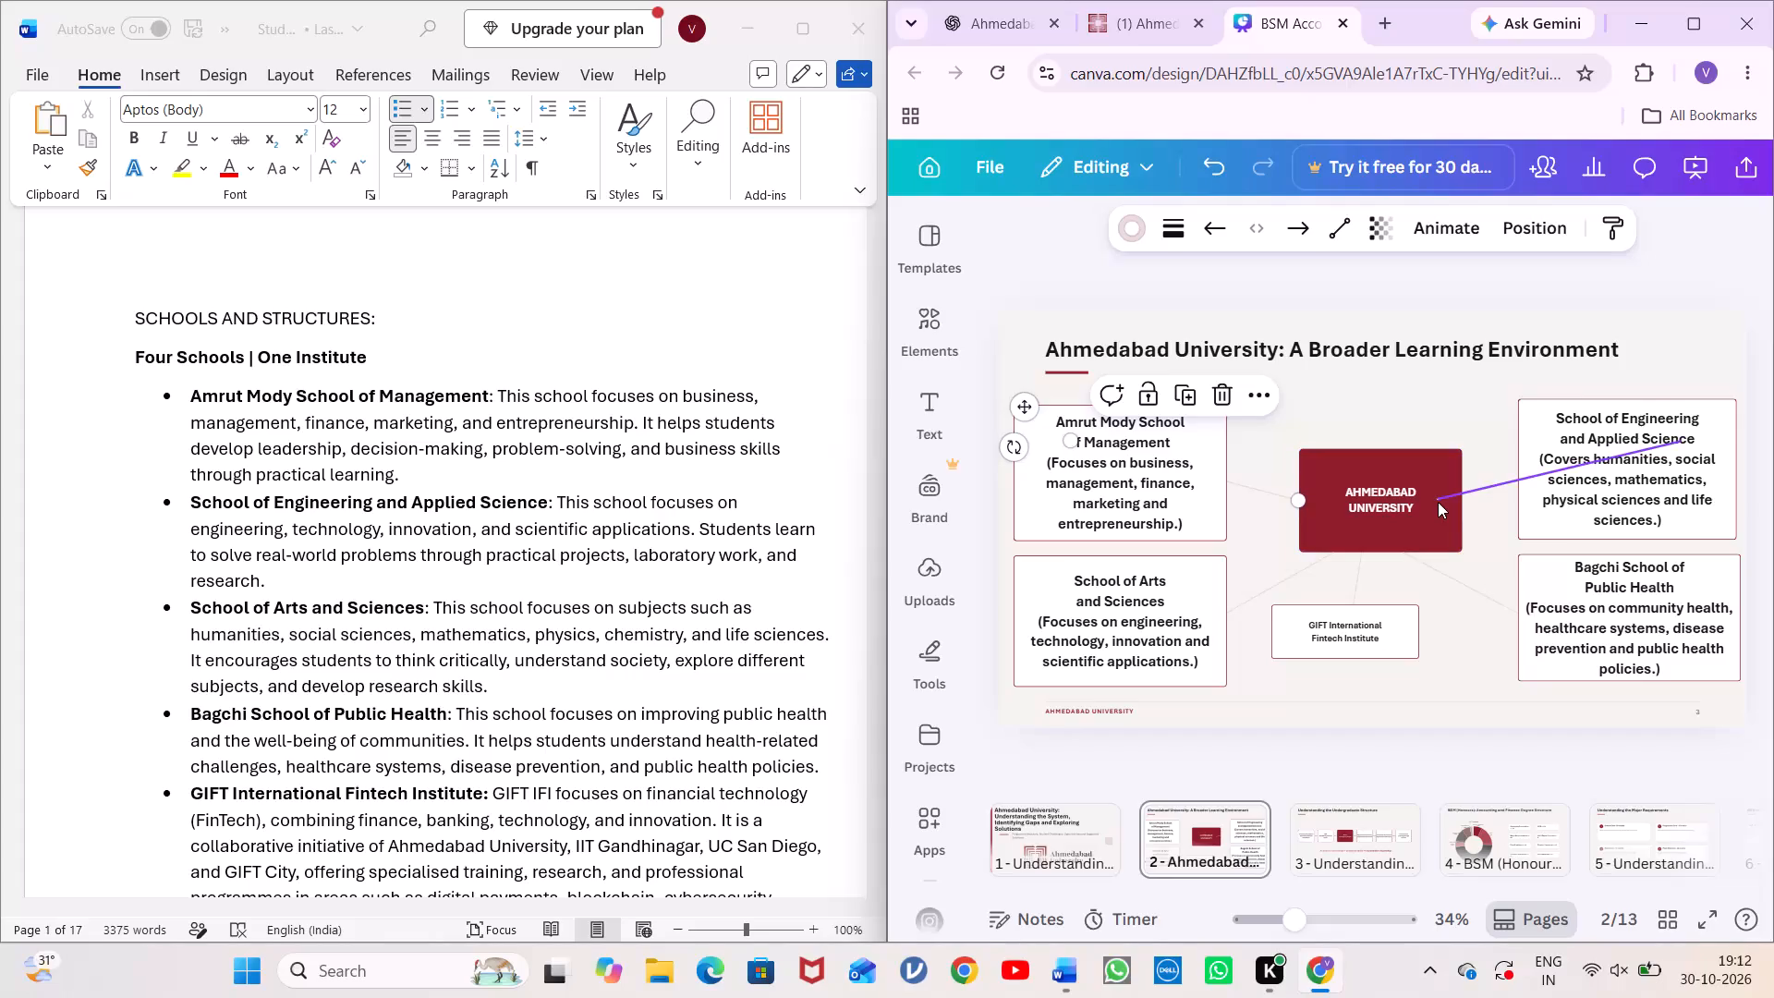
{"action": "left_click_drag", "start_coordinate": [1438, 500], "coordinate": [1463, 496]}
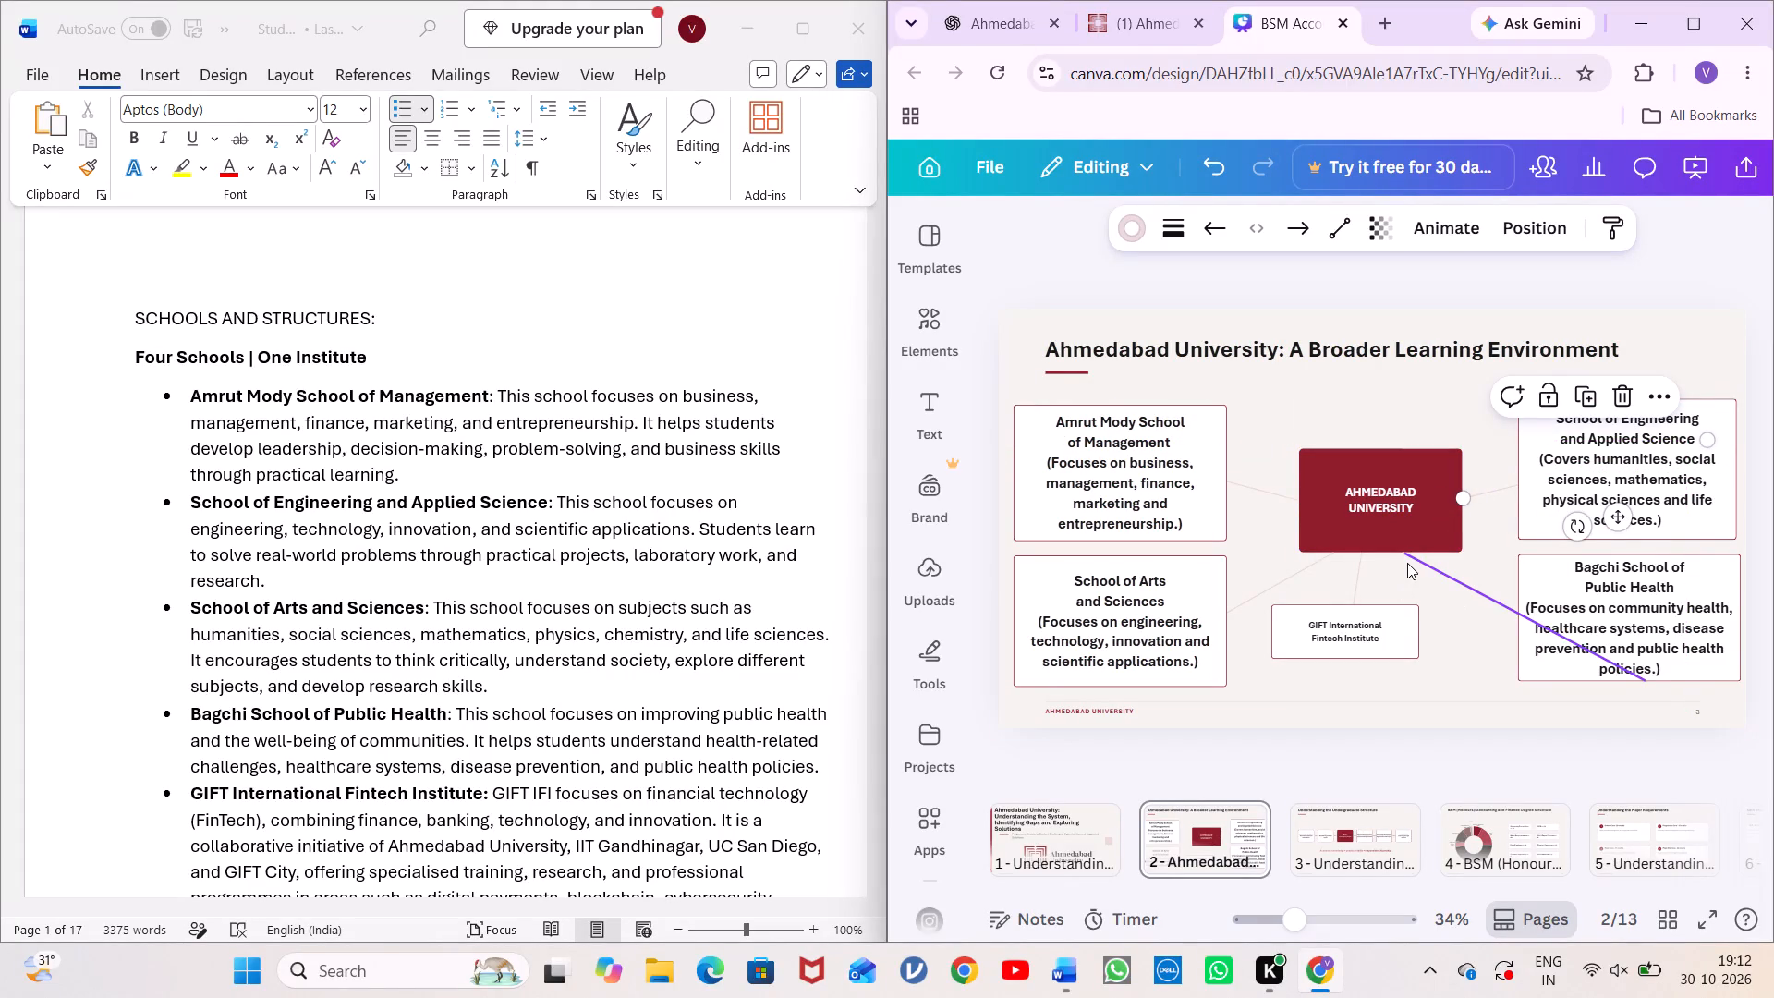
{"action": "left_click", "coordinate": [1407, 563]}
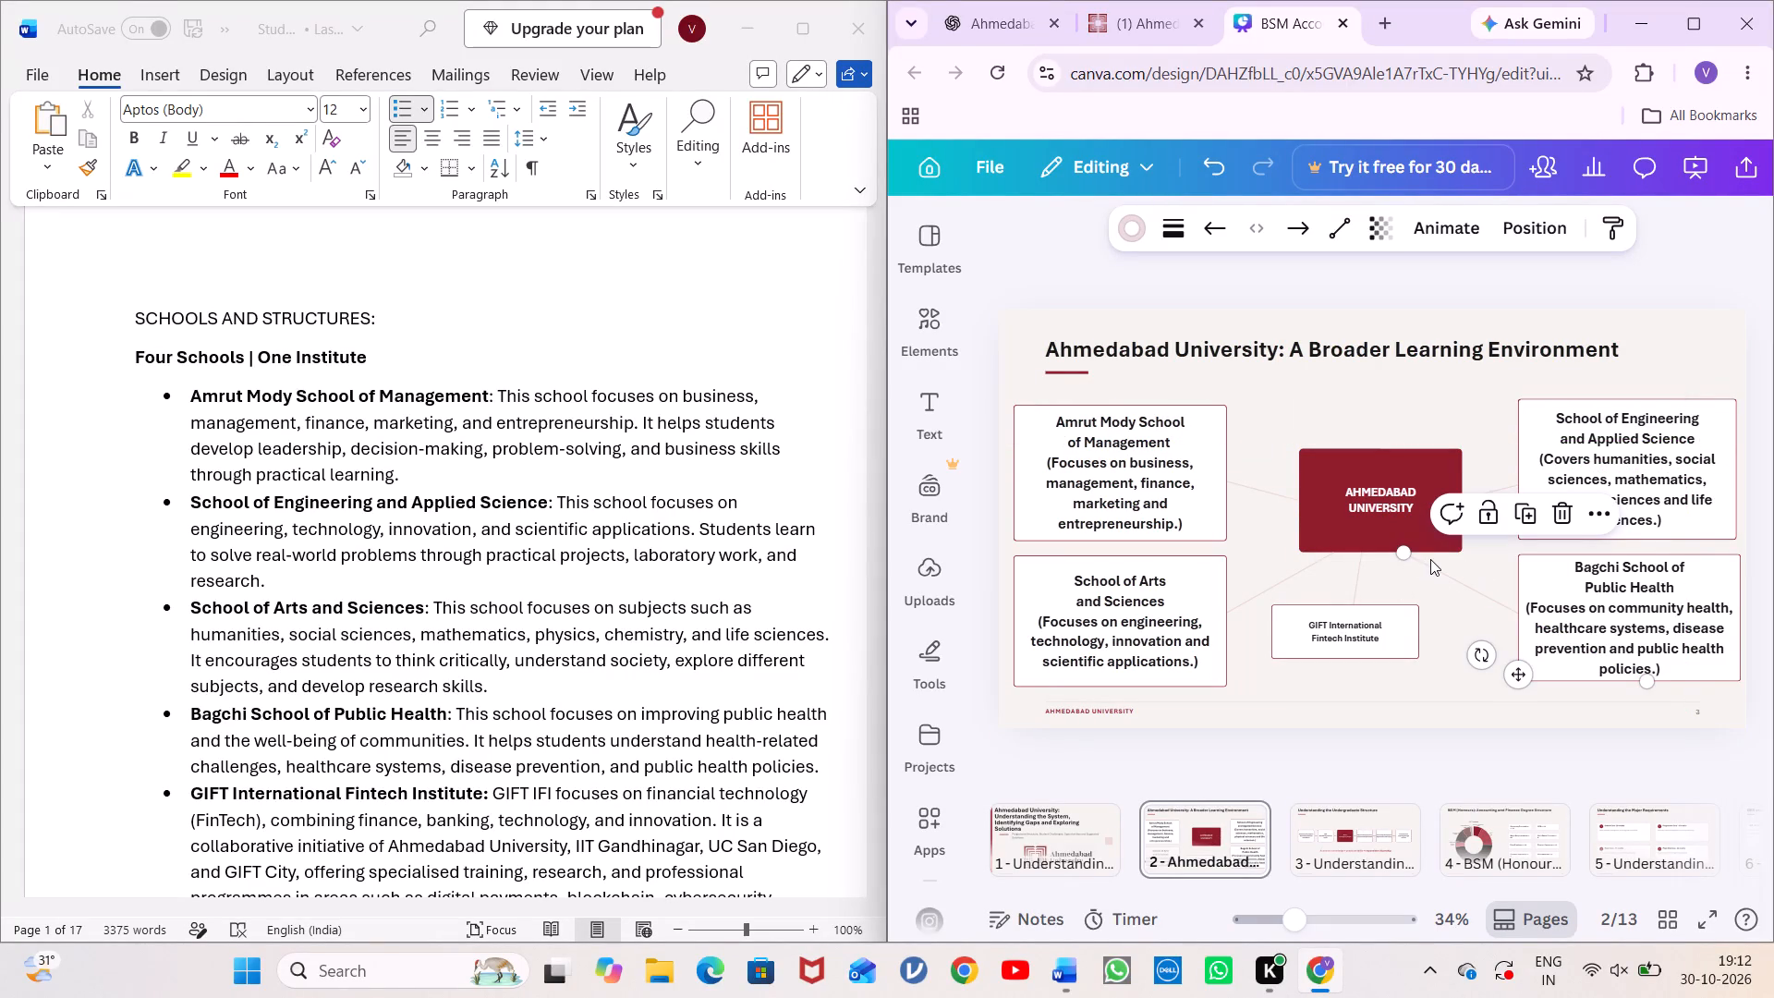
{"action": "left_click", "coordinate": [1430, 559]}
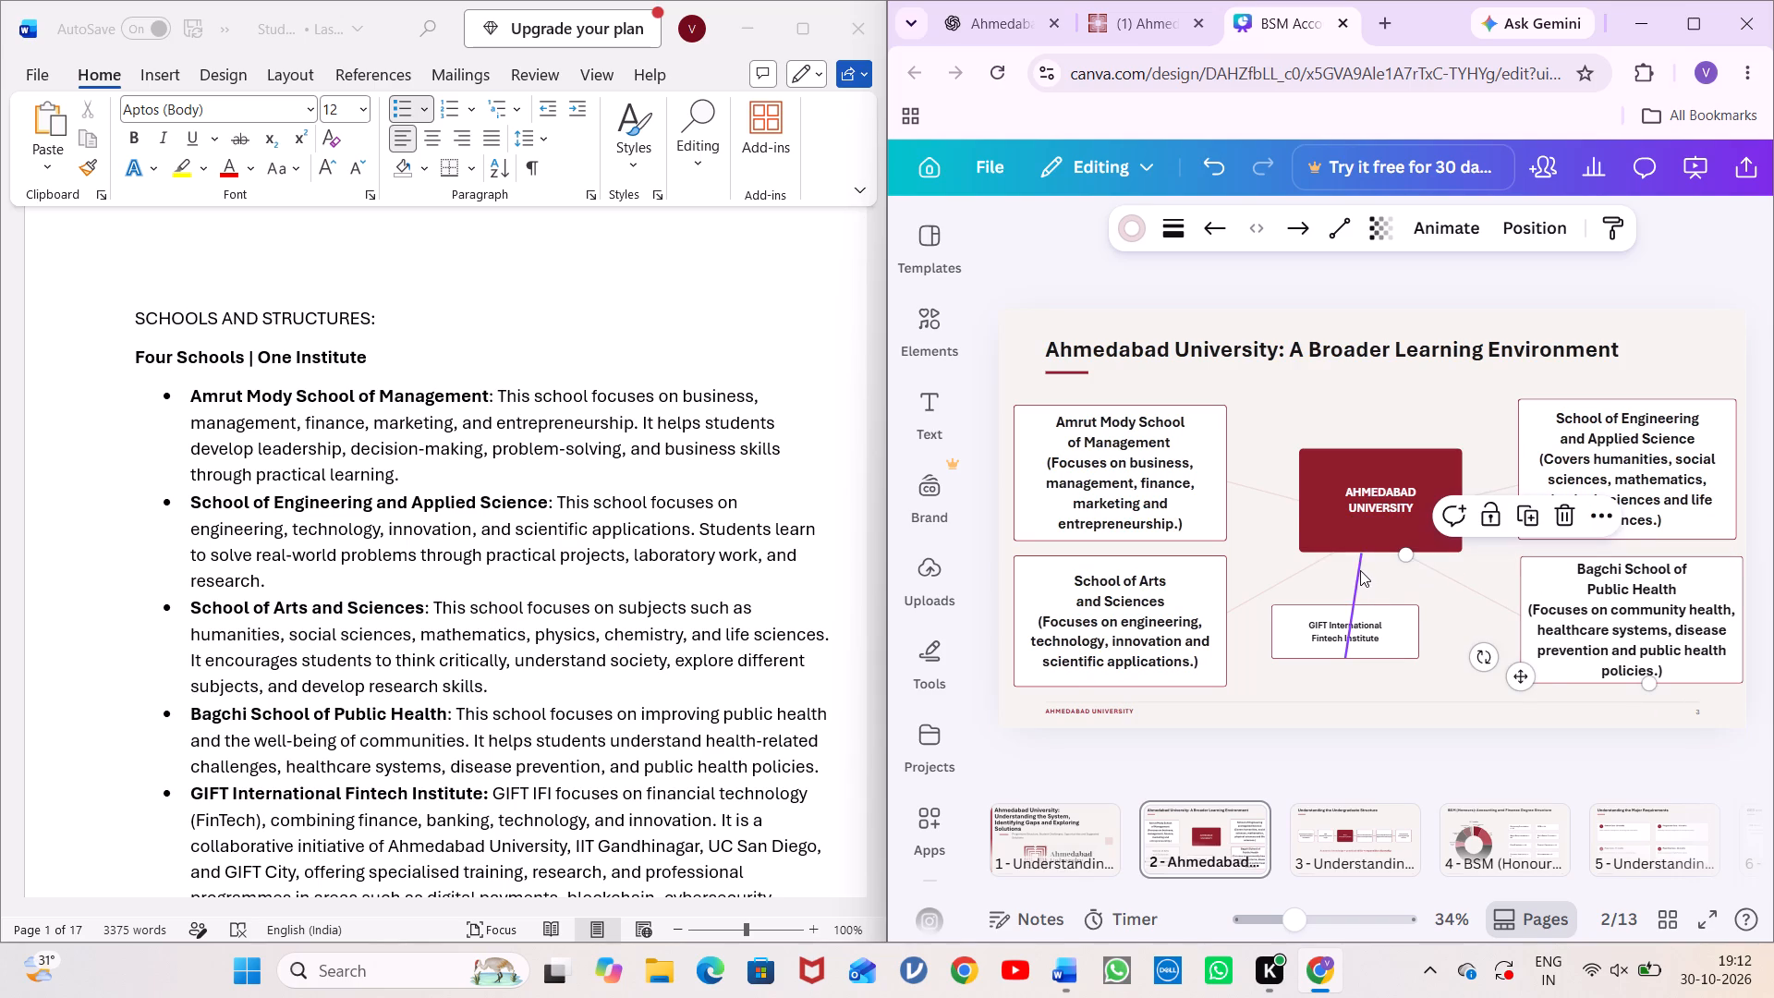
Delete the GIFT International Fintech Institute box and move its connector line off slide 2.
{"action": "left_click_drag", "start_coordinate": [1360, 570], "coordinate": [1378, 582]}
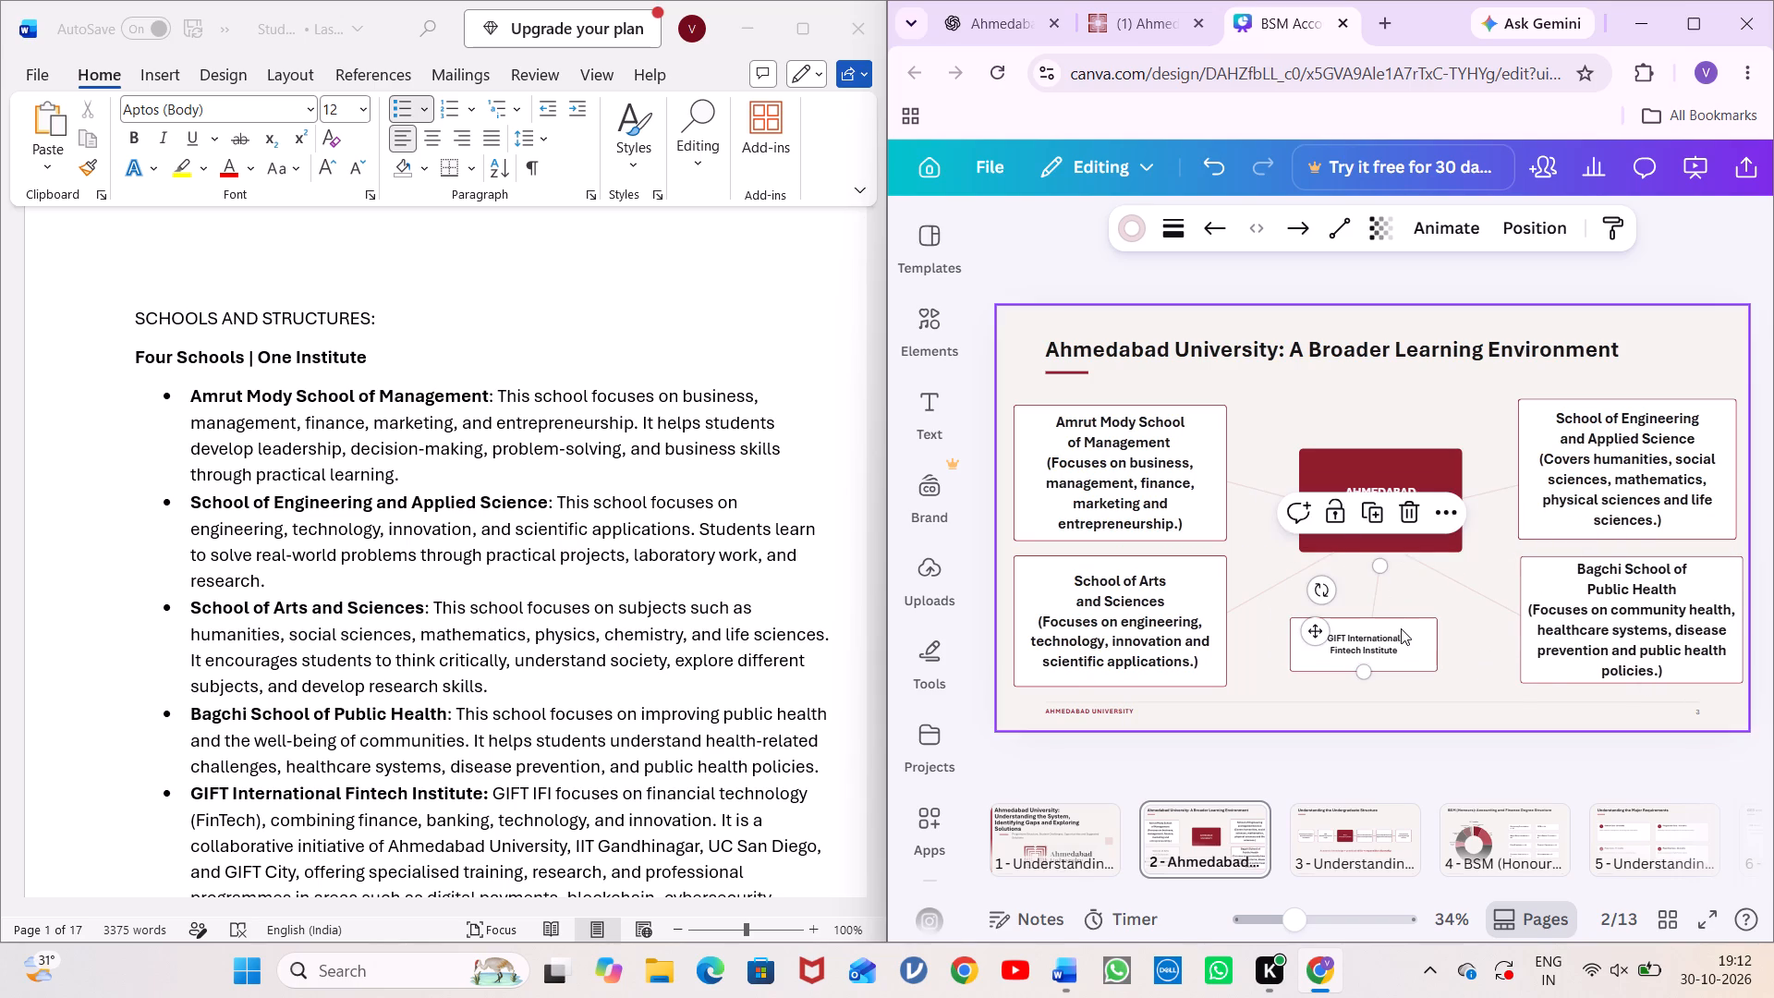
{"action": "left_click", "coordinate": [1406, 636]}
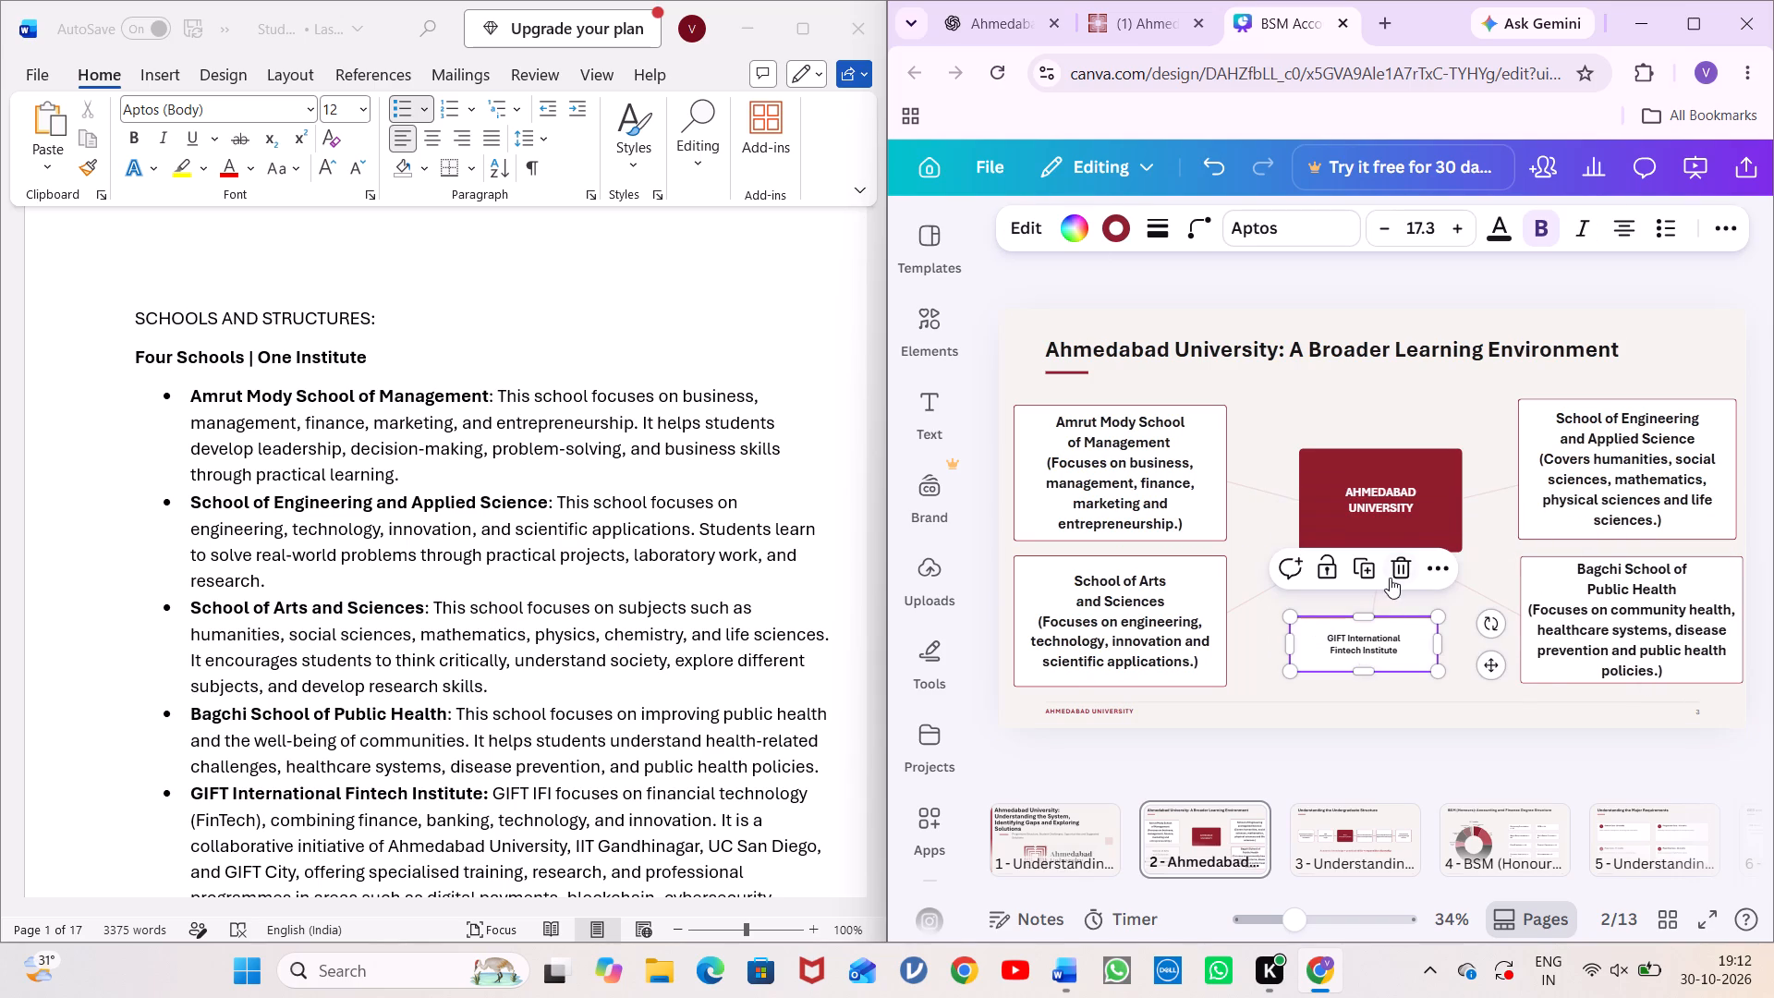
{"action": "left_click", "coordinate": [1399, 573]}
{"action": "left_click_drag", "start_coordinate": [1370, 607], "coordinate": [1376, 722]}
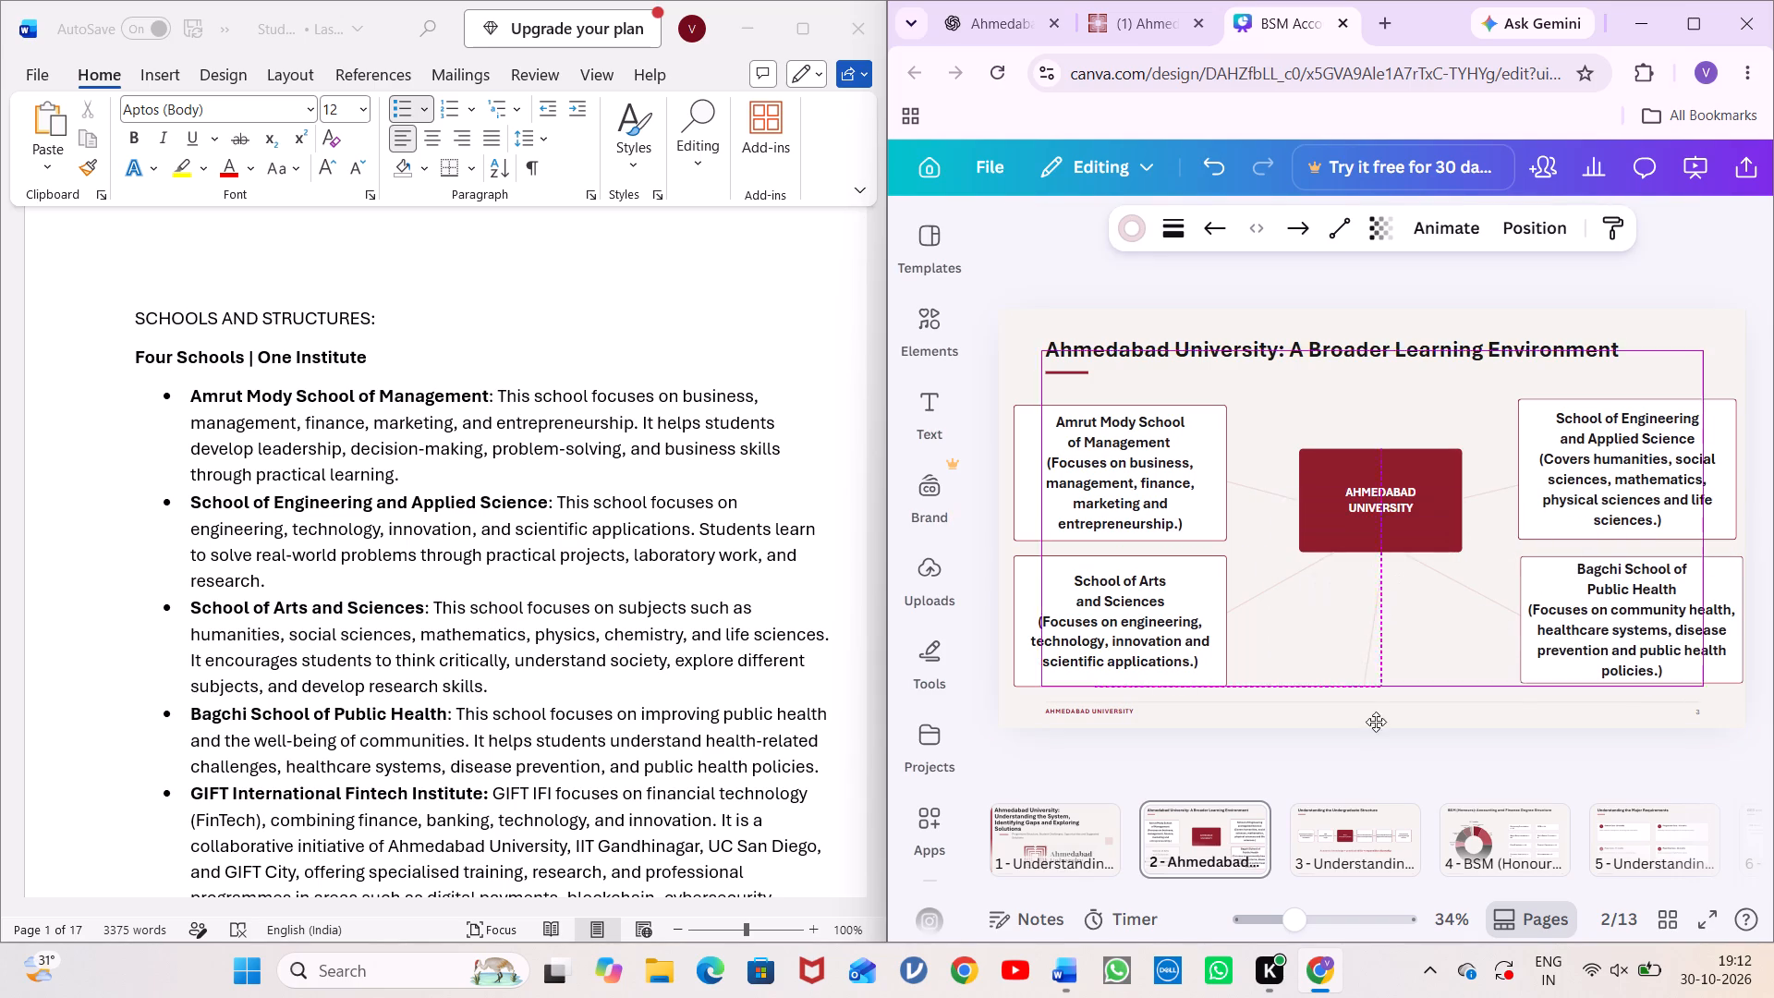
{"action": "left_click_drag", "start_coordinate": [1376, 722], "coordinate": [1380, 806]}
{"action": "left_click", "coordinate": [1081, 835]}
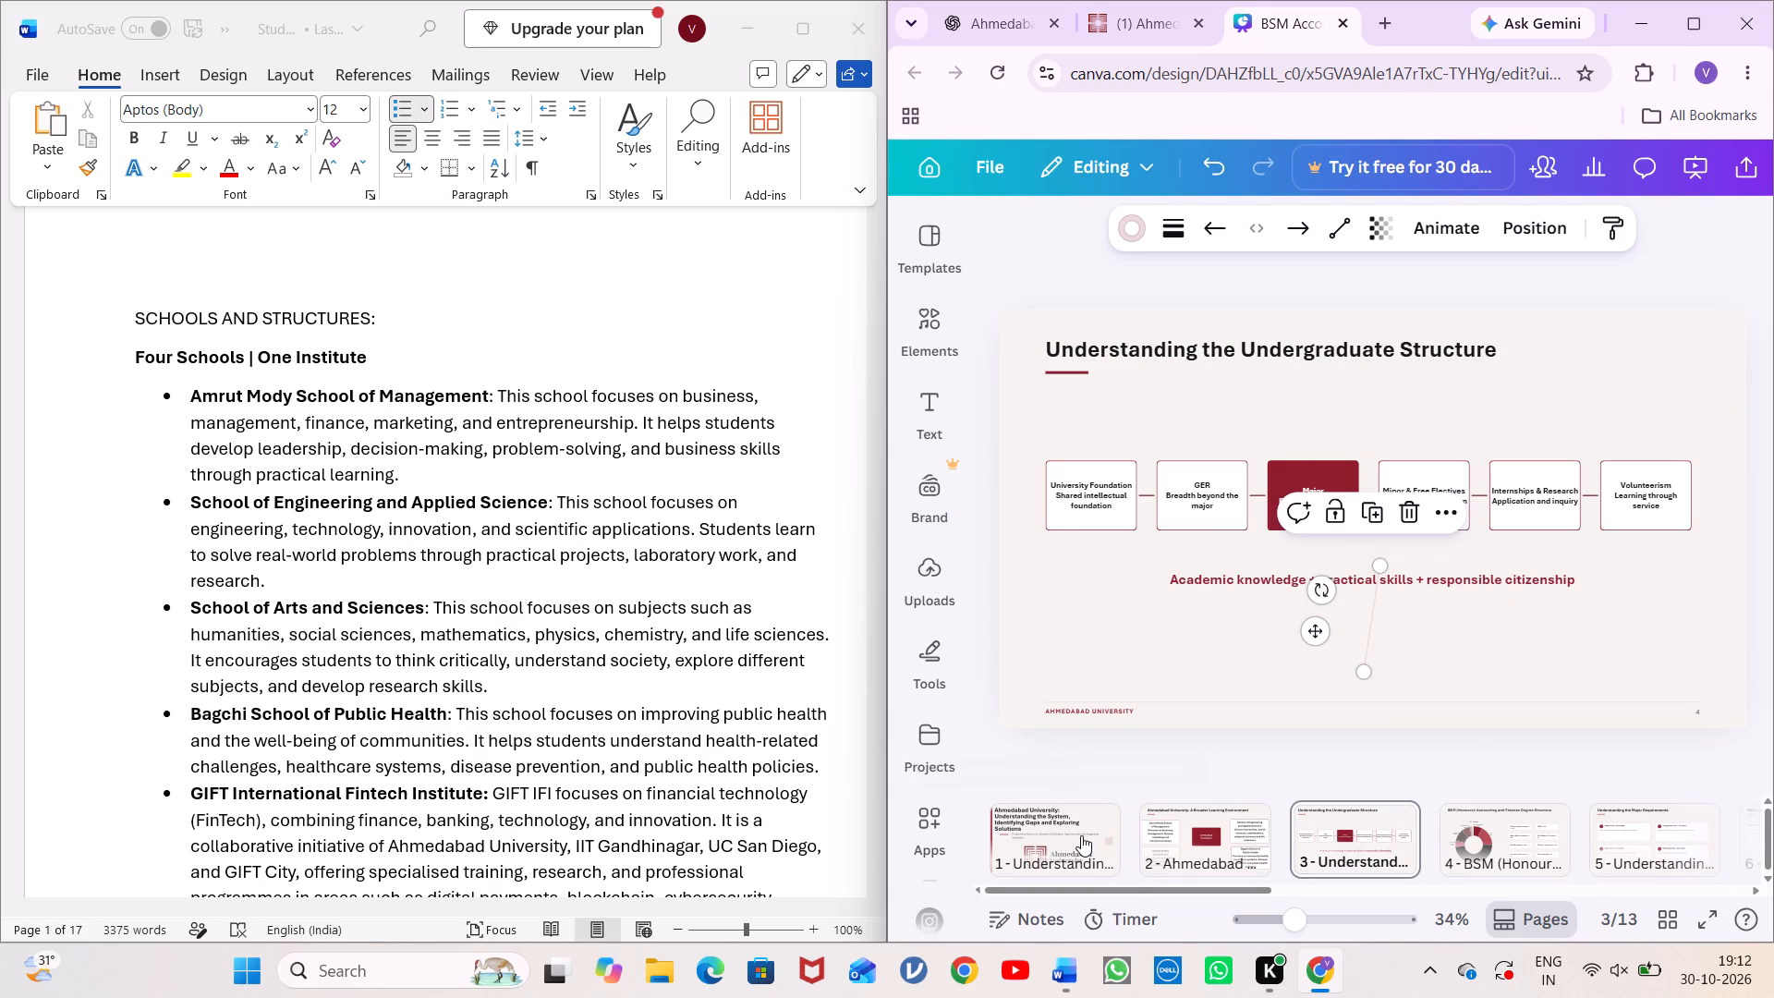
{"action": "left_click", "coordinate": [1192, 821]}
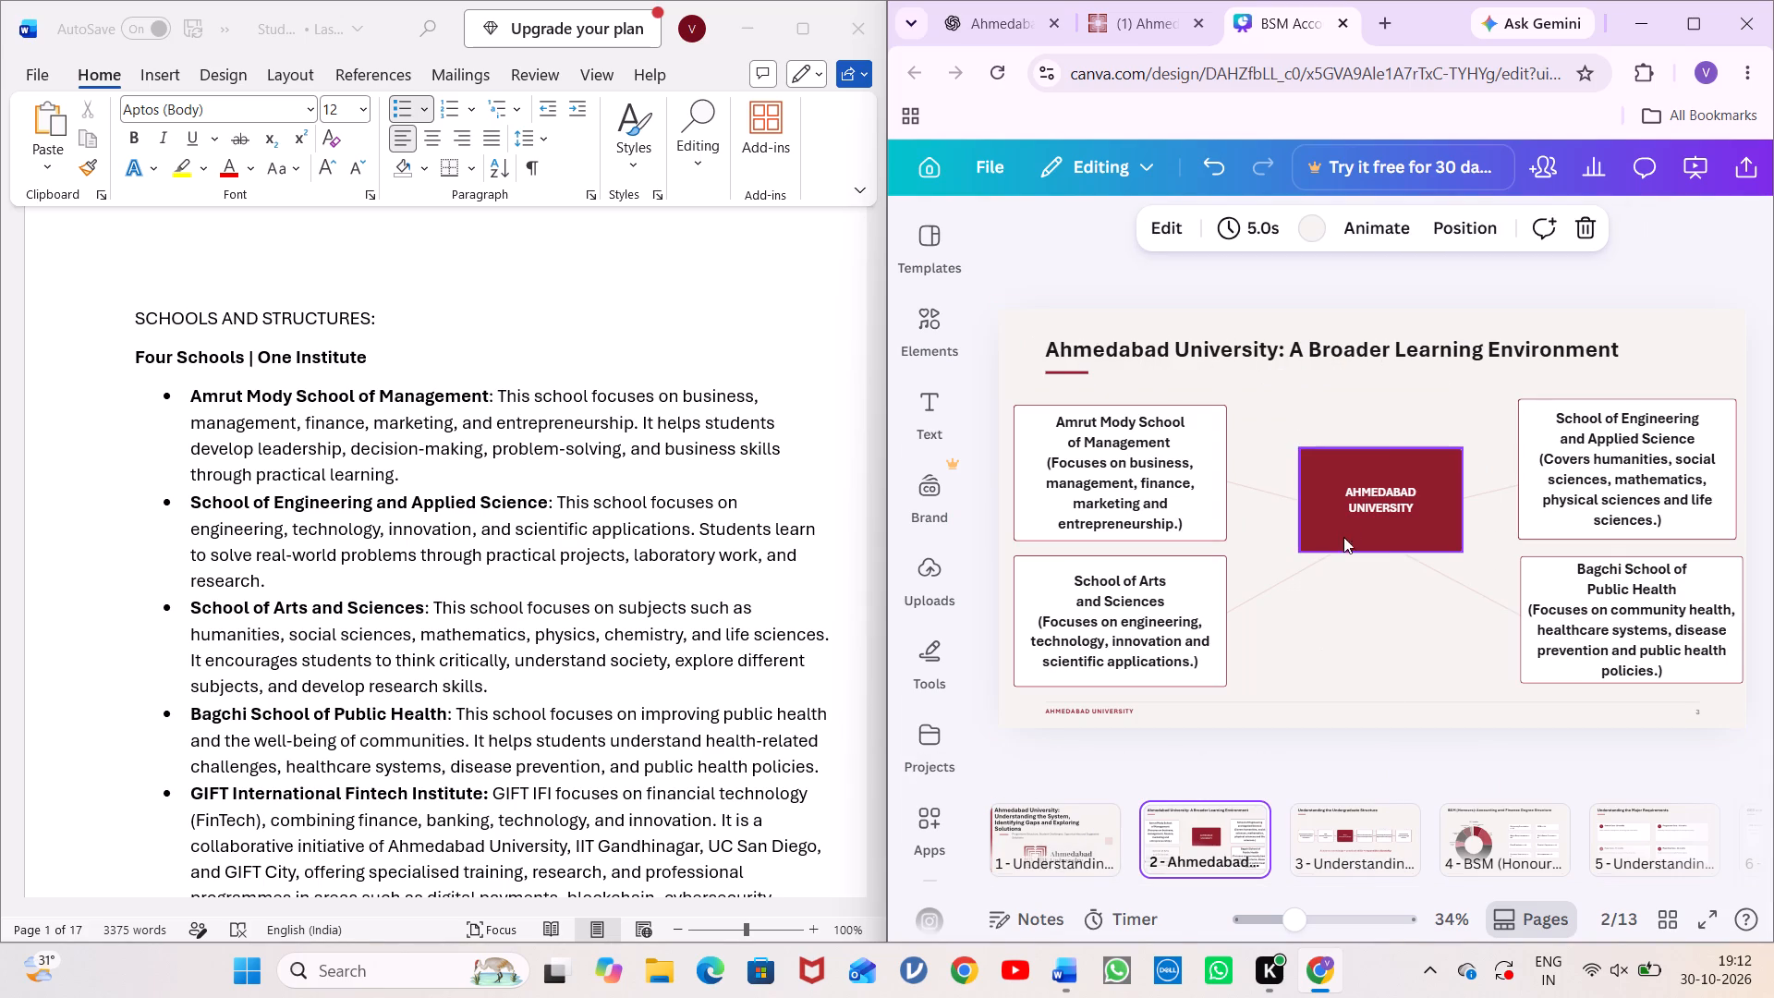
Move the Ahmedabad University box down to the vertical middle between the upper and lower school boxes.
{"action": "left_click_drag", "start_coordinate": [1355, 502], "coordinate": [1343, 527]}
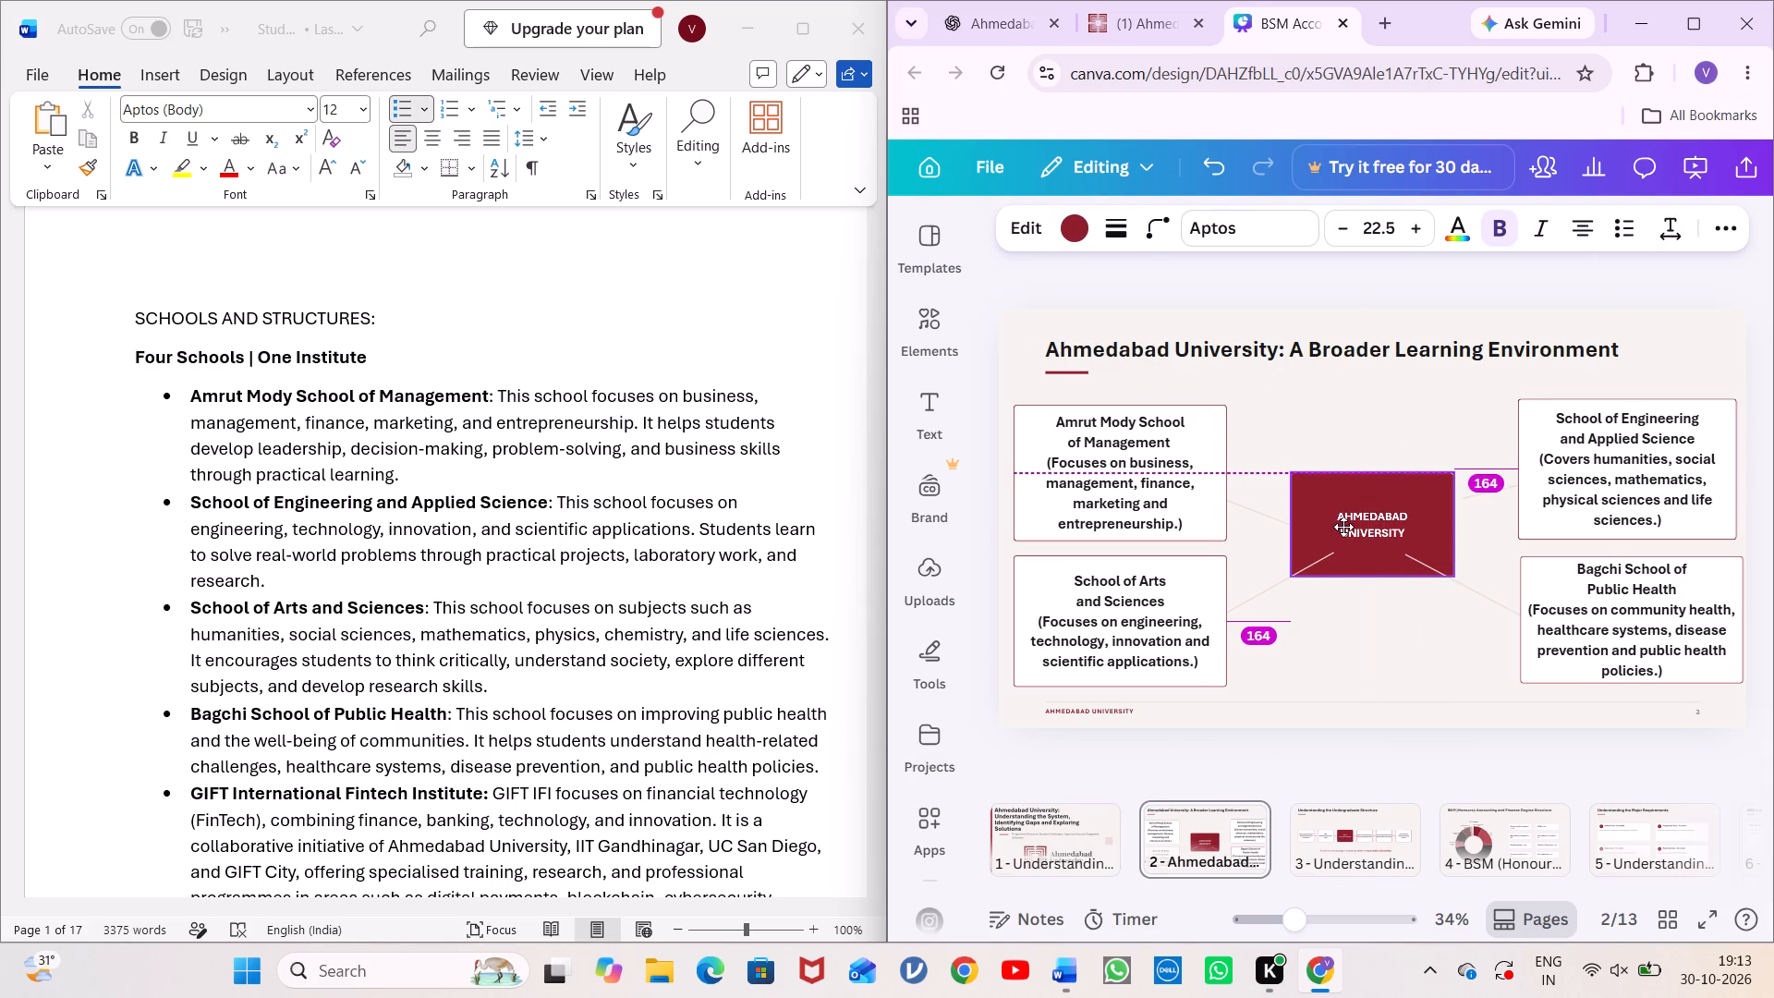
{"action": "left_click_drag", "start_coordinate": [1343, 527], "coordinate": [1342, 528]}
Lower the Bagchi School of Public Health box together with its connector, and place the connector's inner end on the central box's bottom edge.
{"action": "left_click", "coordinate": [1410, 557]}
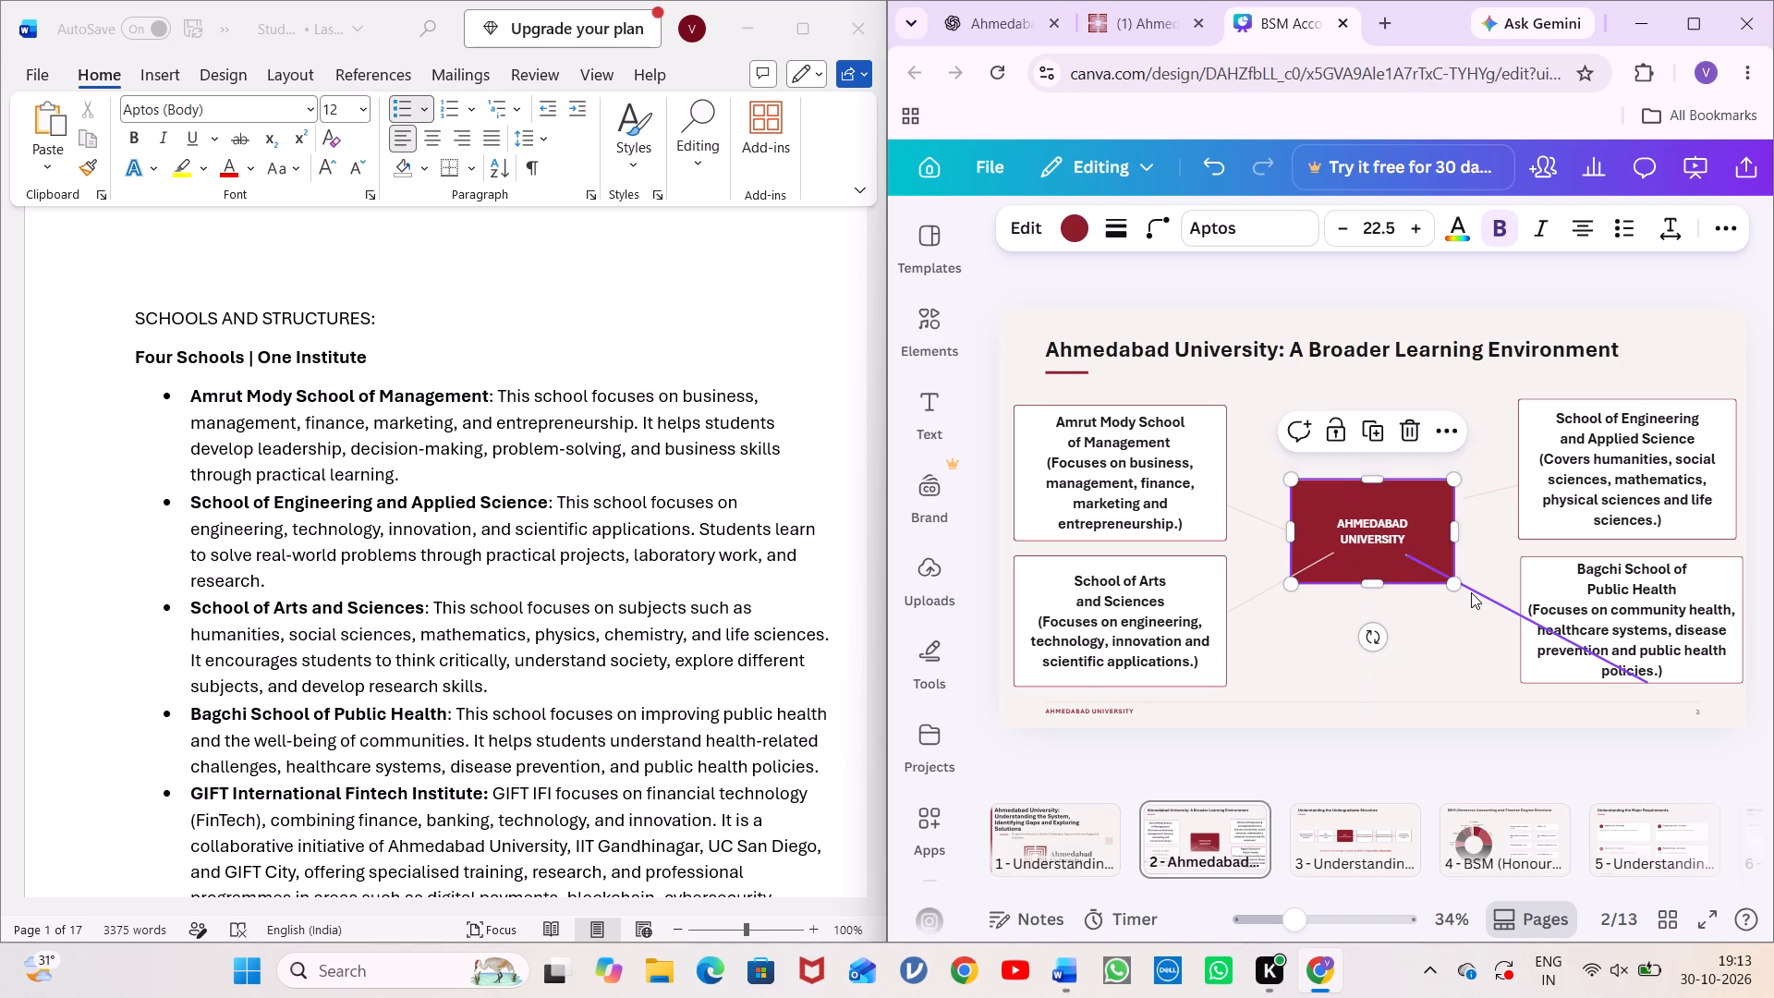
{"action": "left_click_drag", "start_coordinate": [1479, 590], "coordinate": [1486, 619]}
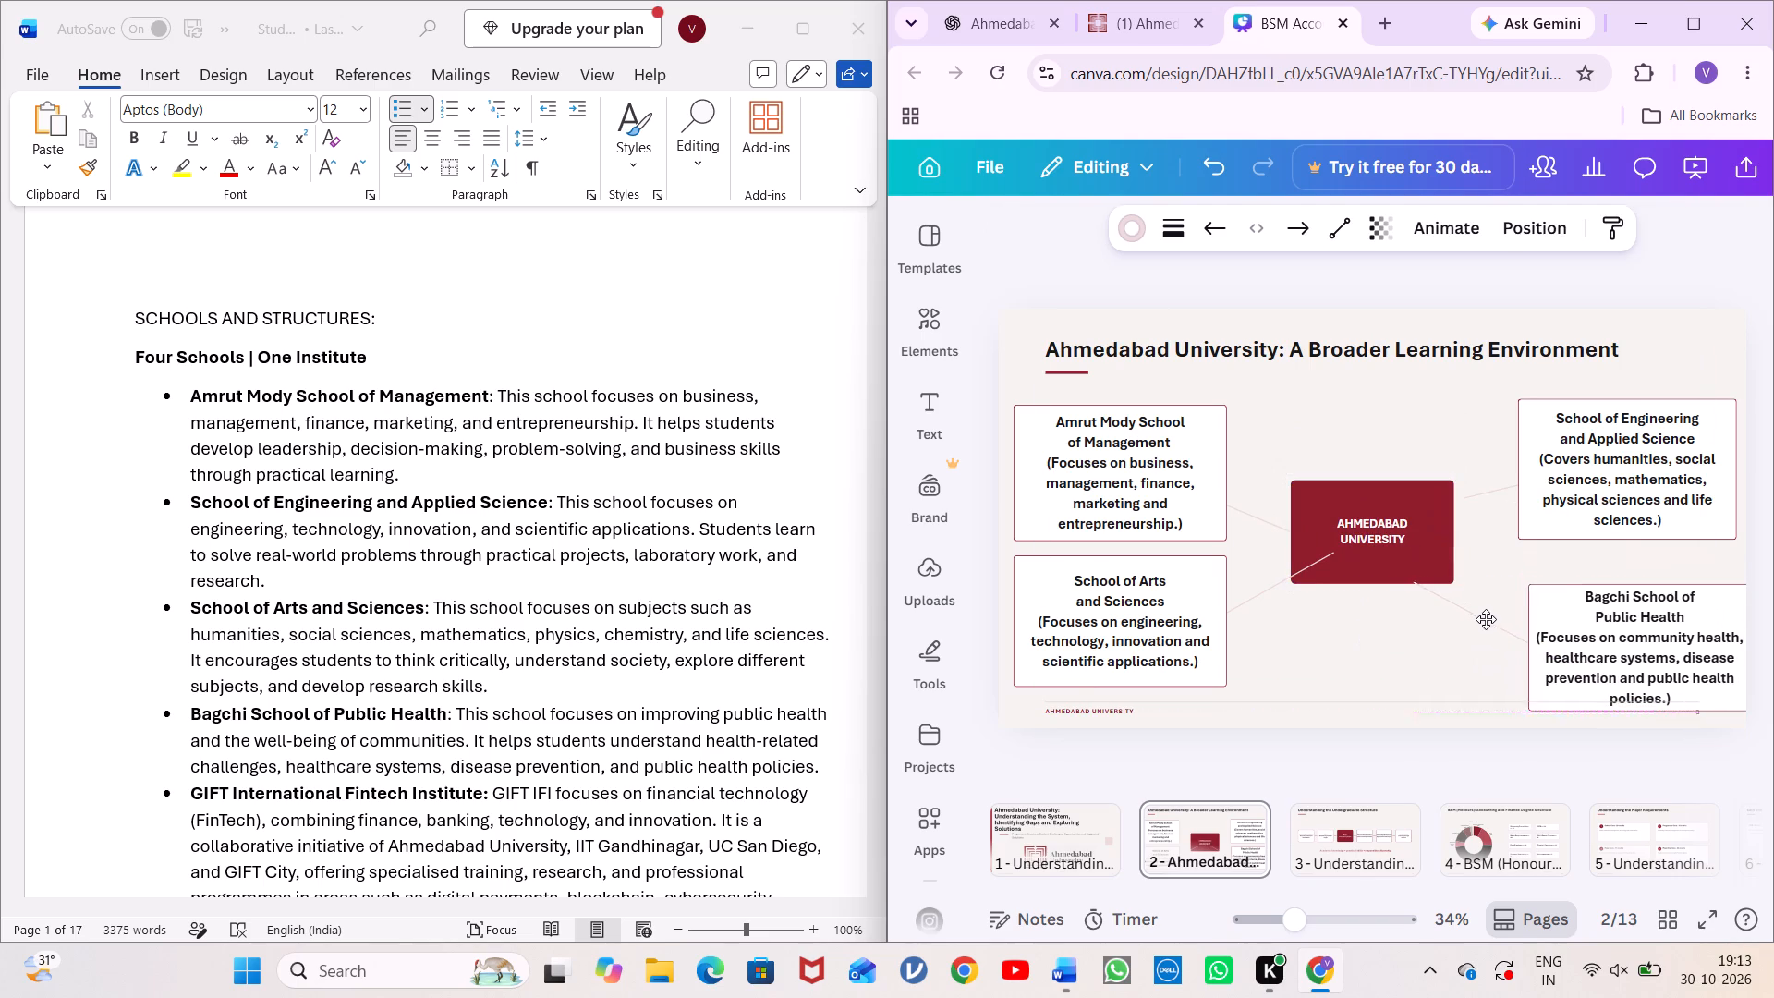
{"action": "left_click_drag", "start_coordinate": [1486, 619], "coordinate": [1475, 619]}
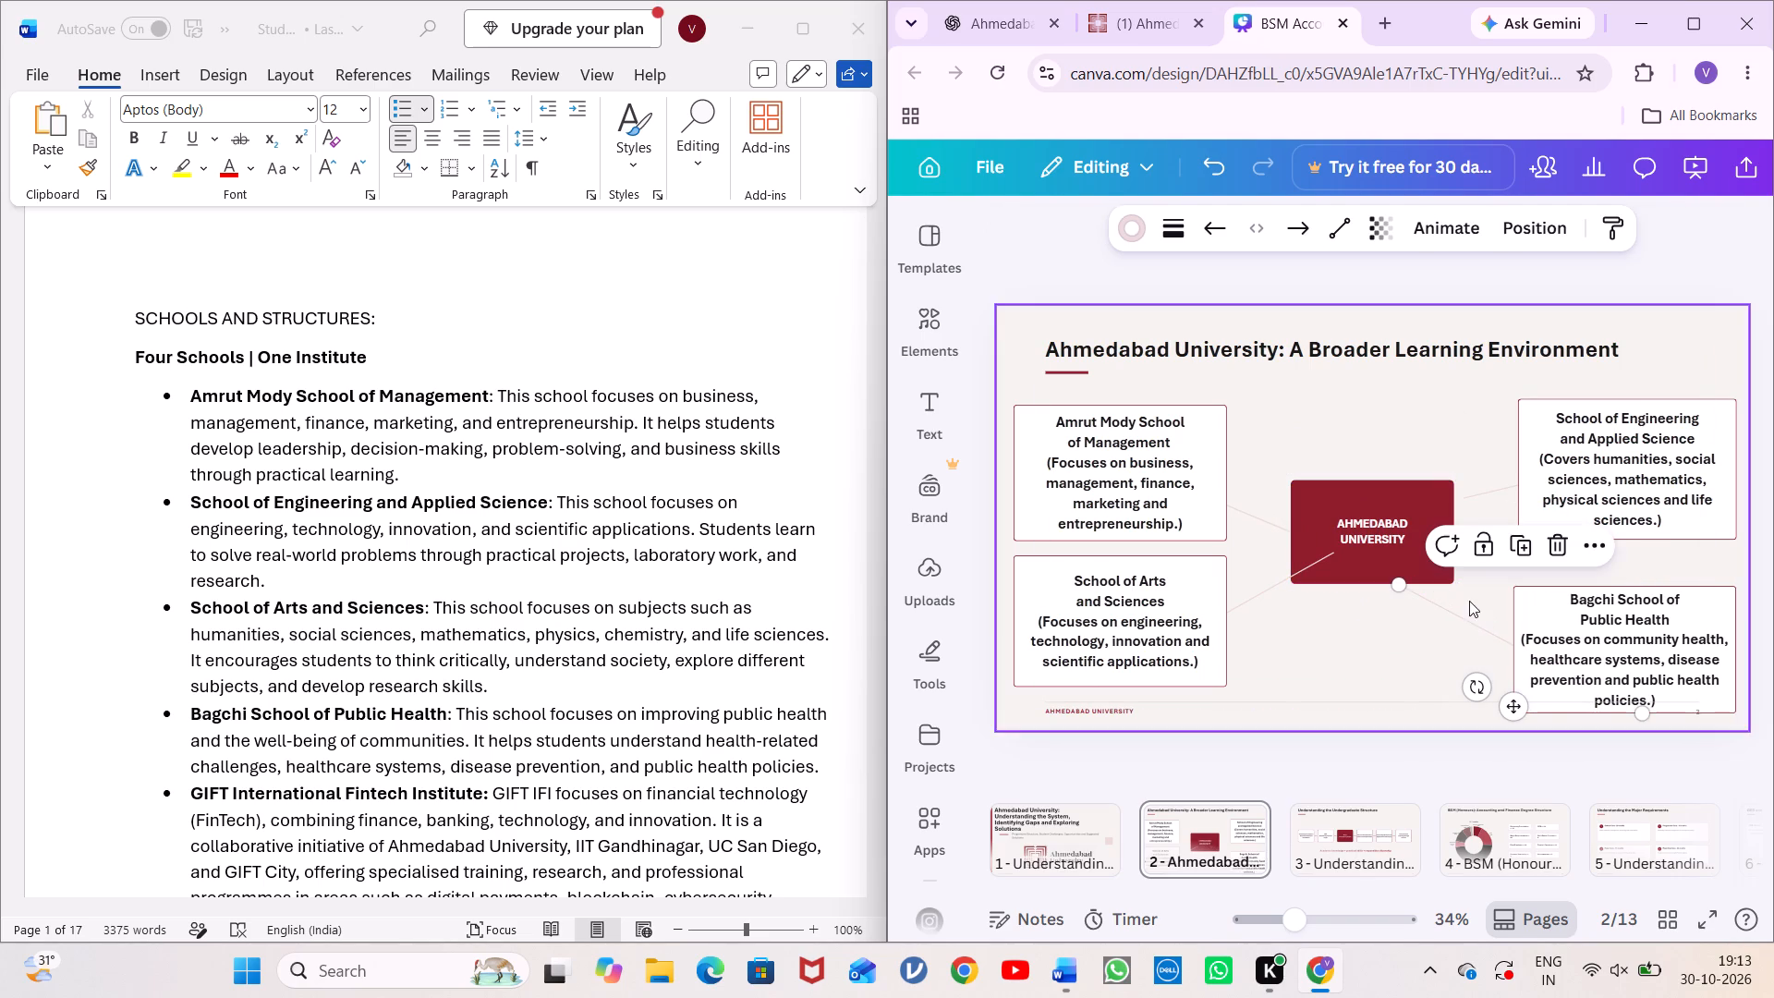
{"action": "left_click", "coordinate": [1464, 620]}
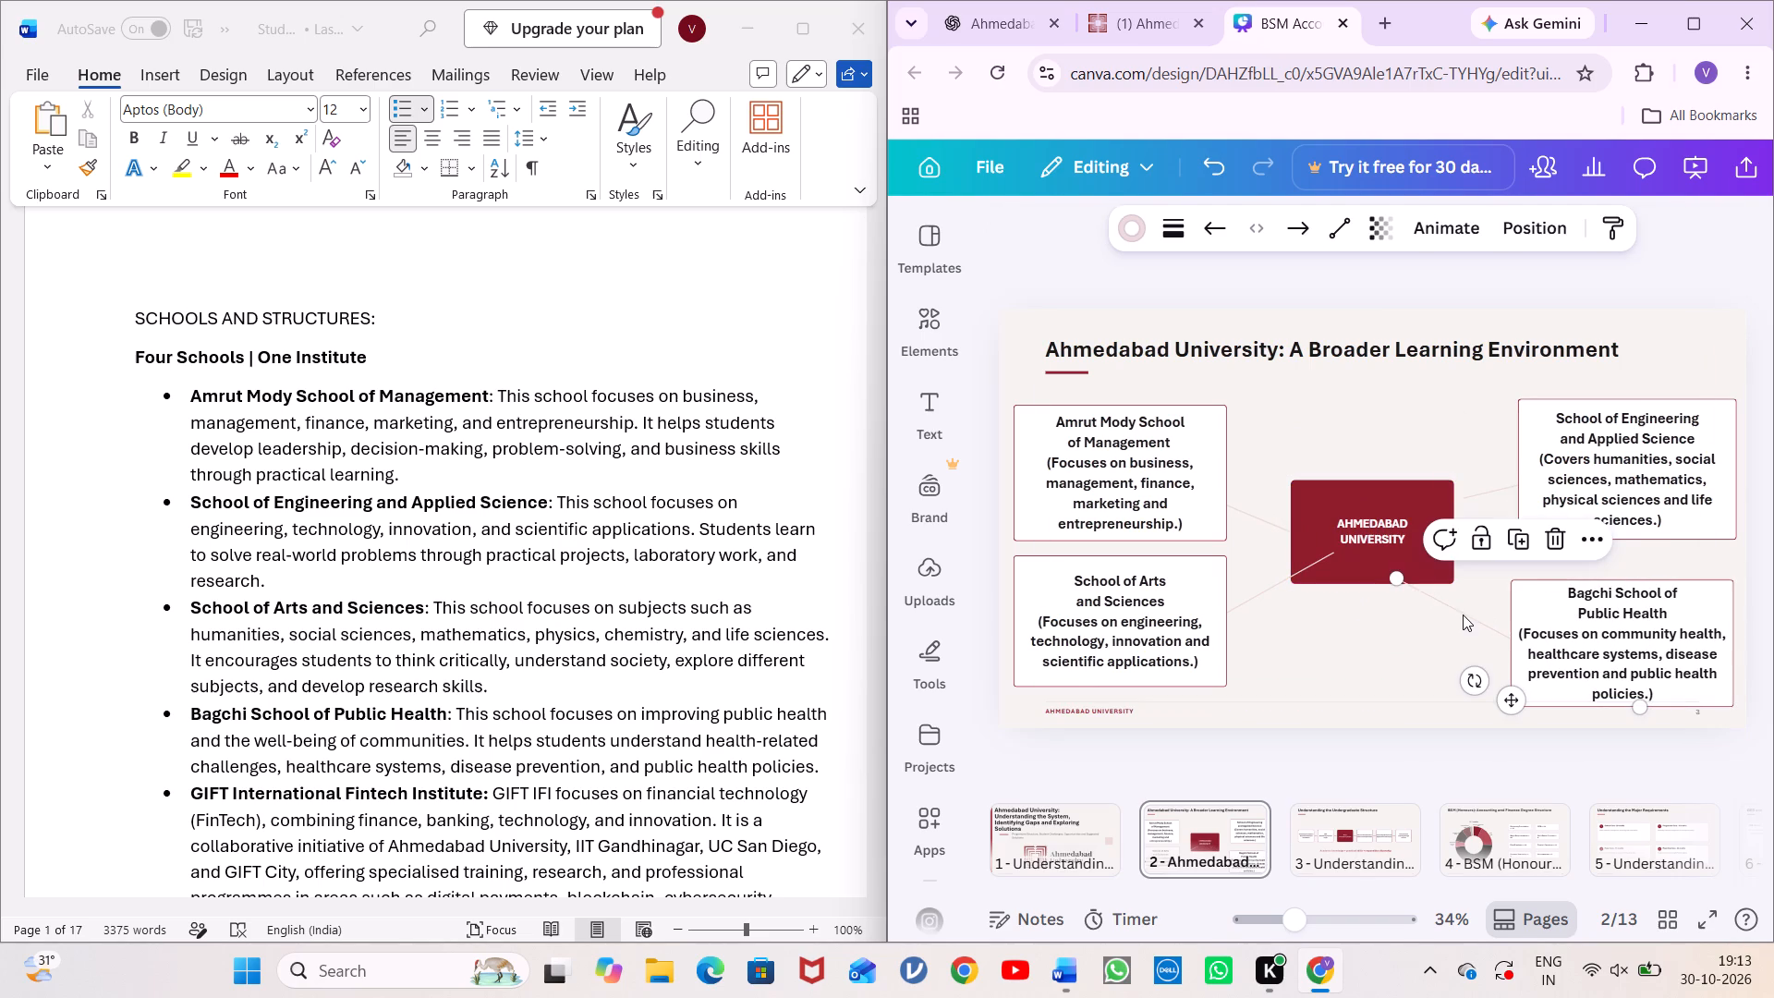
{"action": "left_click_drag", "start_coordinate": [1400, 578], "coordinate": [1414, 580]}
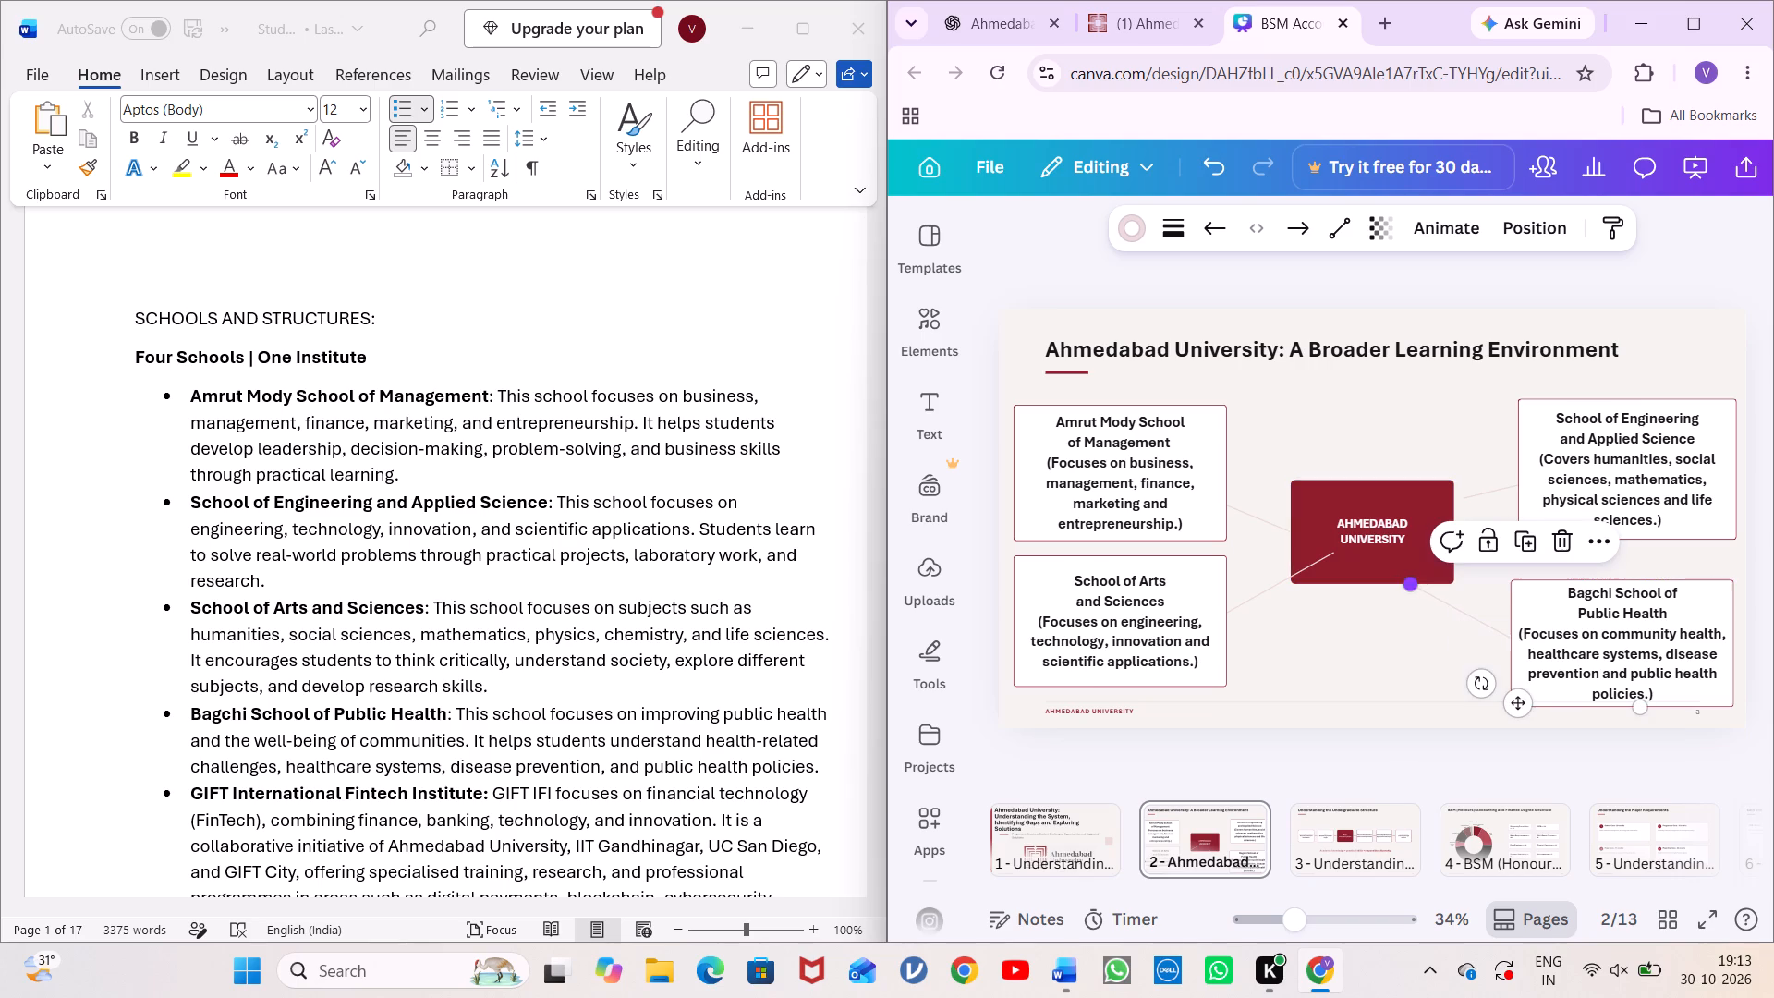
Move the inner end of the School of Arts and Sciences connector to the bottom edge of the Ahmedabad University box.
{"action": "double_click", "coordinate": [1329, 559]}
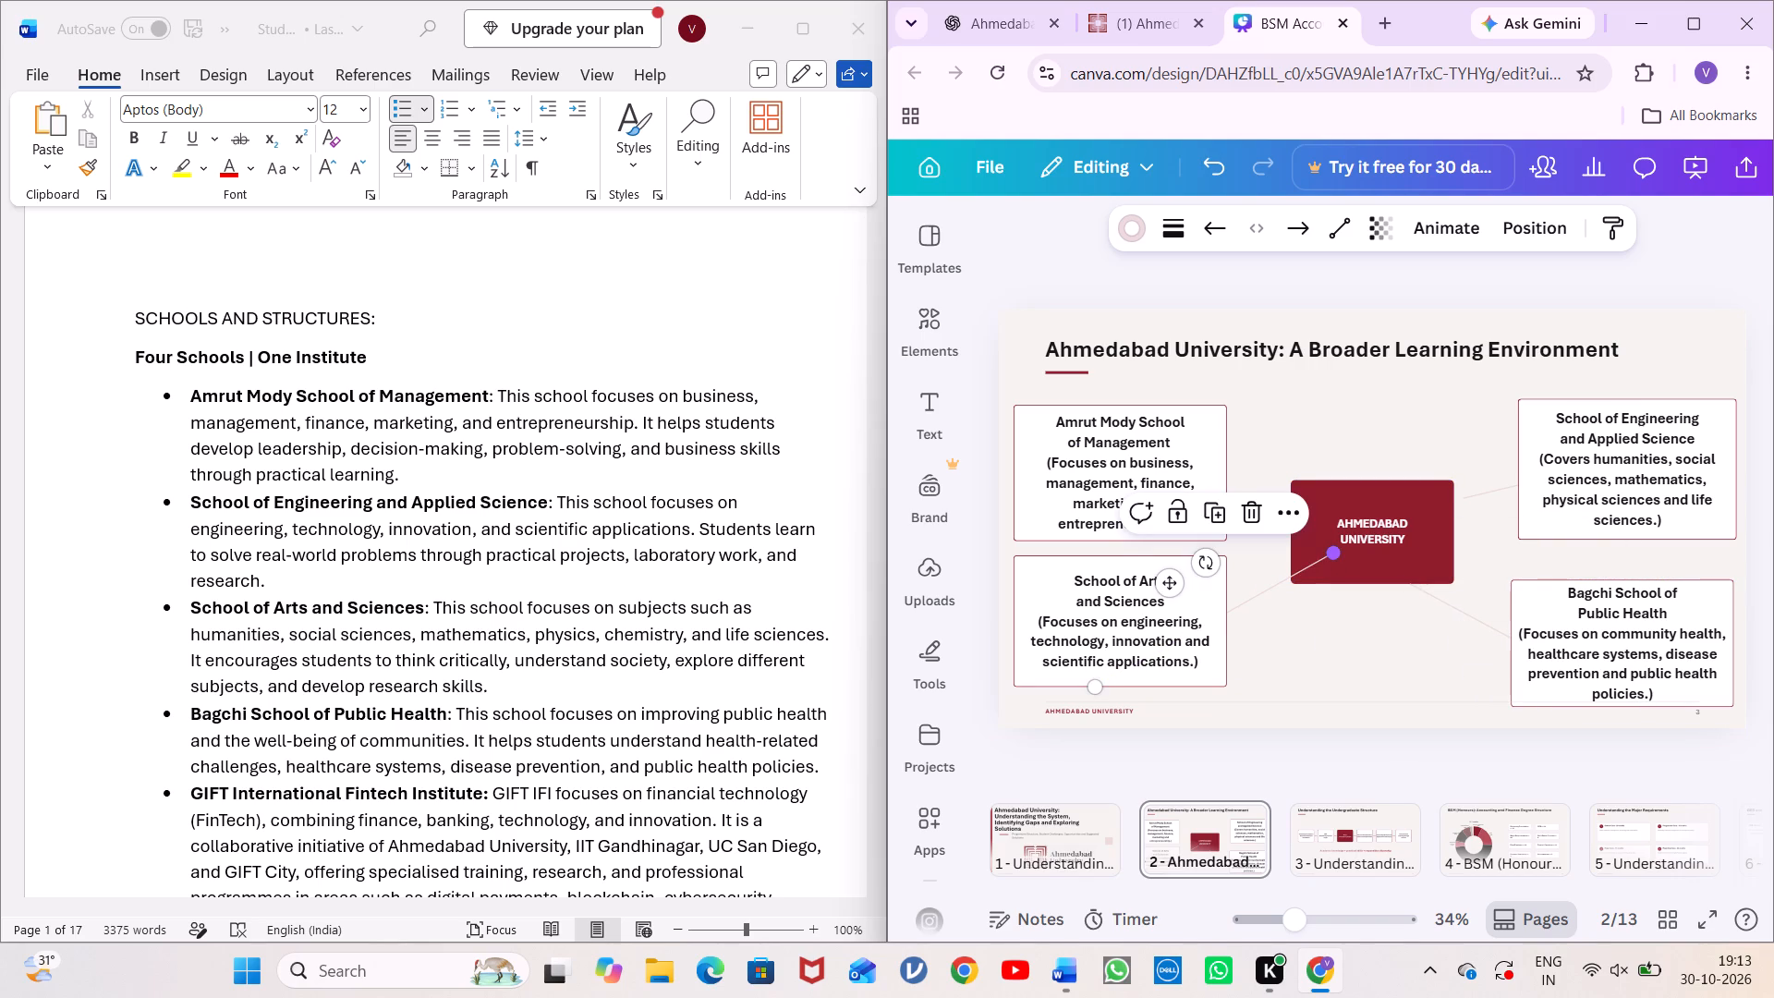
{"action": "left_click_drag", "start_coordinate": [1336, 554], "coordinate": [1312, 569]}
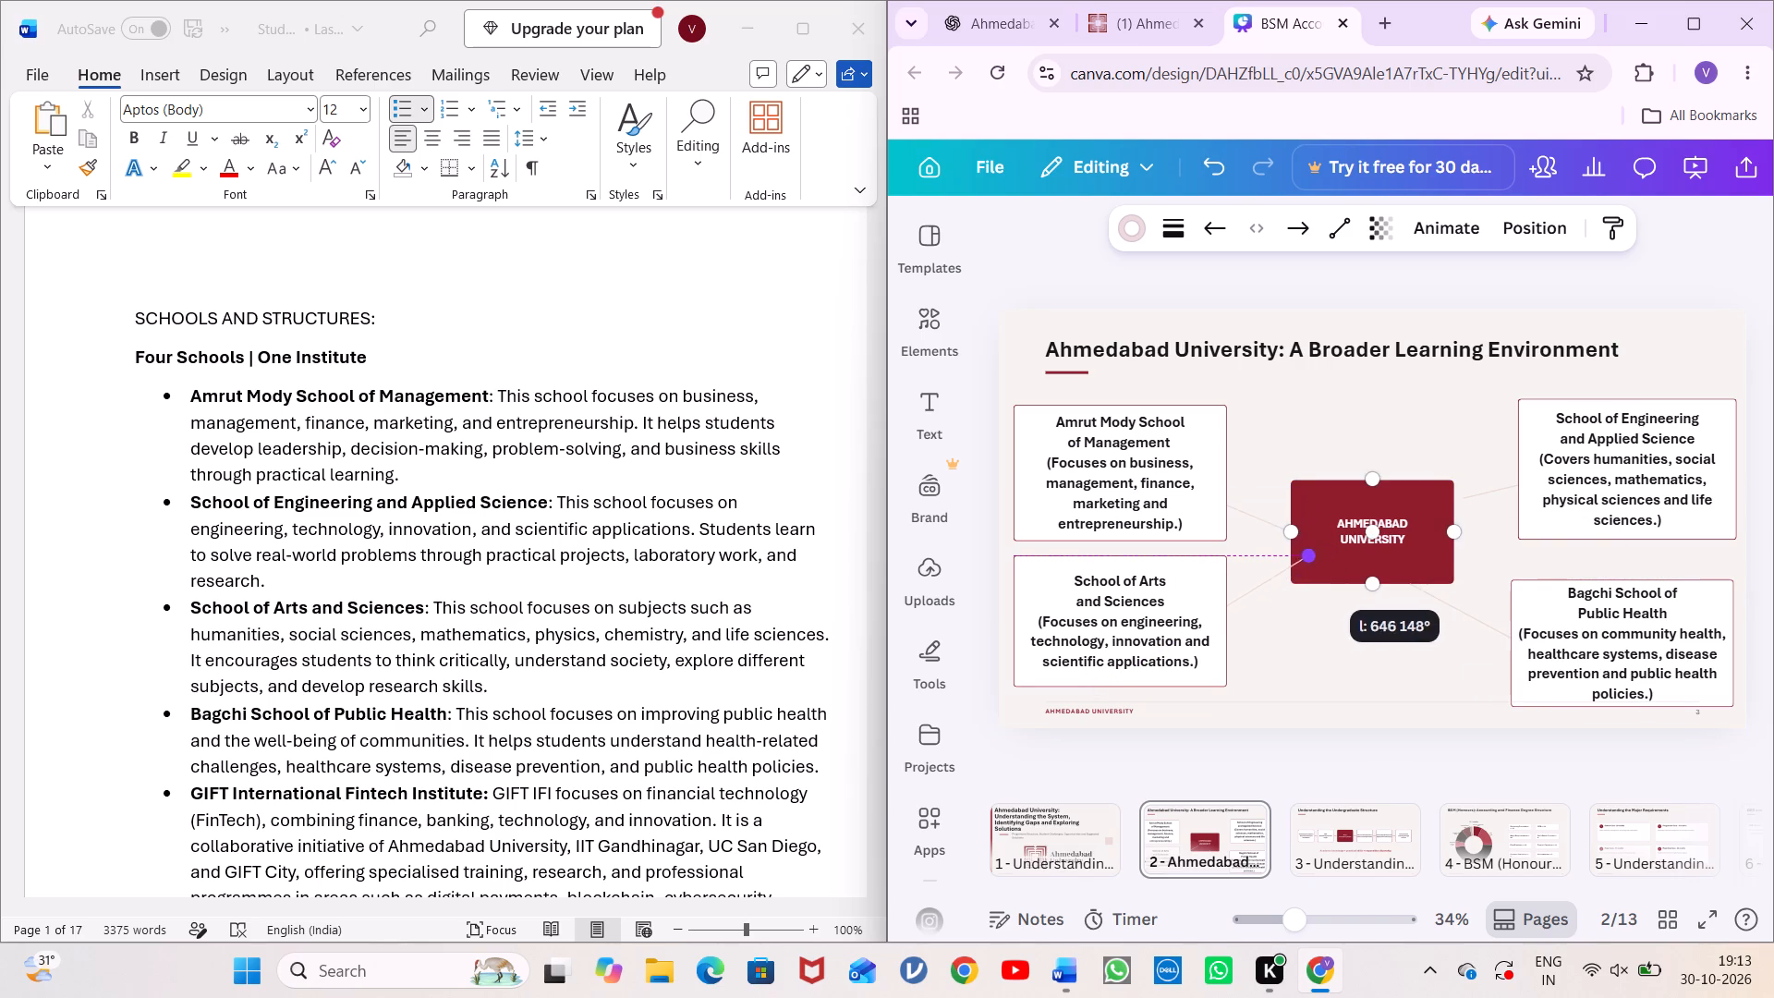
{"action": "left_click_drag", "start_coordinate": [1312, 569], "coordinate": [1353, 595]}
{"action": "left_click", "coordinate": [1338, 656]}
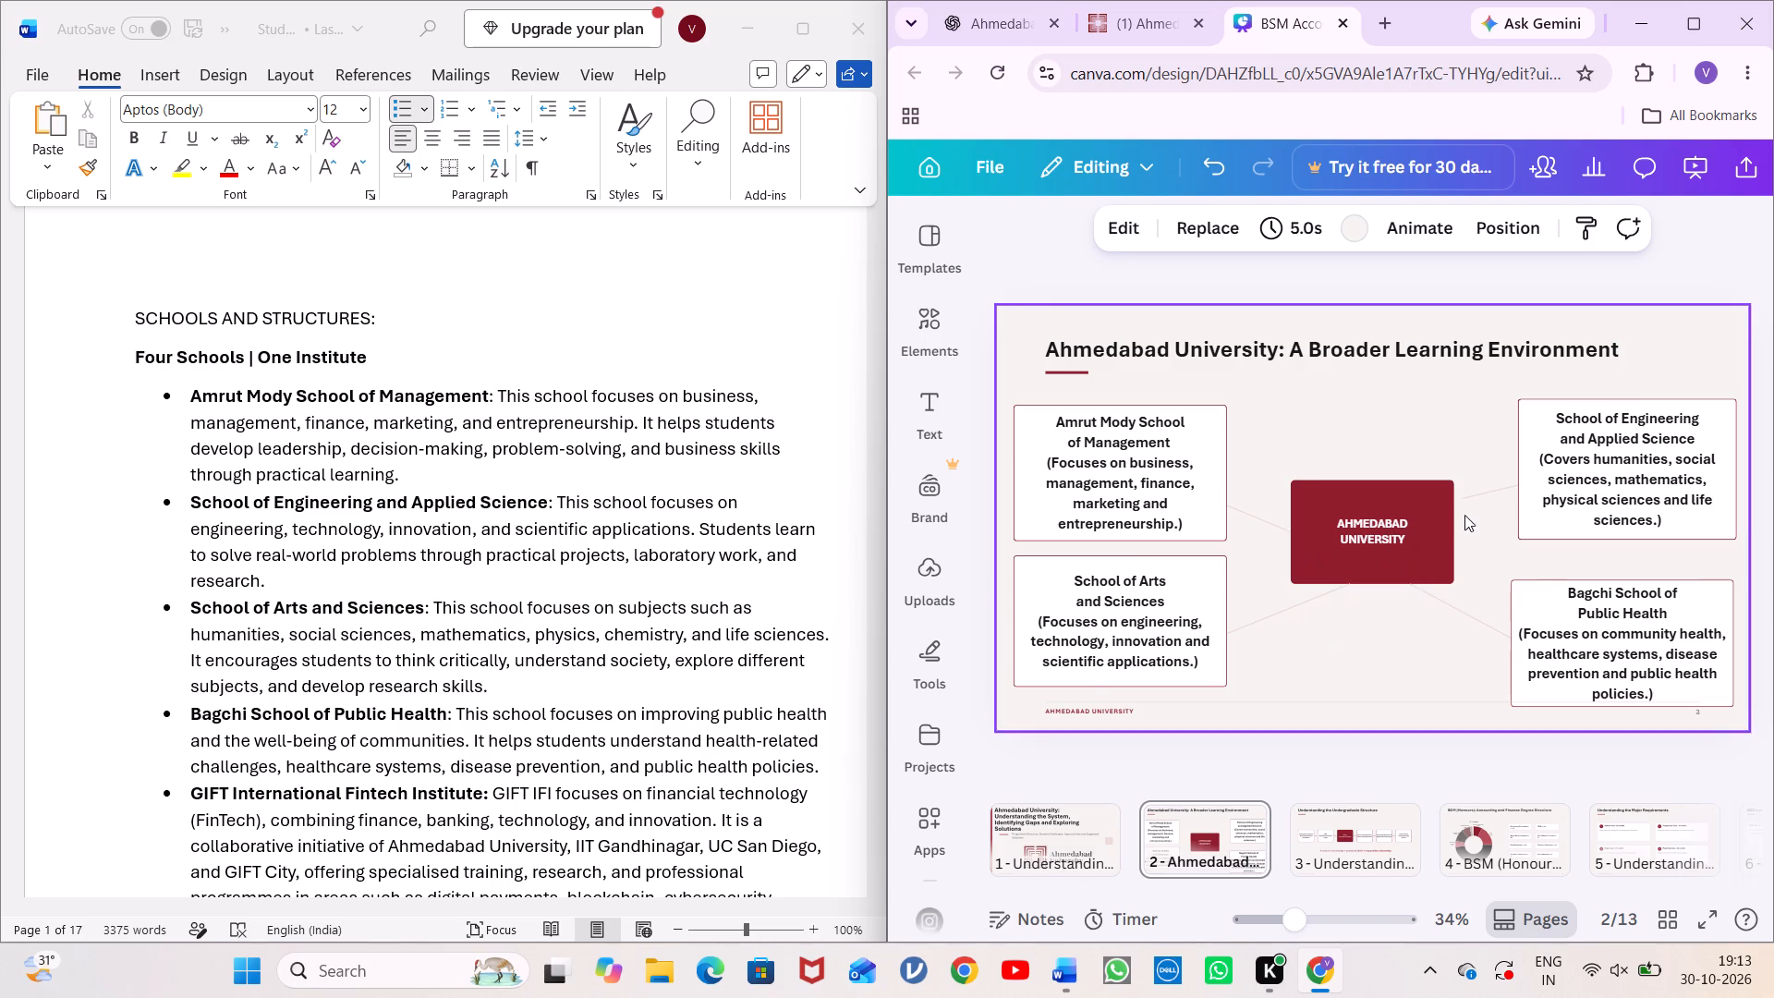
Move the School of Engineering and Applied Science box slightly down and inward to line up with the Bagchi School of Public Health box.
{"action": "left_click_drag", "start_coordinate": [1507, 483], "coordinate": [1505, 501]}
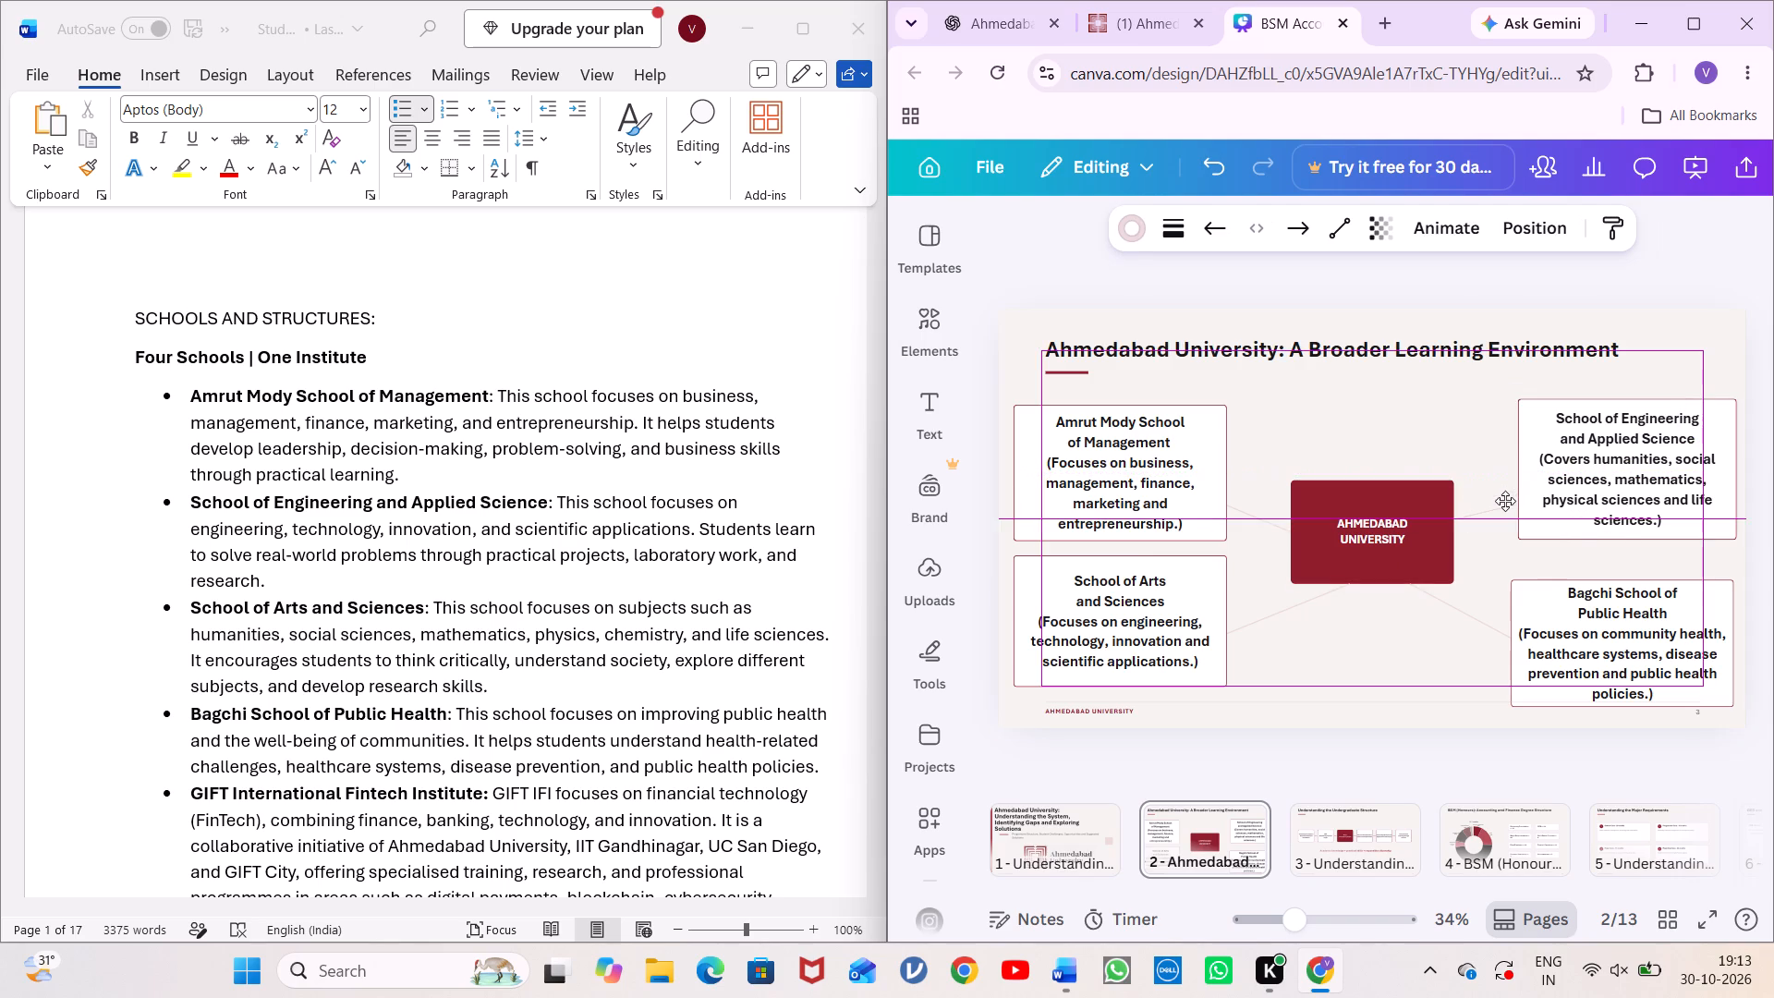
{"action": "left_click_drag", "start_coordinate": [1505, 501], "coordinate": [1504, 501]}
{"action": "left_click_drag", "start_coordinate": [1537, 477], "coordinate": [1537, 494]}
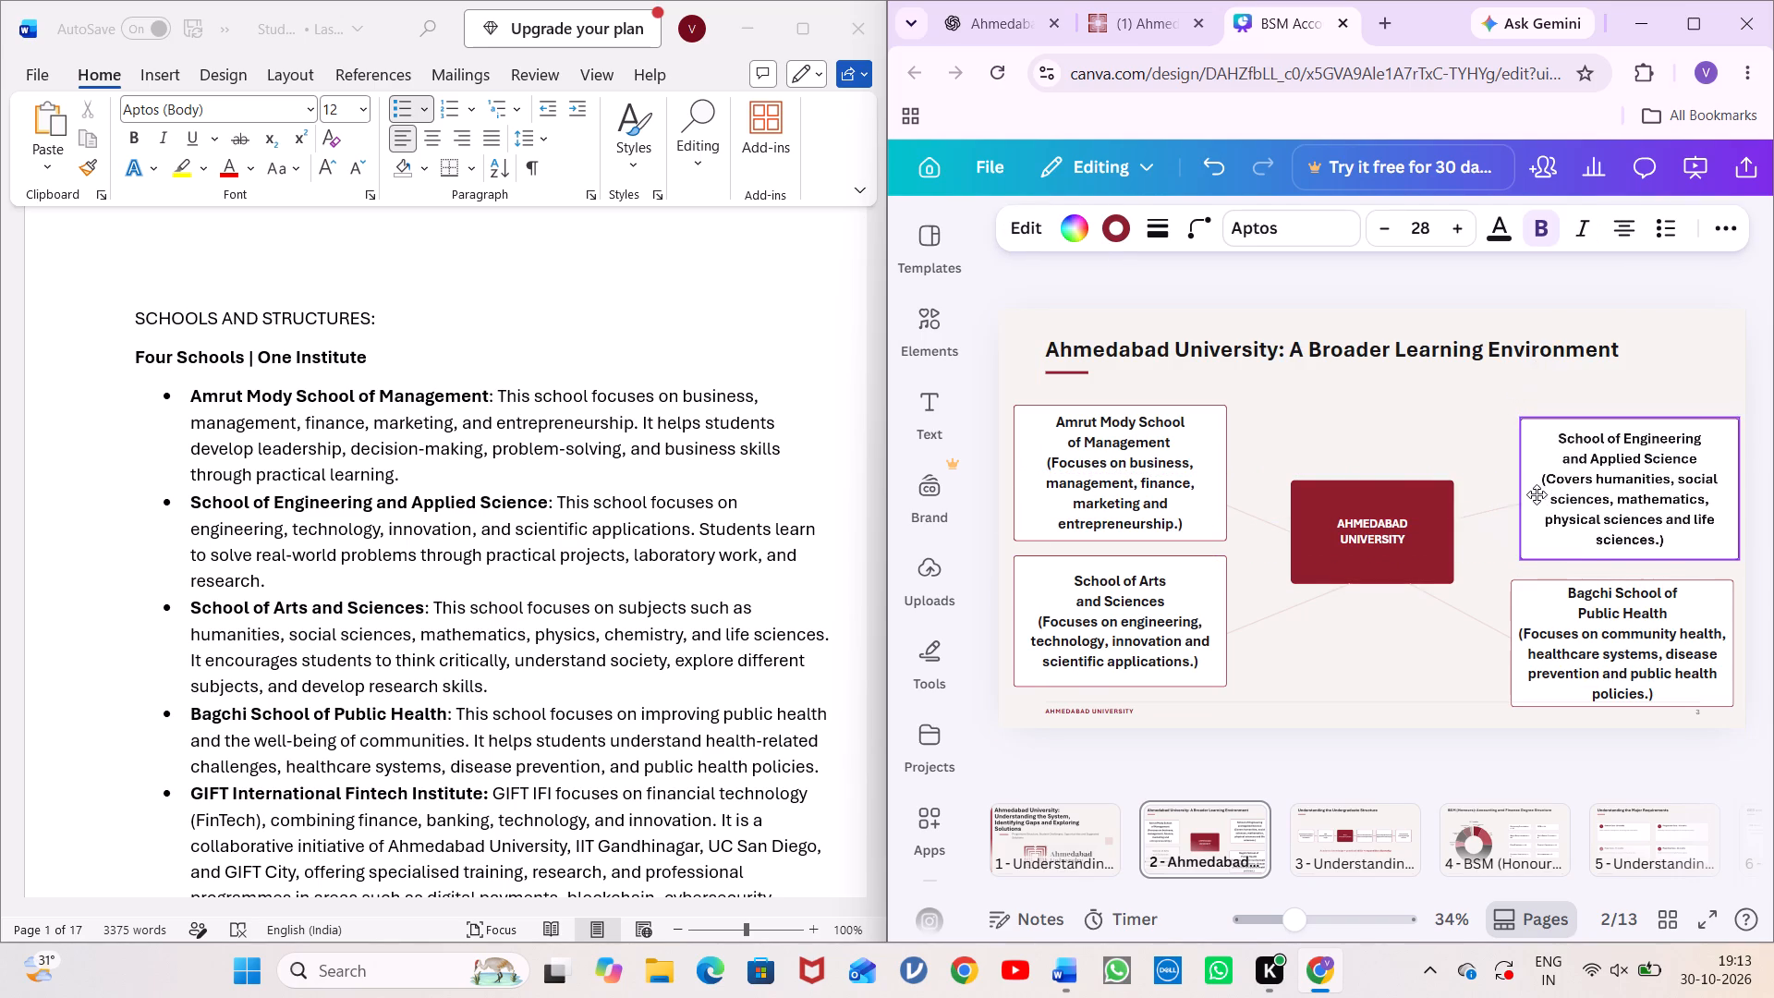
{"action": "left_click_drag", "start_coordinate": [1537, 494], "coordinate": [1528, 485]}
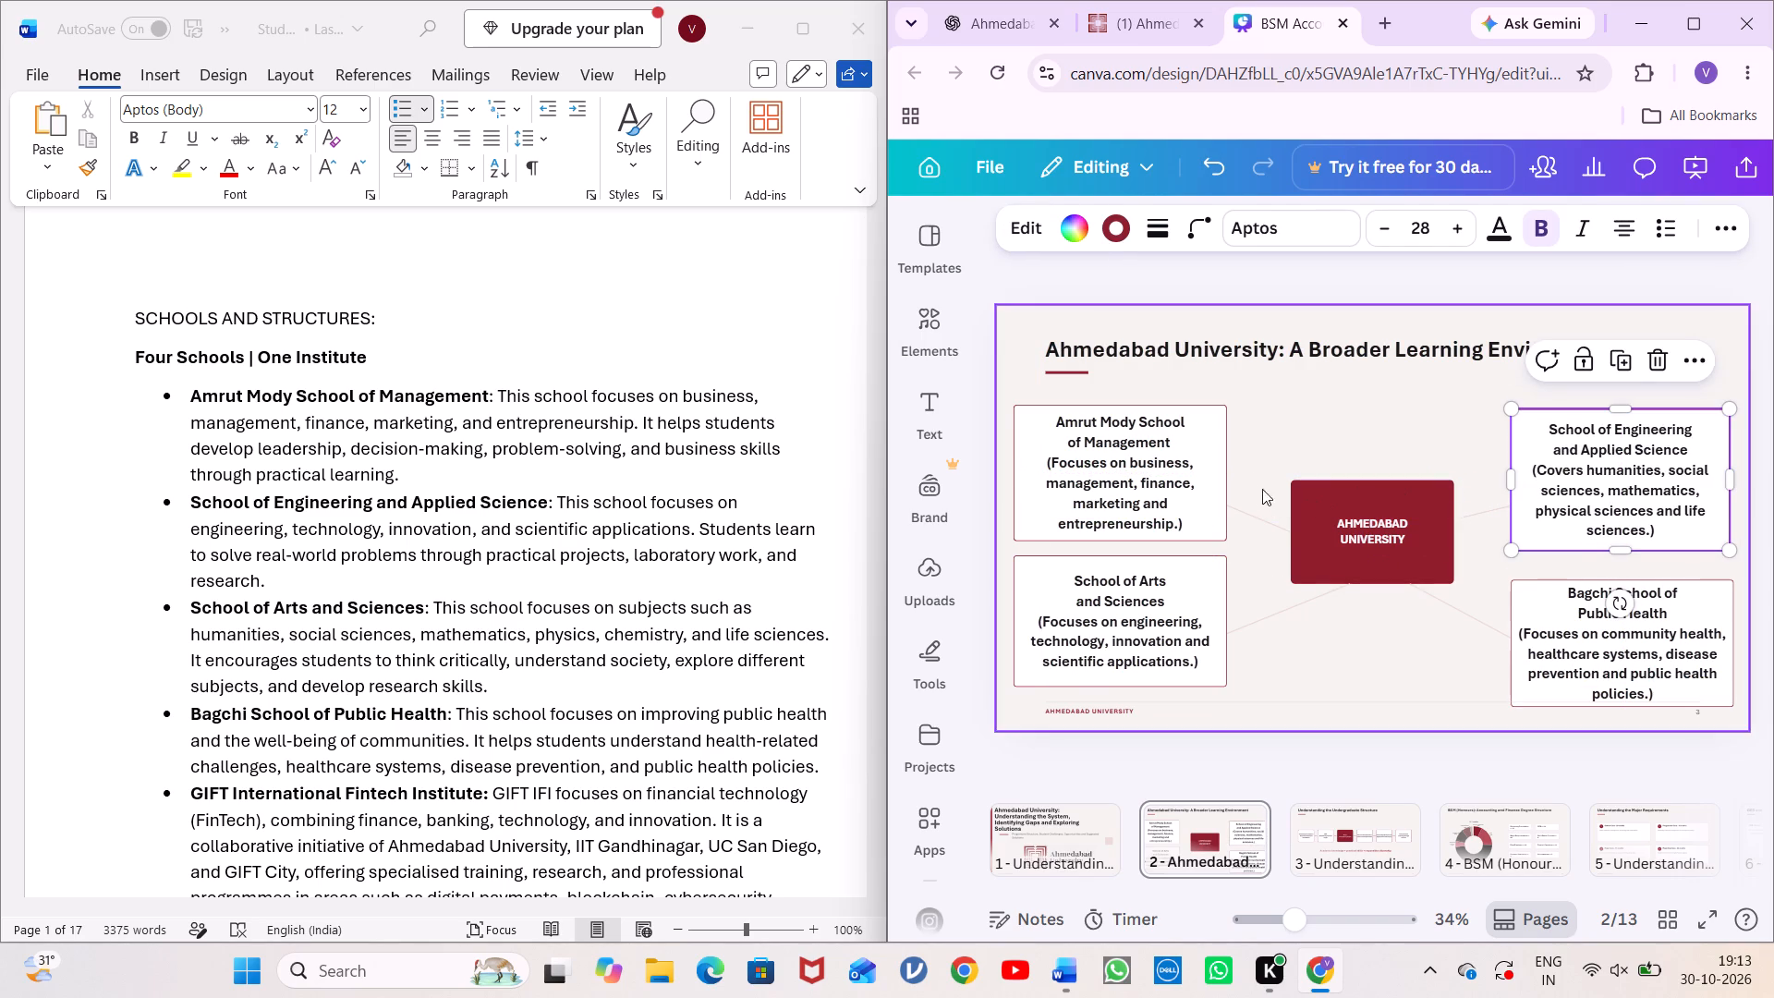
Shift the Ahmedabad University box slightly right together with its attached Amrut Mody School of Management connector.
{"action": "left_click", "coordinate": [1253, 511]}
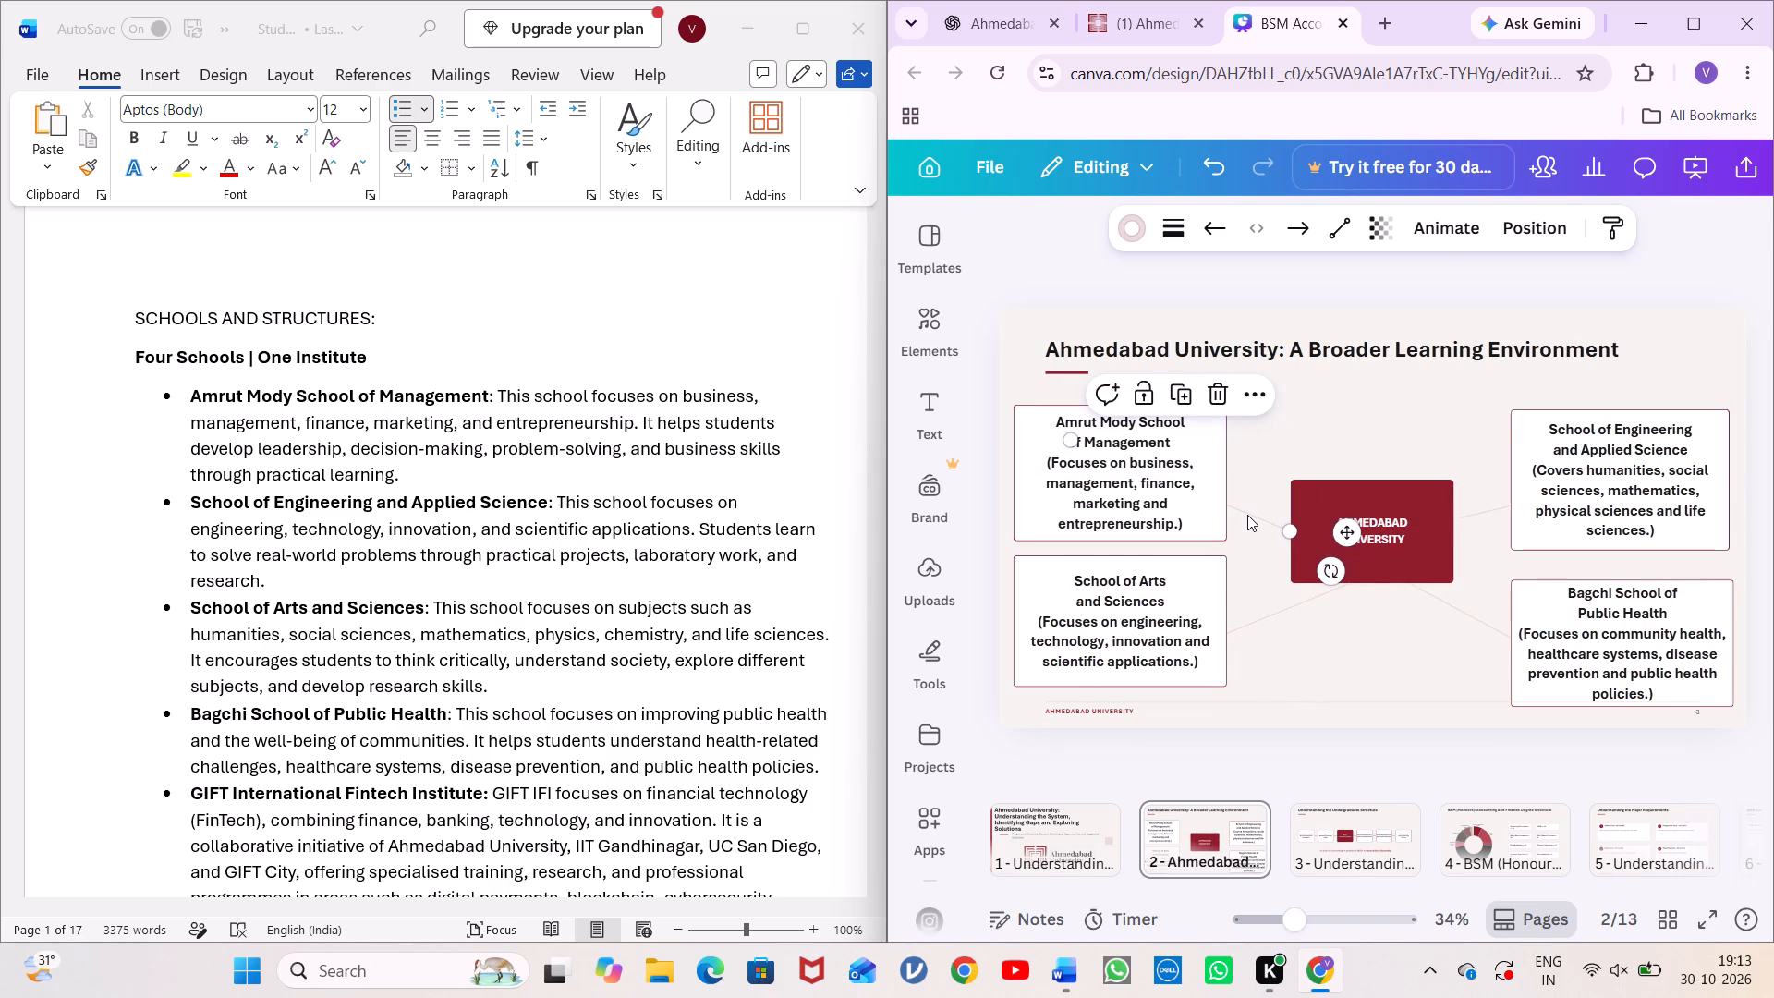
{"action": "left_click", "coordinate": [1247, 515]}
{"action": "left_click", "coordinate": [1251, 515]}
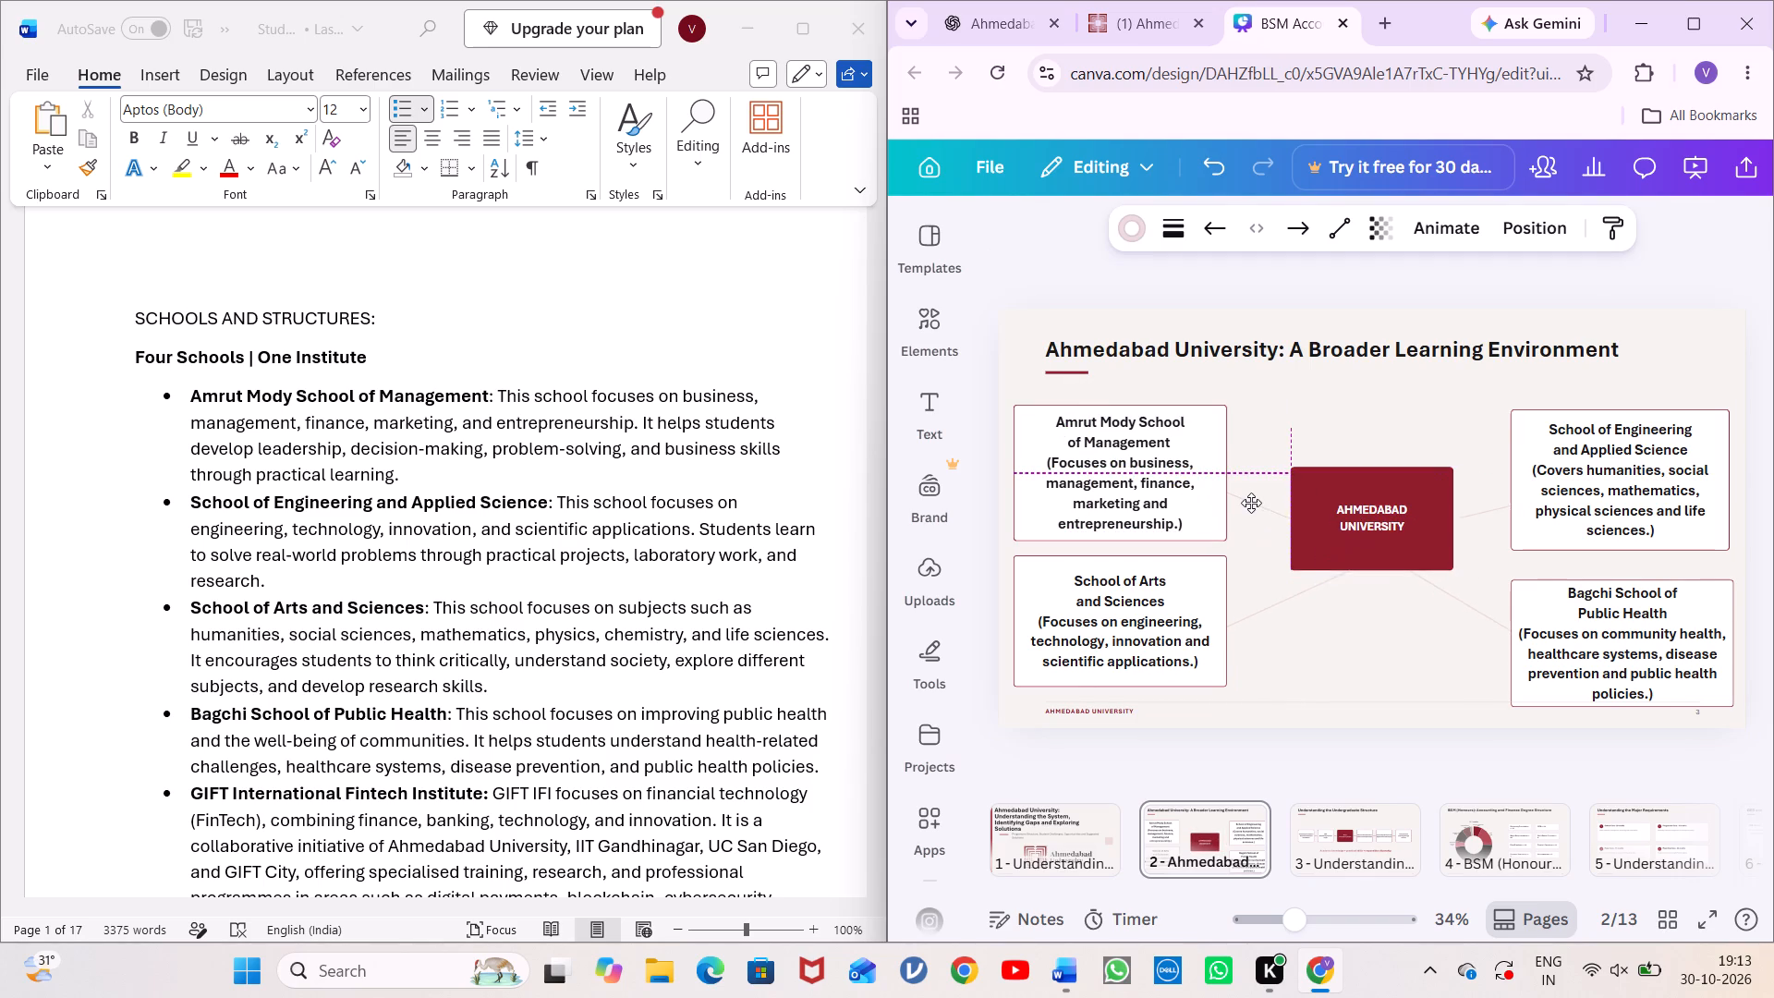
{"action": "double_click", "coordinate": [1258, 514]}
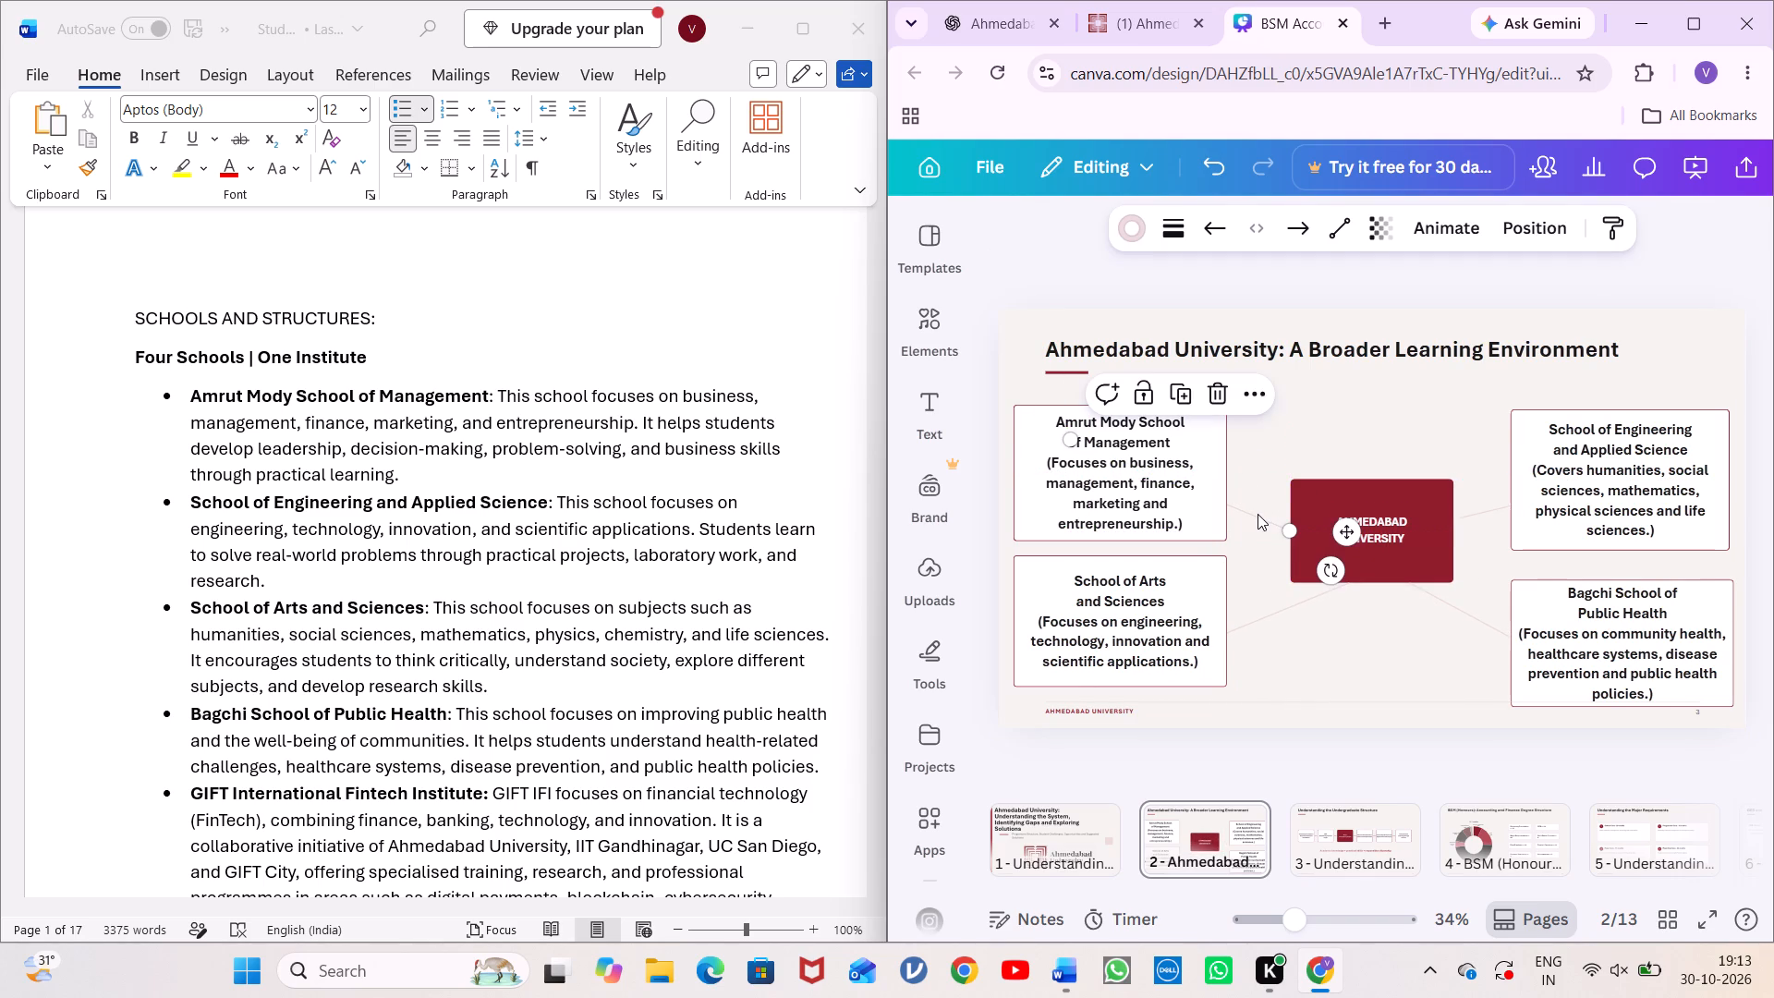
{"action": "left_click", "coordinate": [1262, 518]}
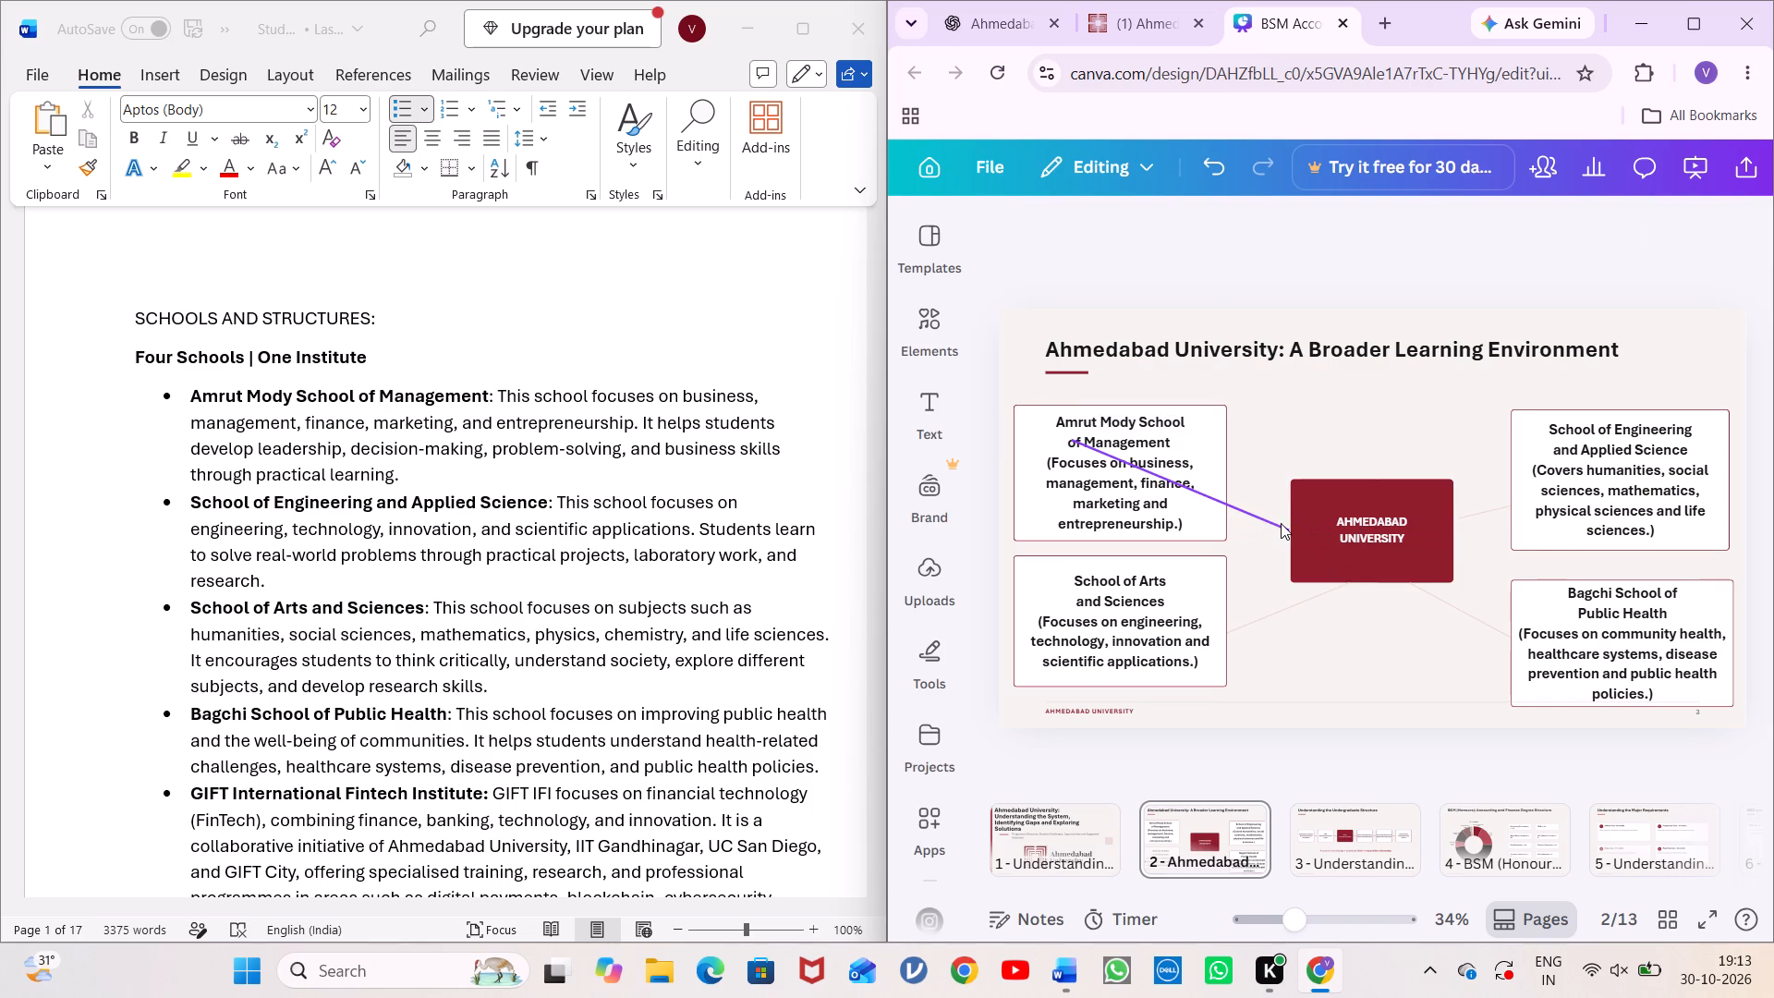
{"action": "left_click_drag", "start_coordinate": [1281, 524], "coordinate": [1286, 524]}
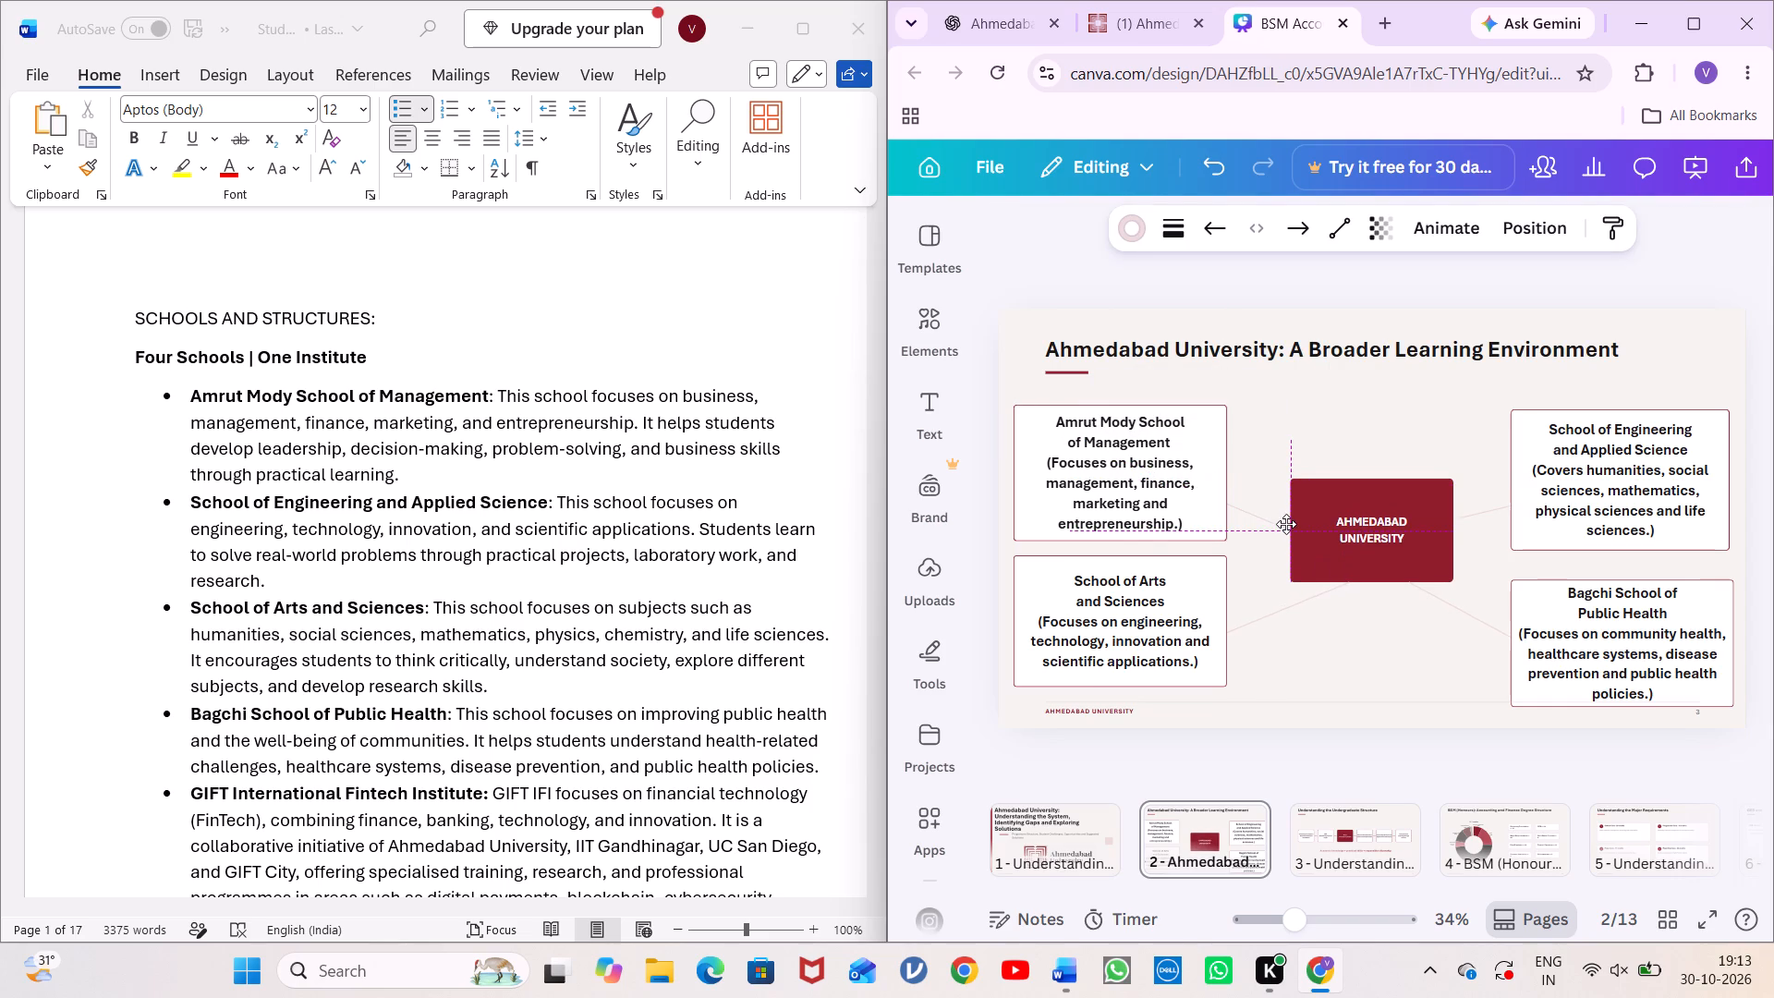
{"action": "left_click_drag", "start_coordinate": [1286, 524], "coordinate": [1290, 529]}
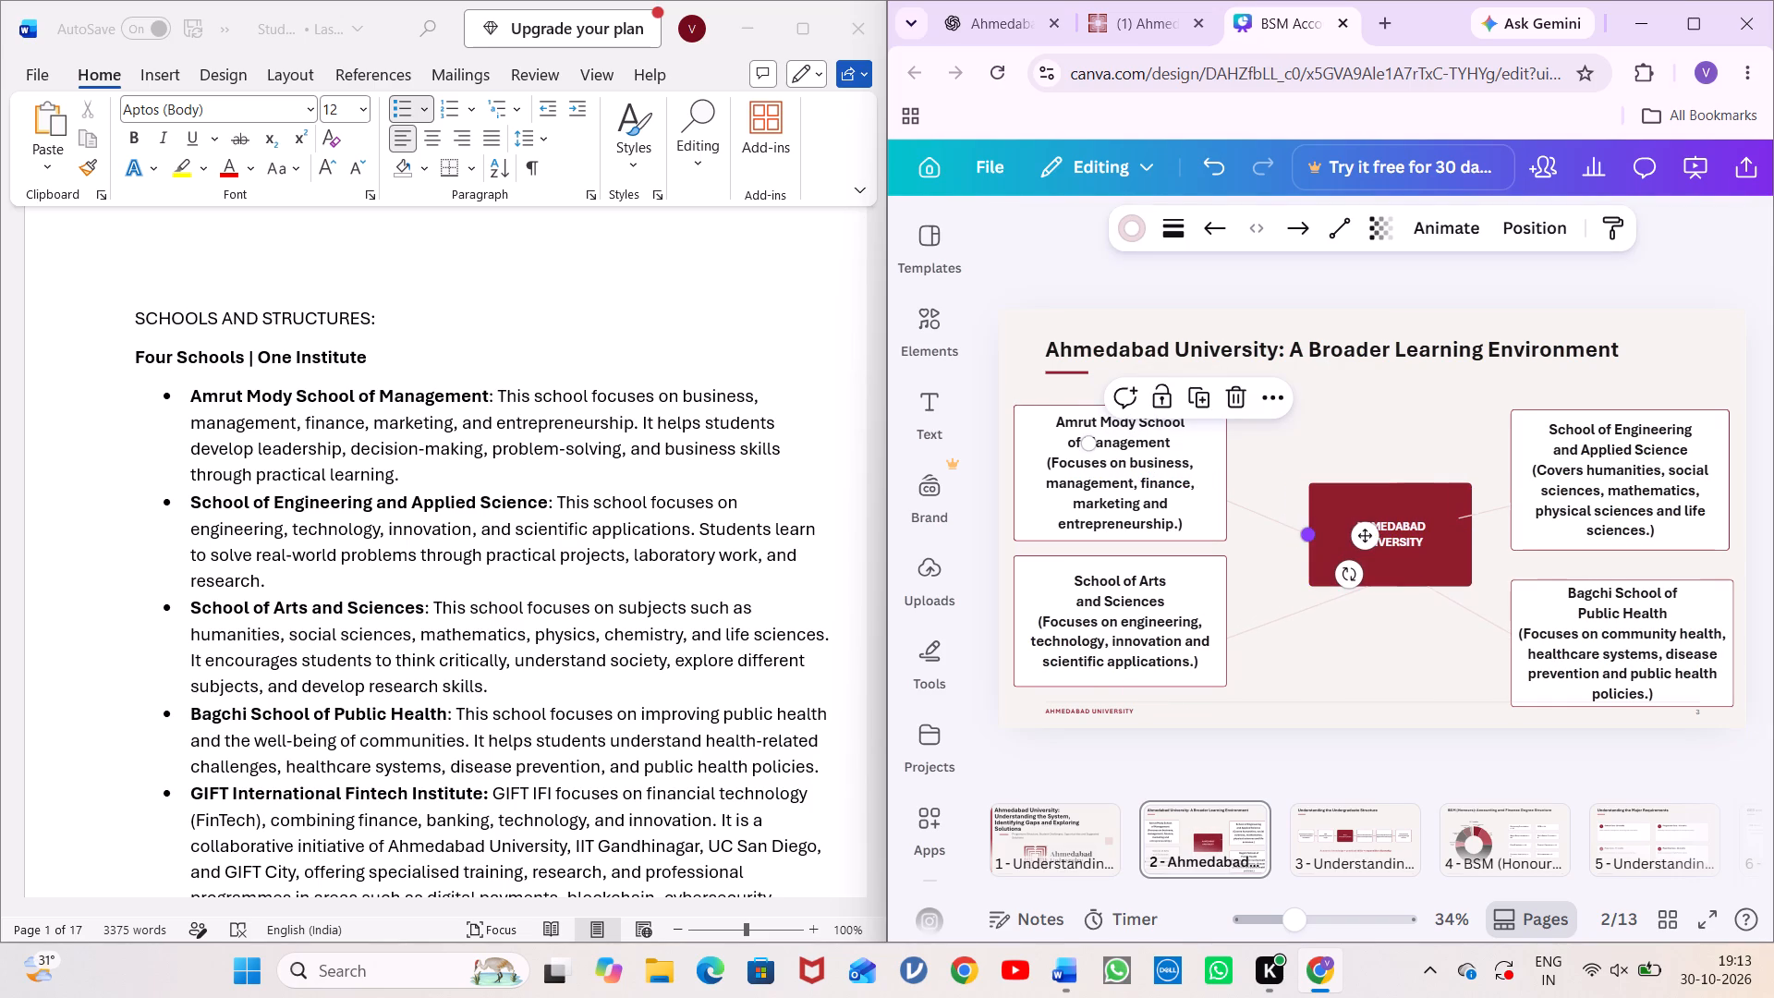
Move the Amrut Mody connector's outer end further right within its box, and shift the School of Engineering connector clear of the central box.
{"action": "left_click_drag", "start_coordinate": [1087, 441], "coordinate": [1100, 441]}
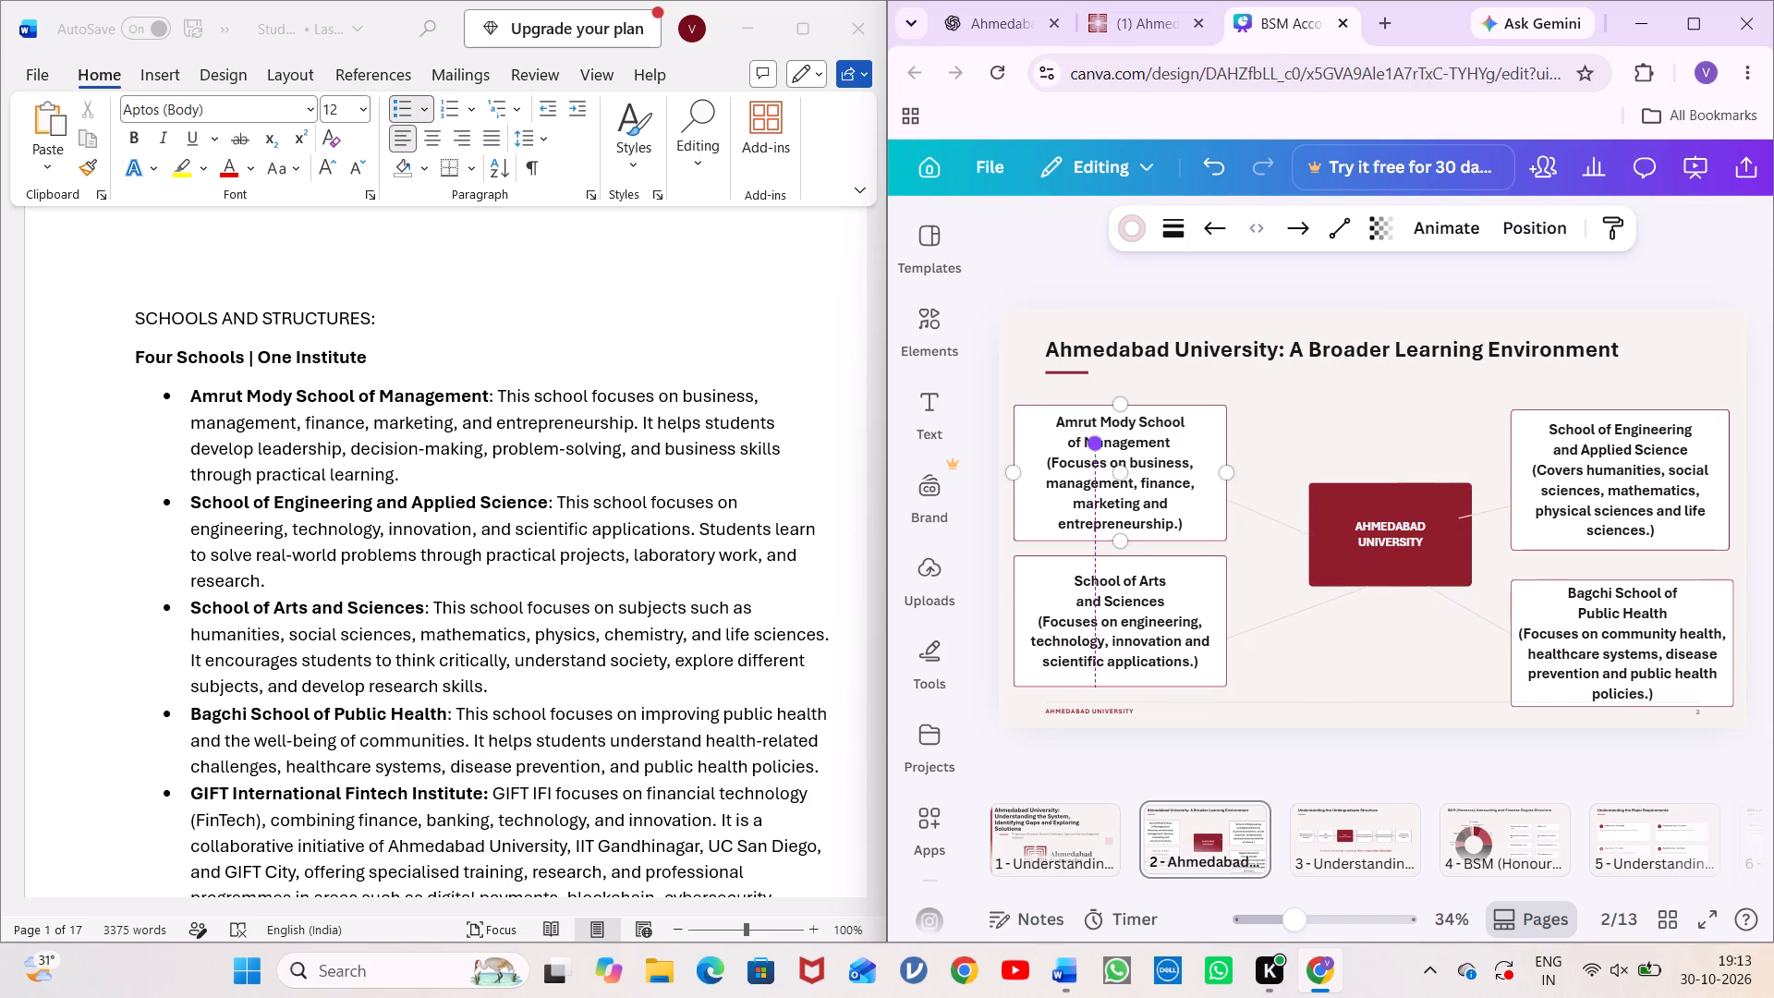
{"action": "left_click_drag", "start_coordinate": [1100, 441], "coordinate": [1158, 430]}
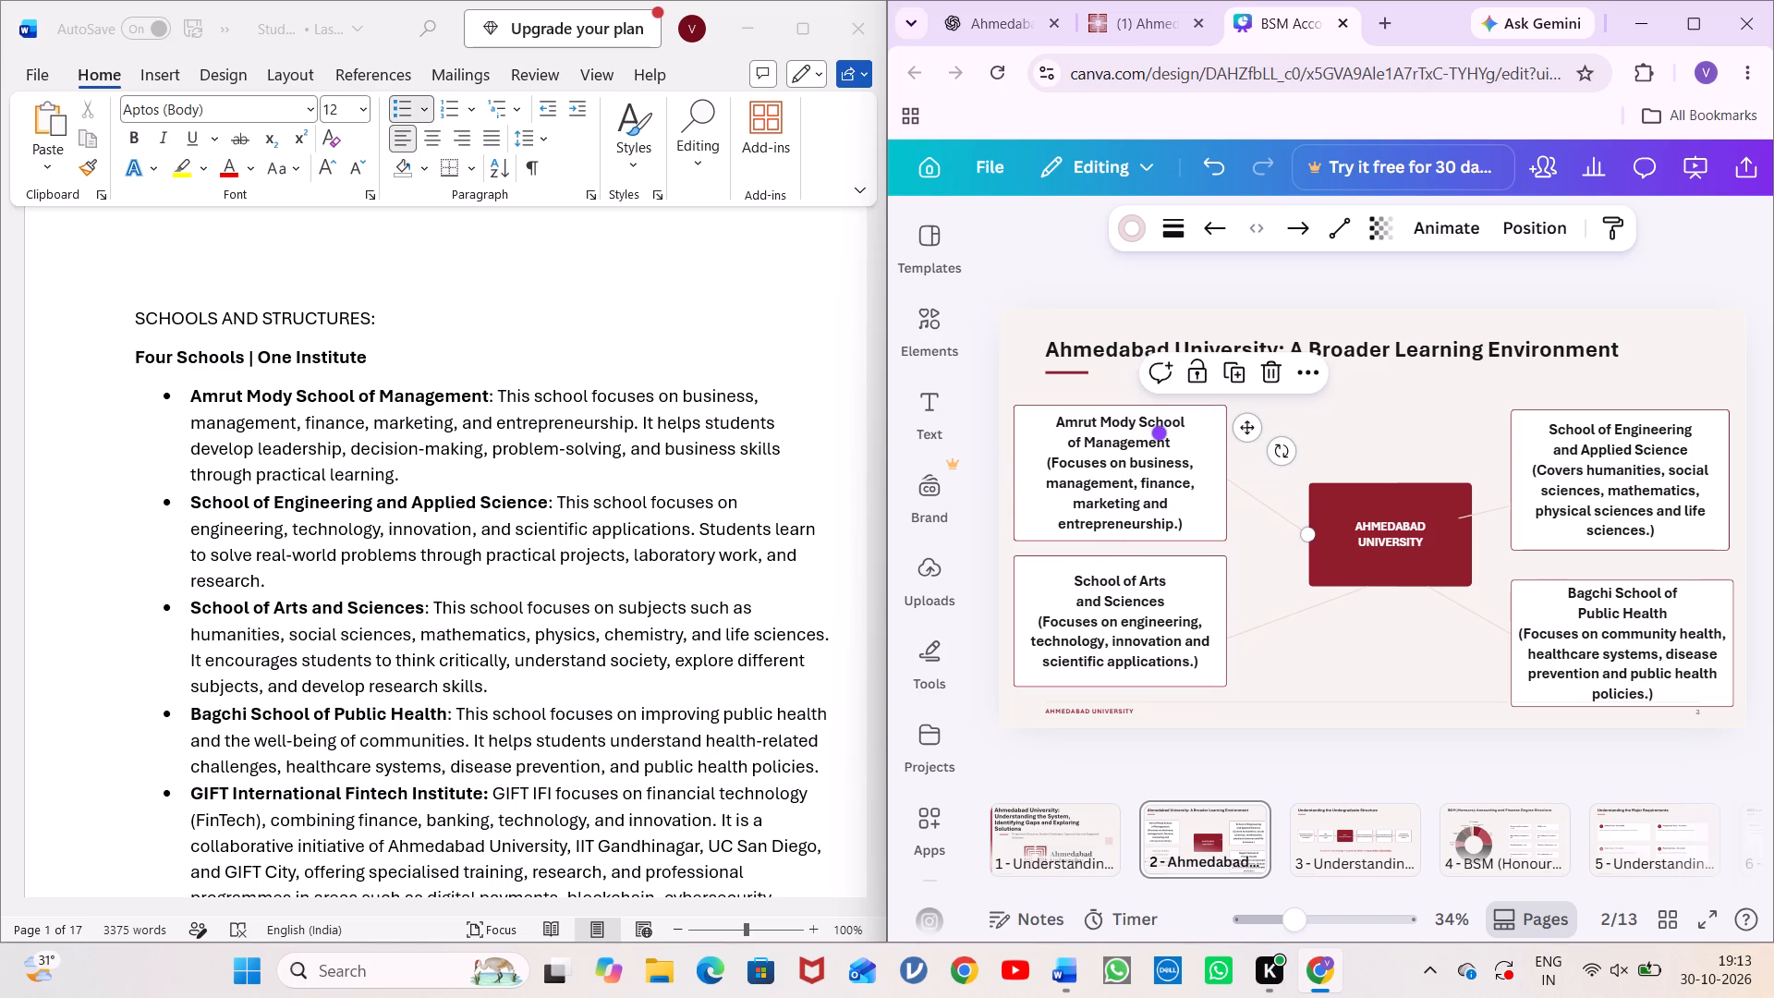
{"action": "left_click_drag", "start_coordinate": [1502, 505], "coordinate": [1506, 510]}
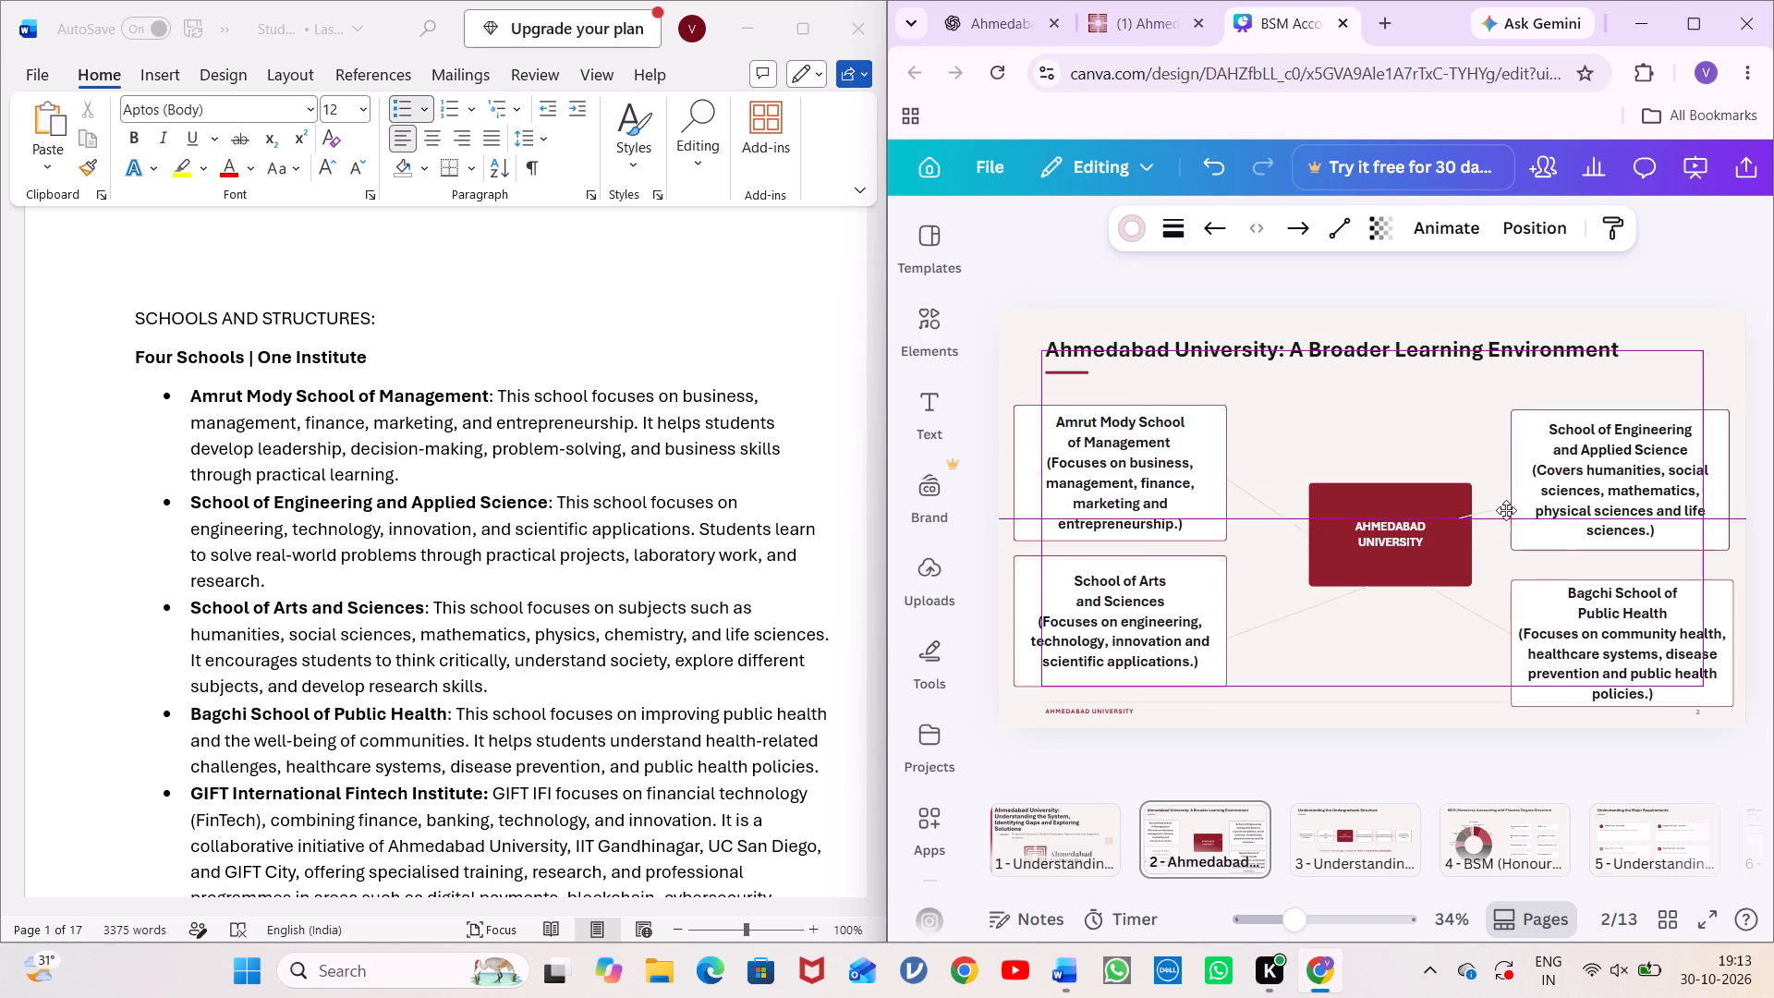
{"action": "left_click_drag", "start_coordinate": [1506, 510], "coordinate": [1523, 510]}
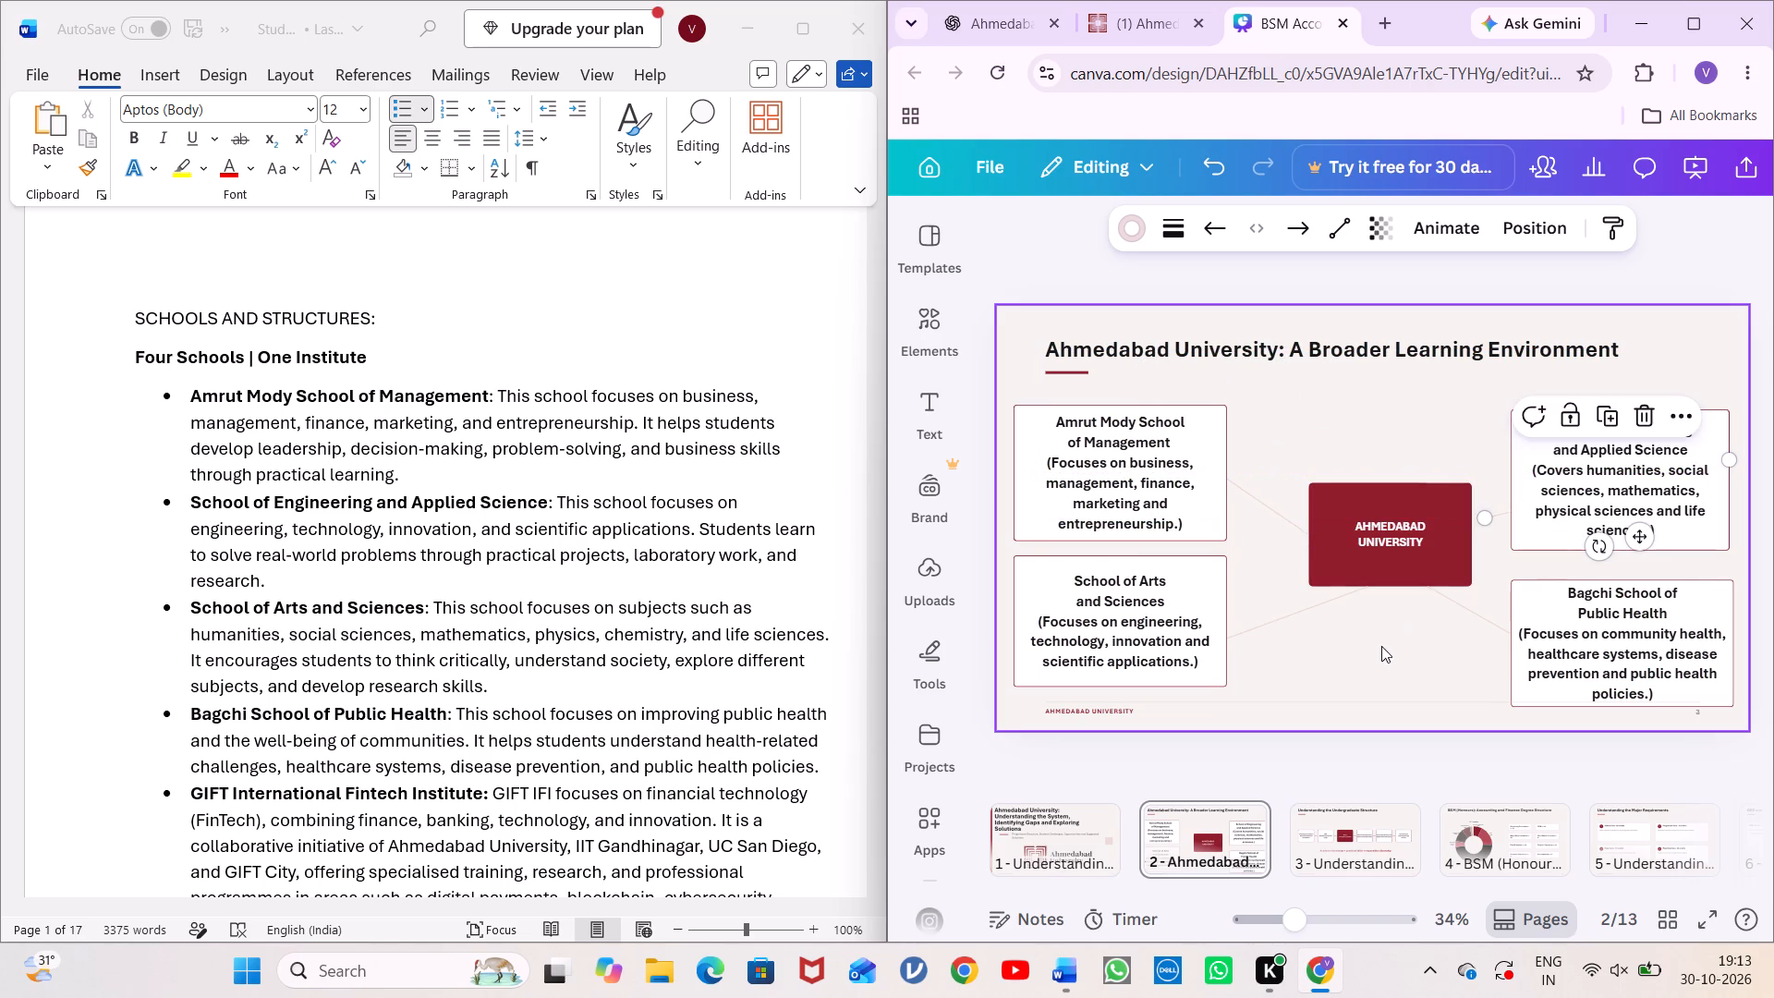
{"action": "left_click", "coordinate": [1379, 655]}
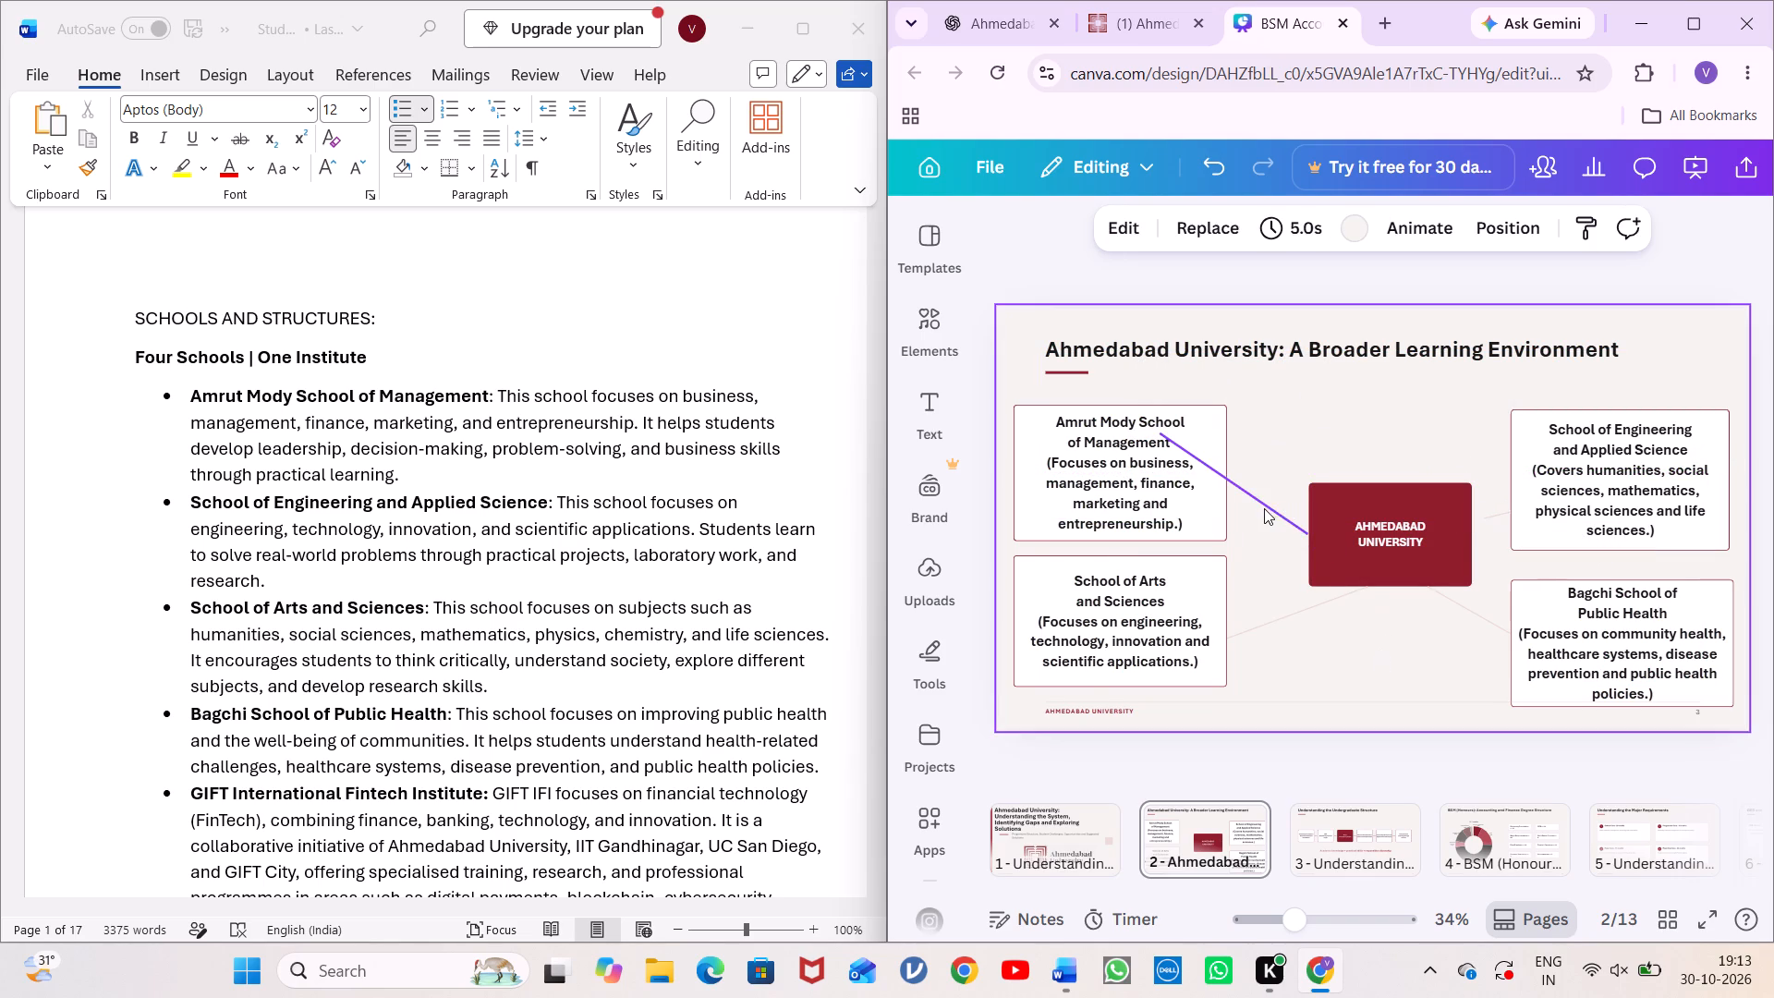
{"action": "left_click", "coordinate": [1264, 508]}
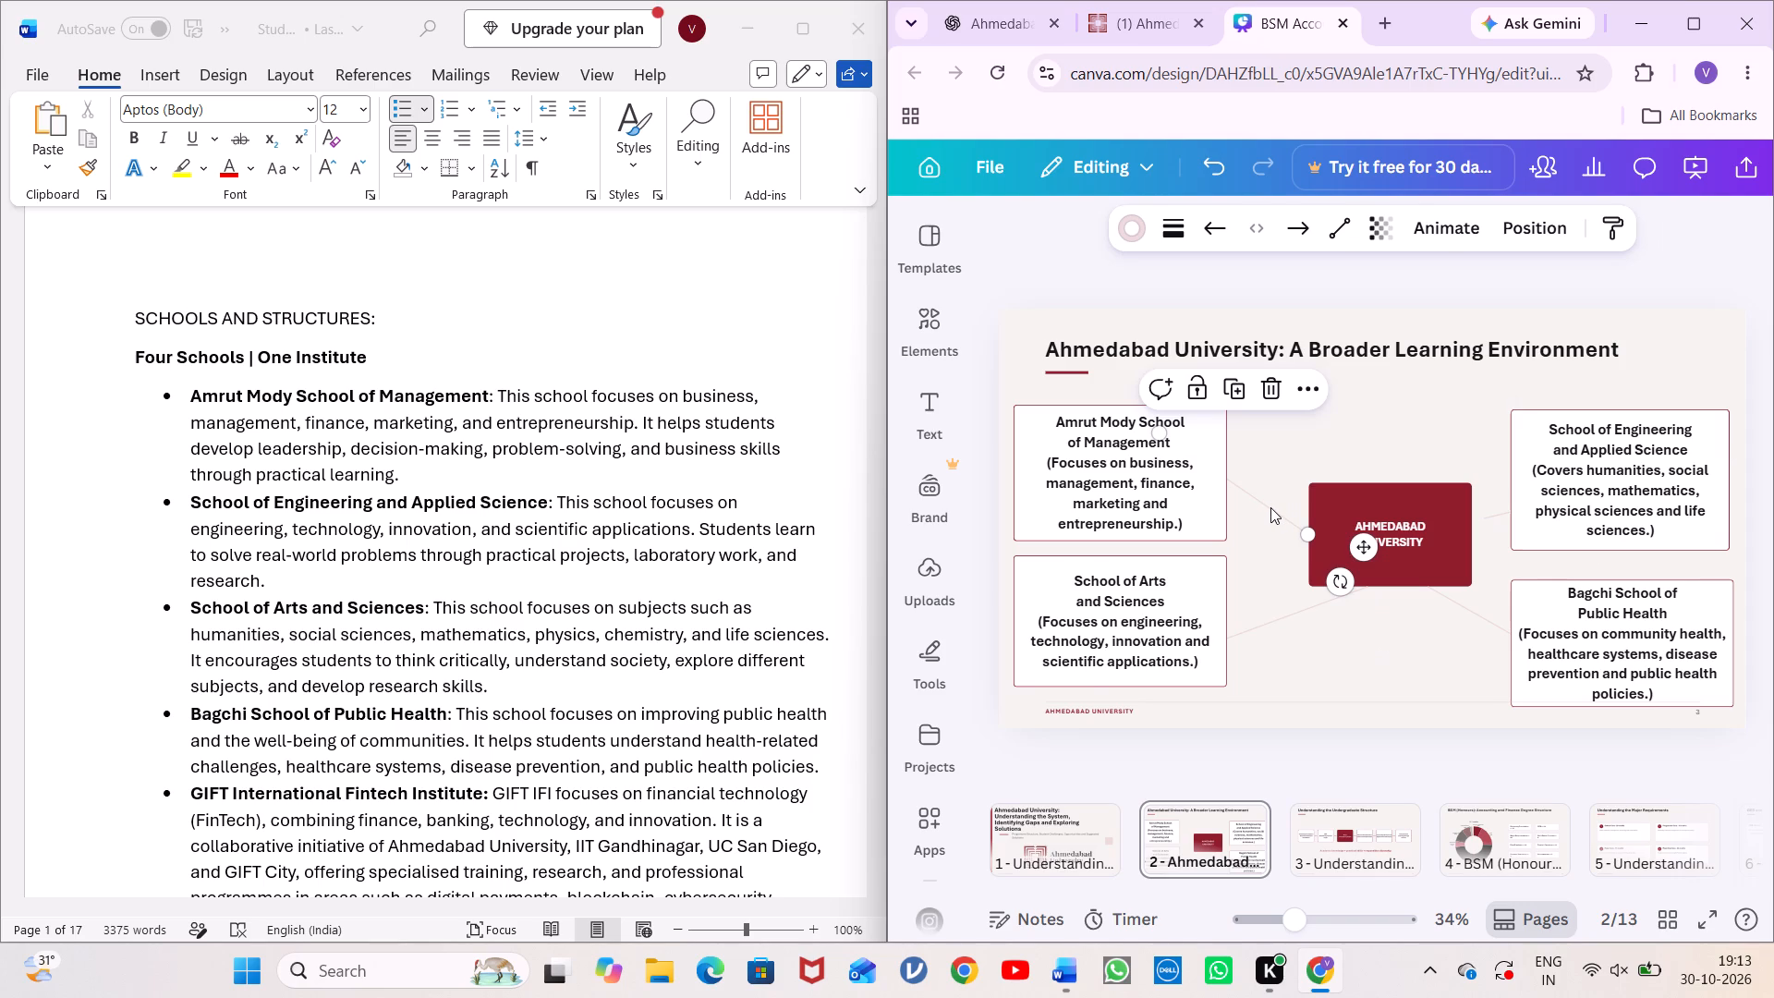
{"action": "left_click", "coordinate": [1270, 508]}
{"action": "left_click", "coordinate": [1270, 508]}
{"action": "left_click", "coordinate": [1270, 508]}
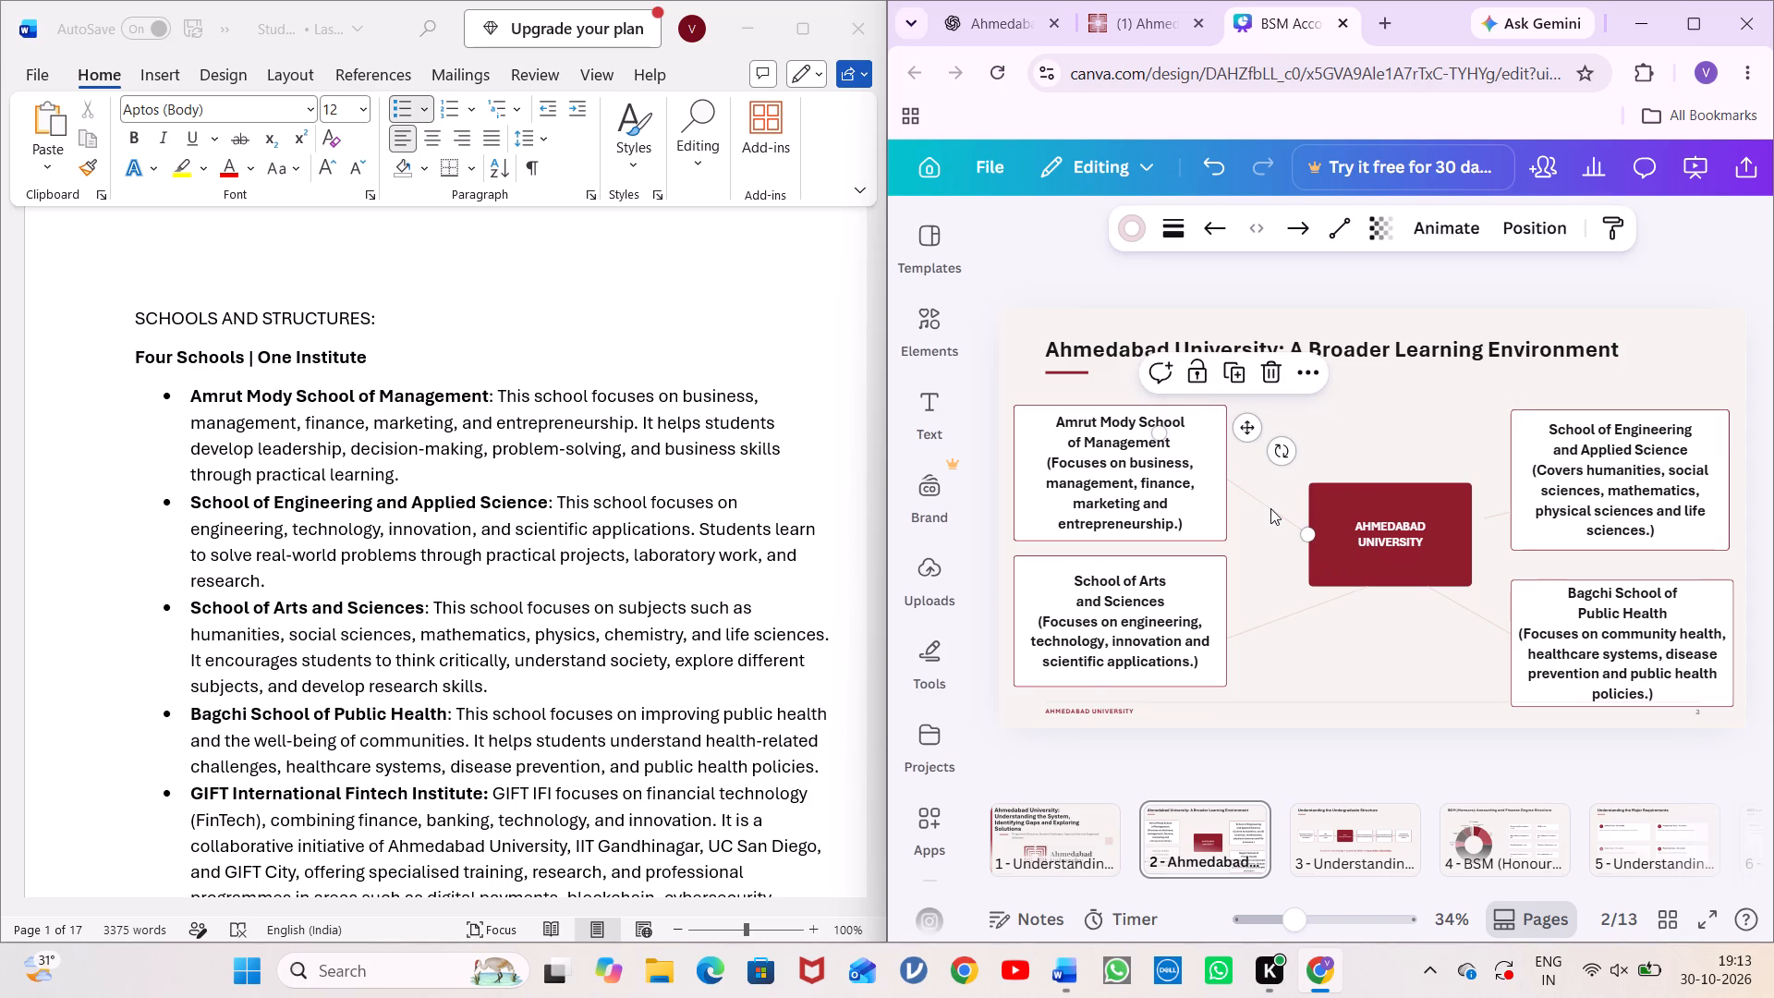
{"action": "right_click", "coordinate": [1270, 508]}
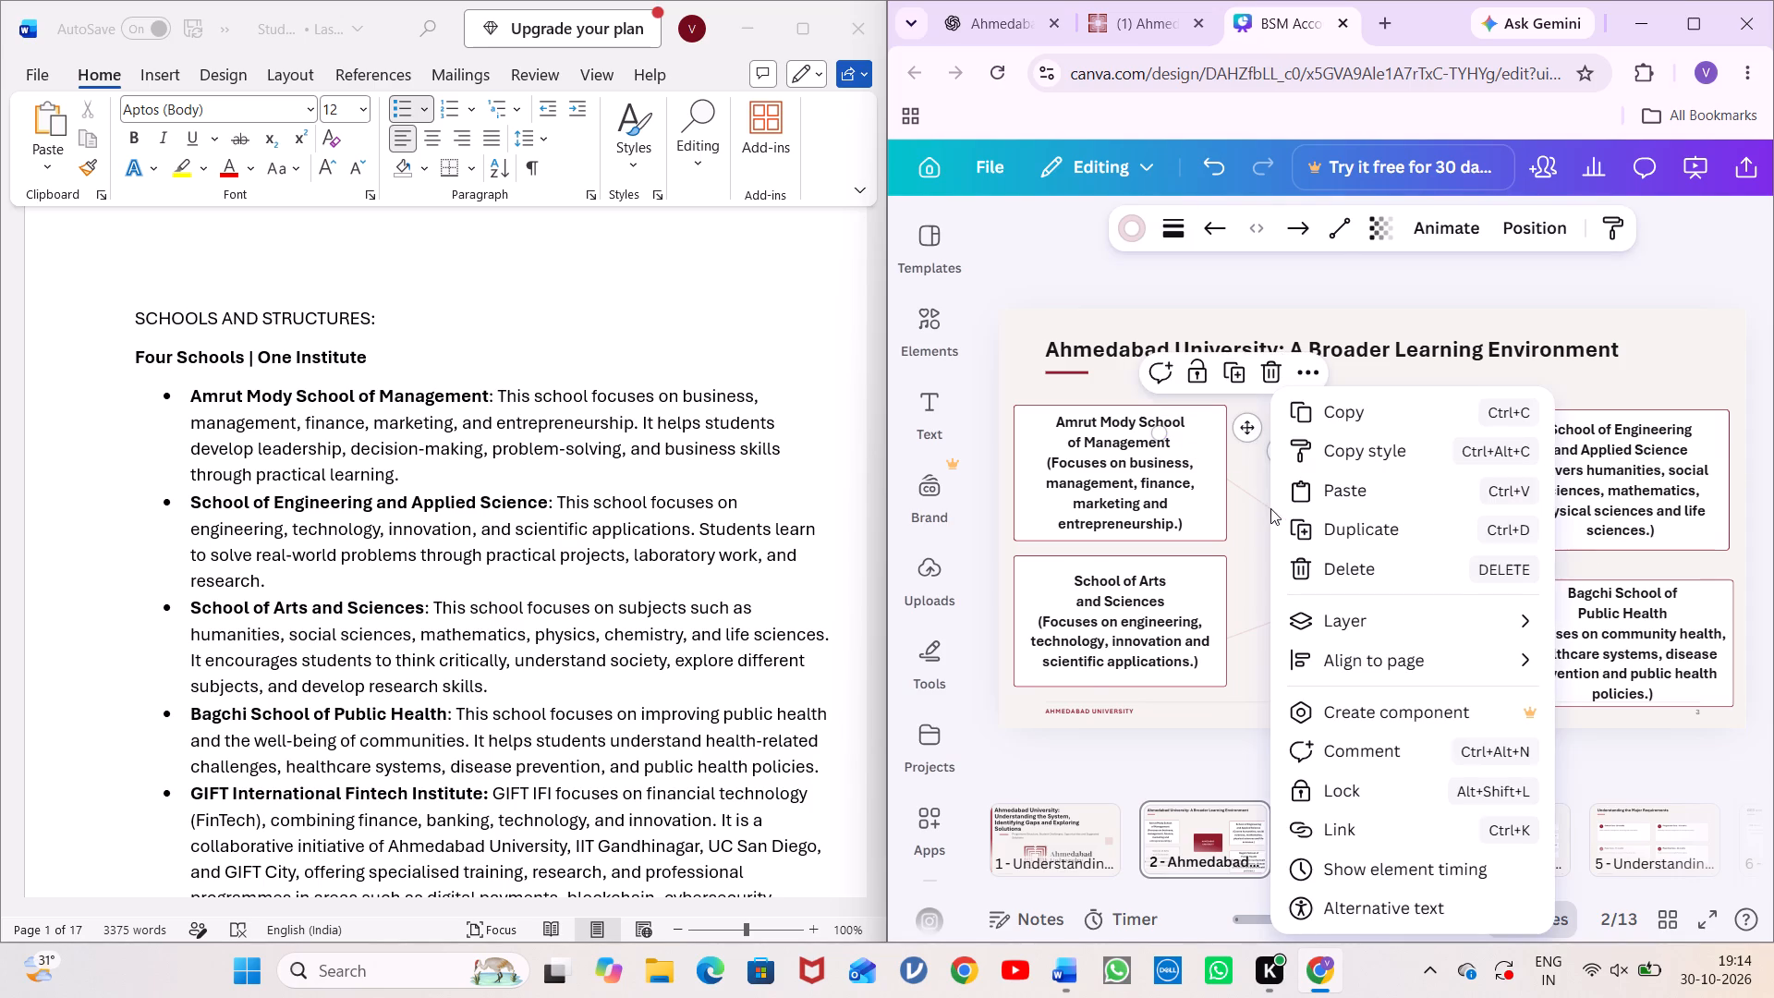
{"action": "left_click", "coordinate": [1135, 222]}
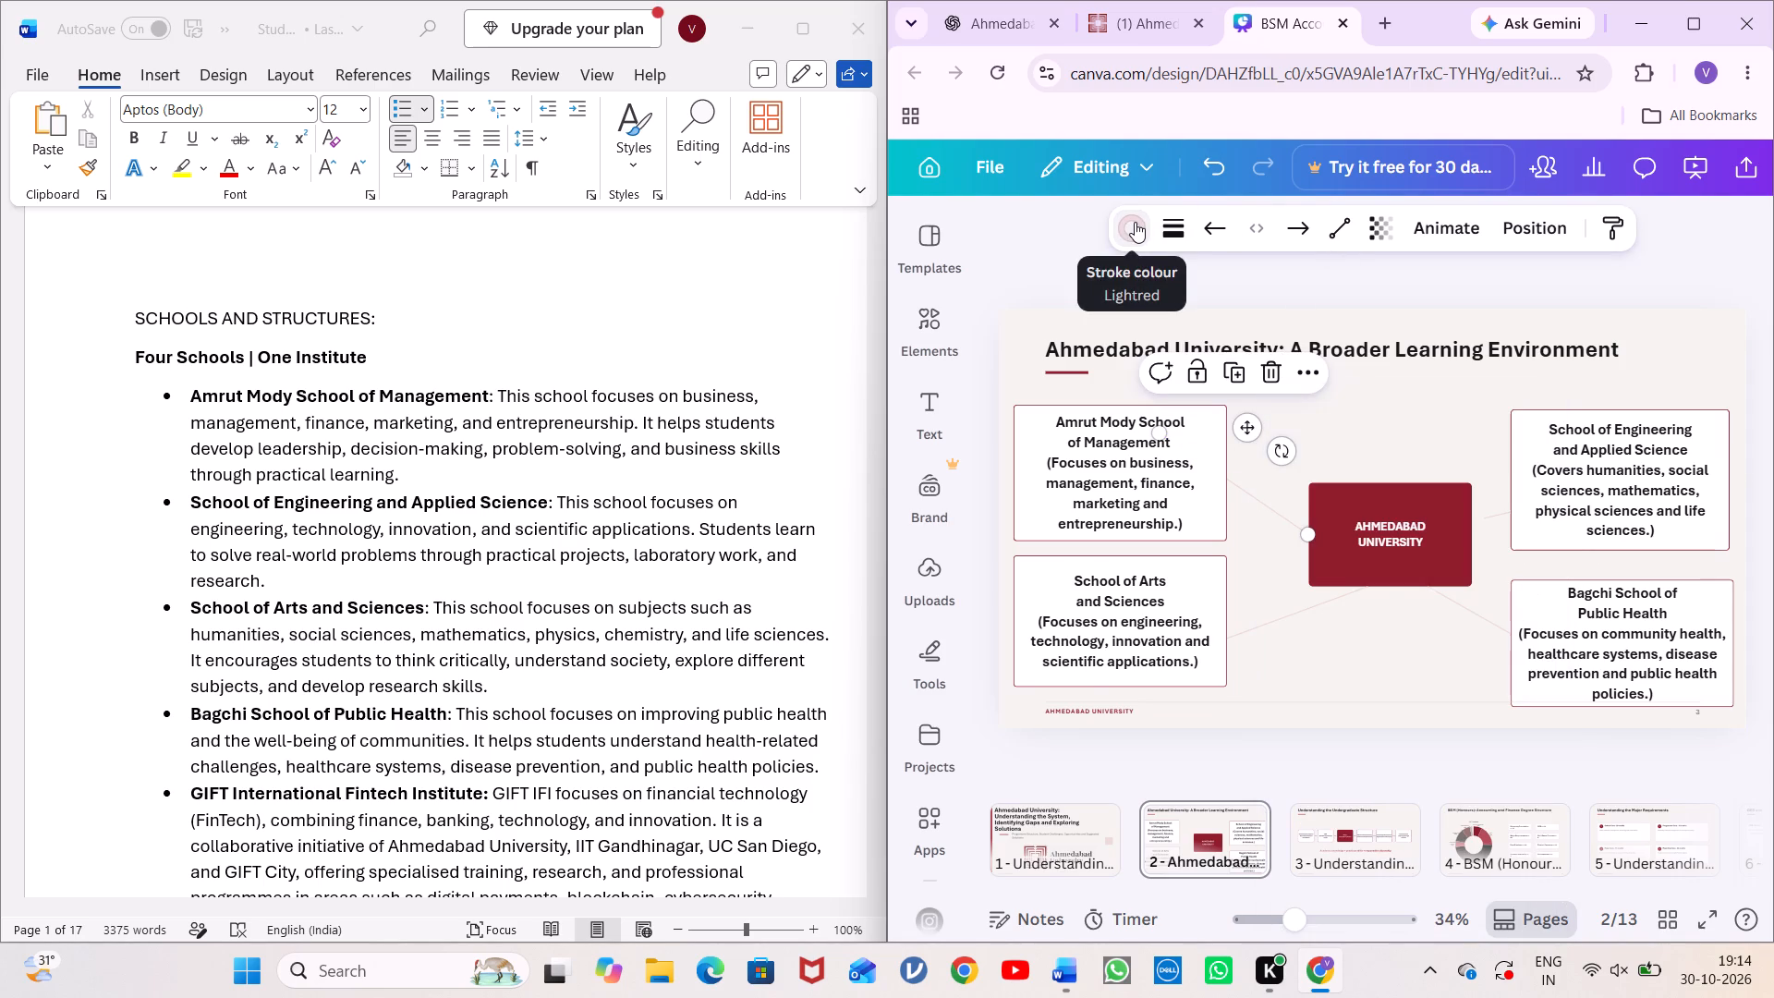
{"action": "left_click", "coordinate": [1135, 222]}
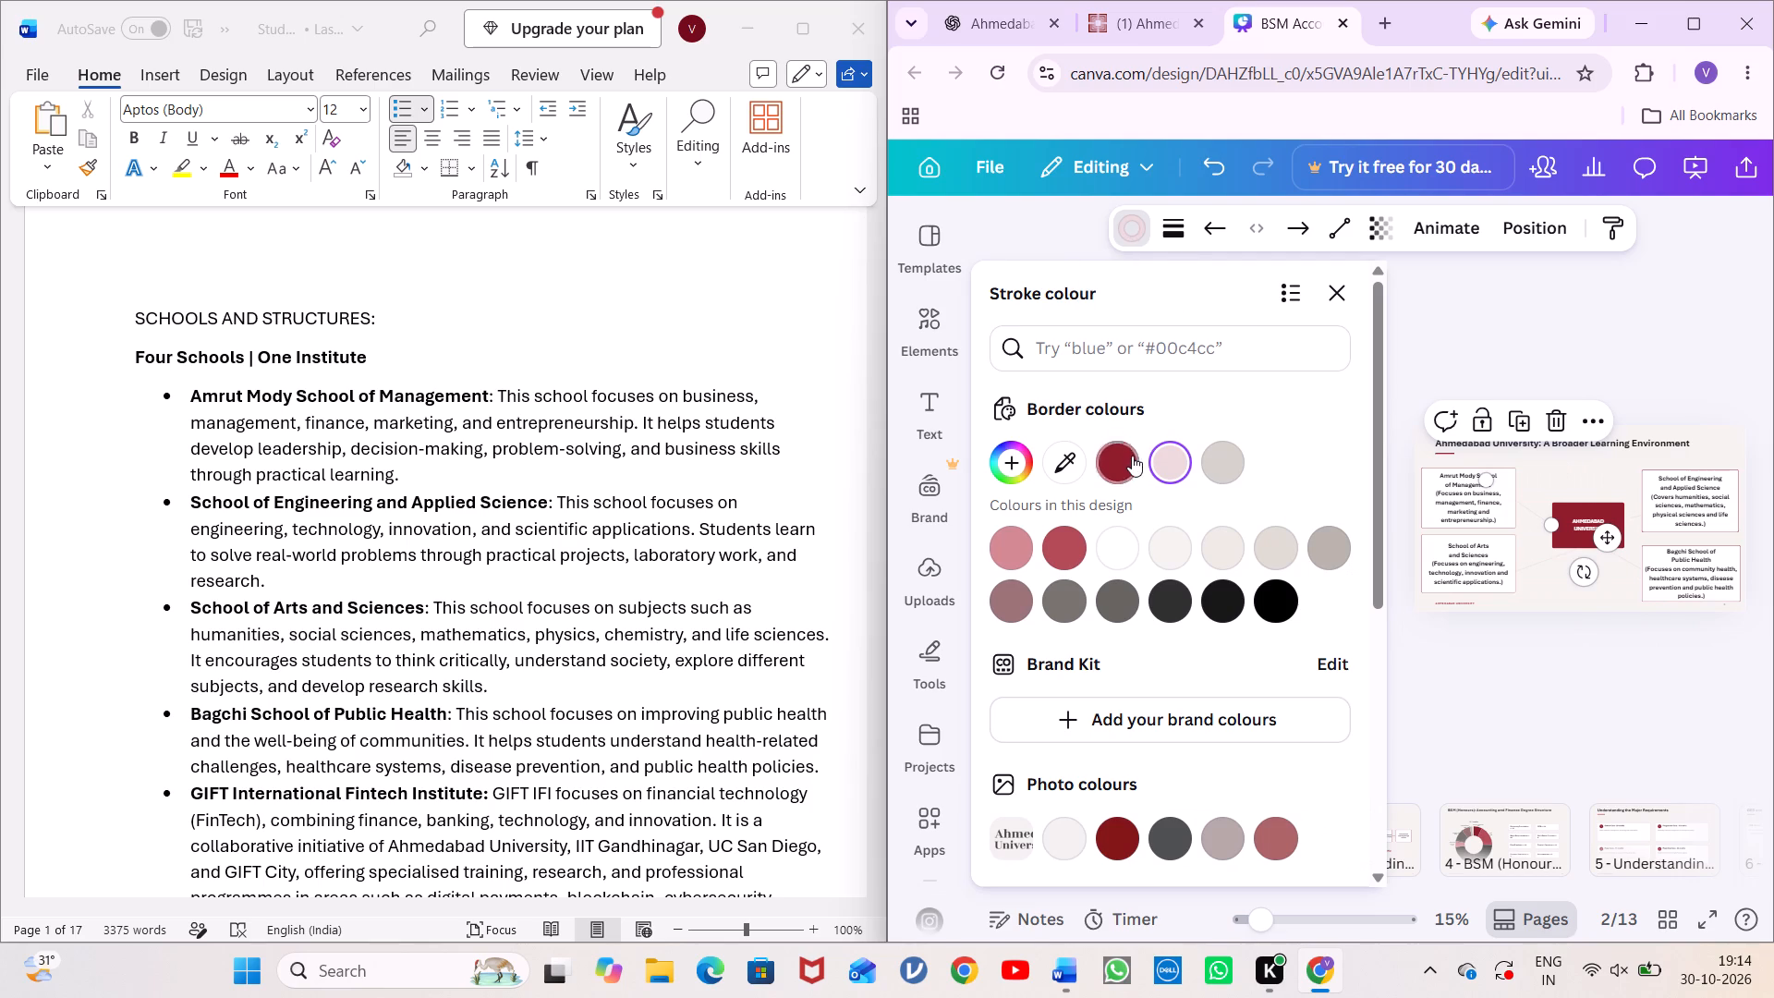
{"action": "left_click", "coordinate": [1129, 456]}
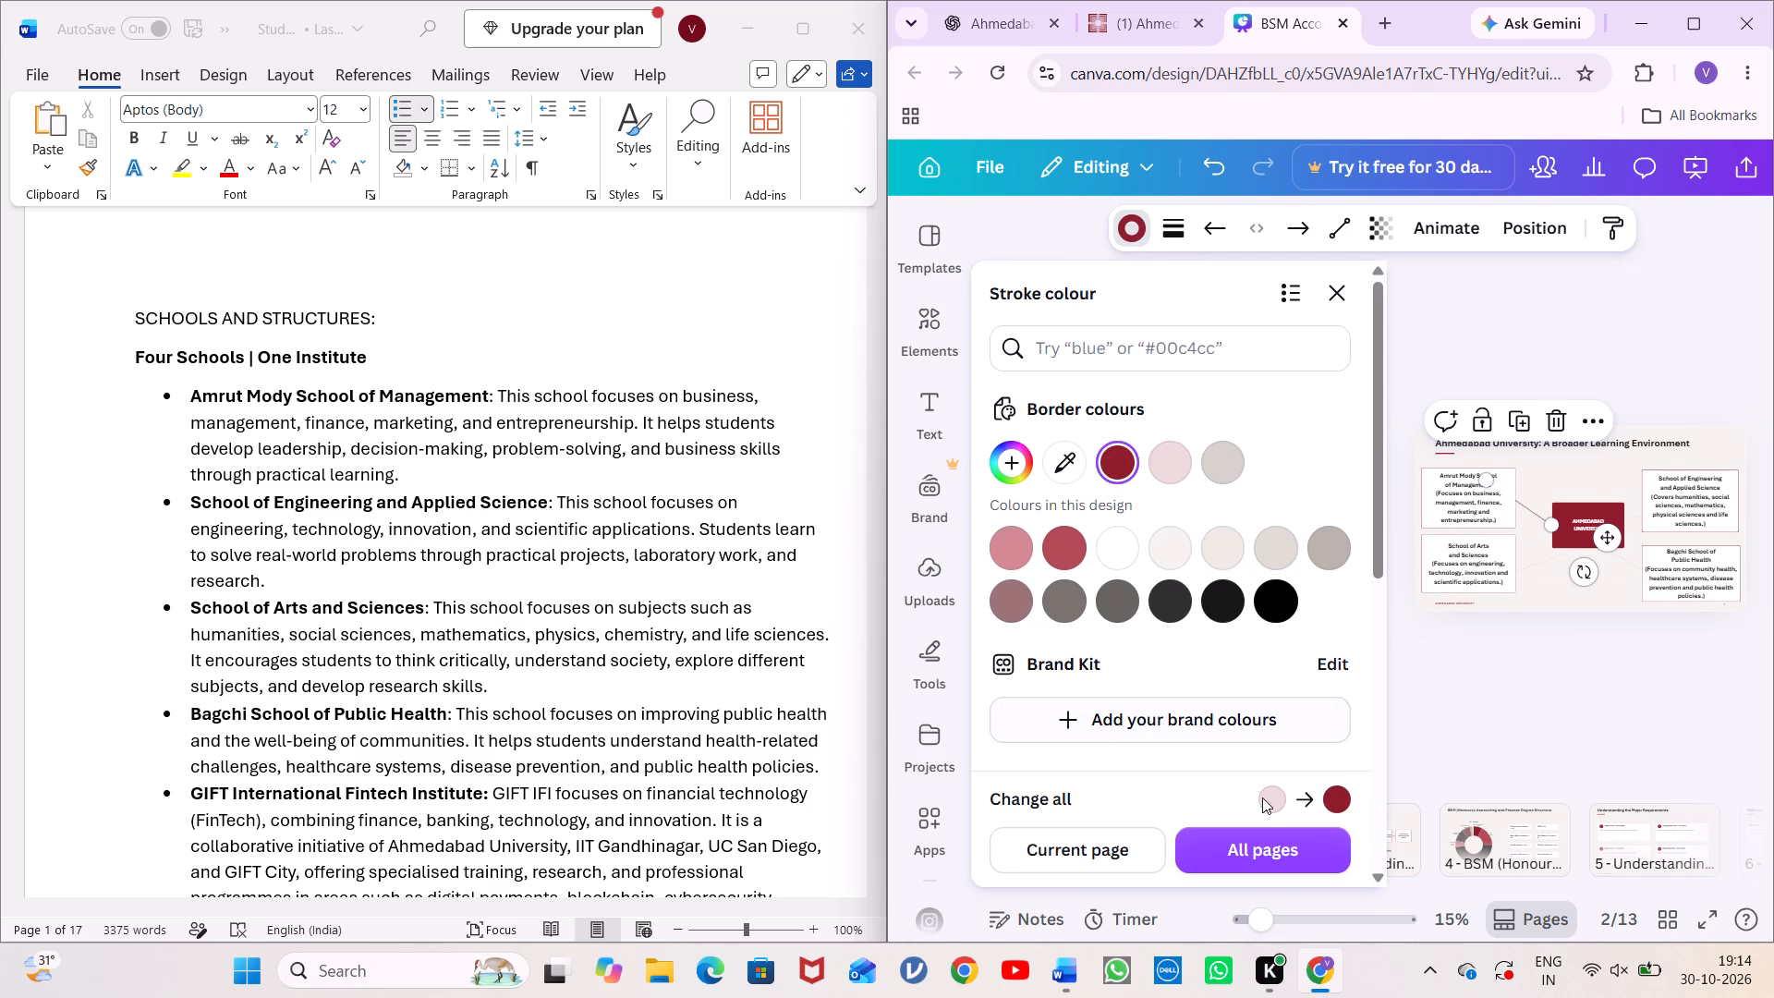
{"action": "left_click", "coordinate": [1264, 841]}
{"action": "left_click", "coordinate": [1496, 759]}
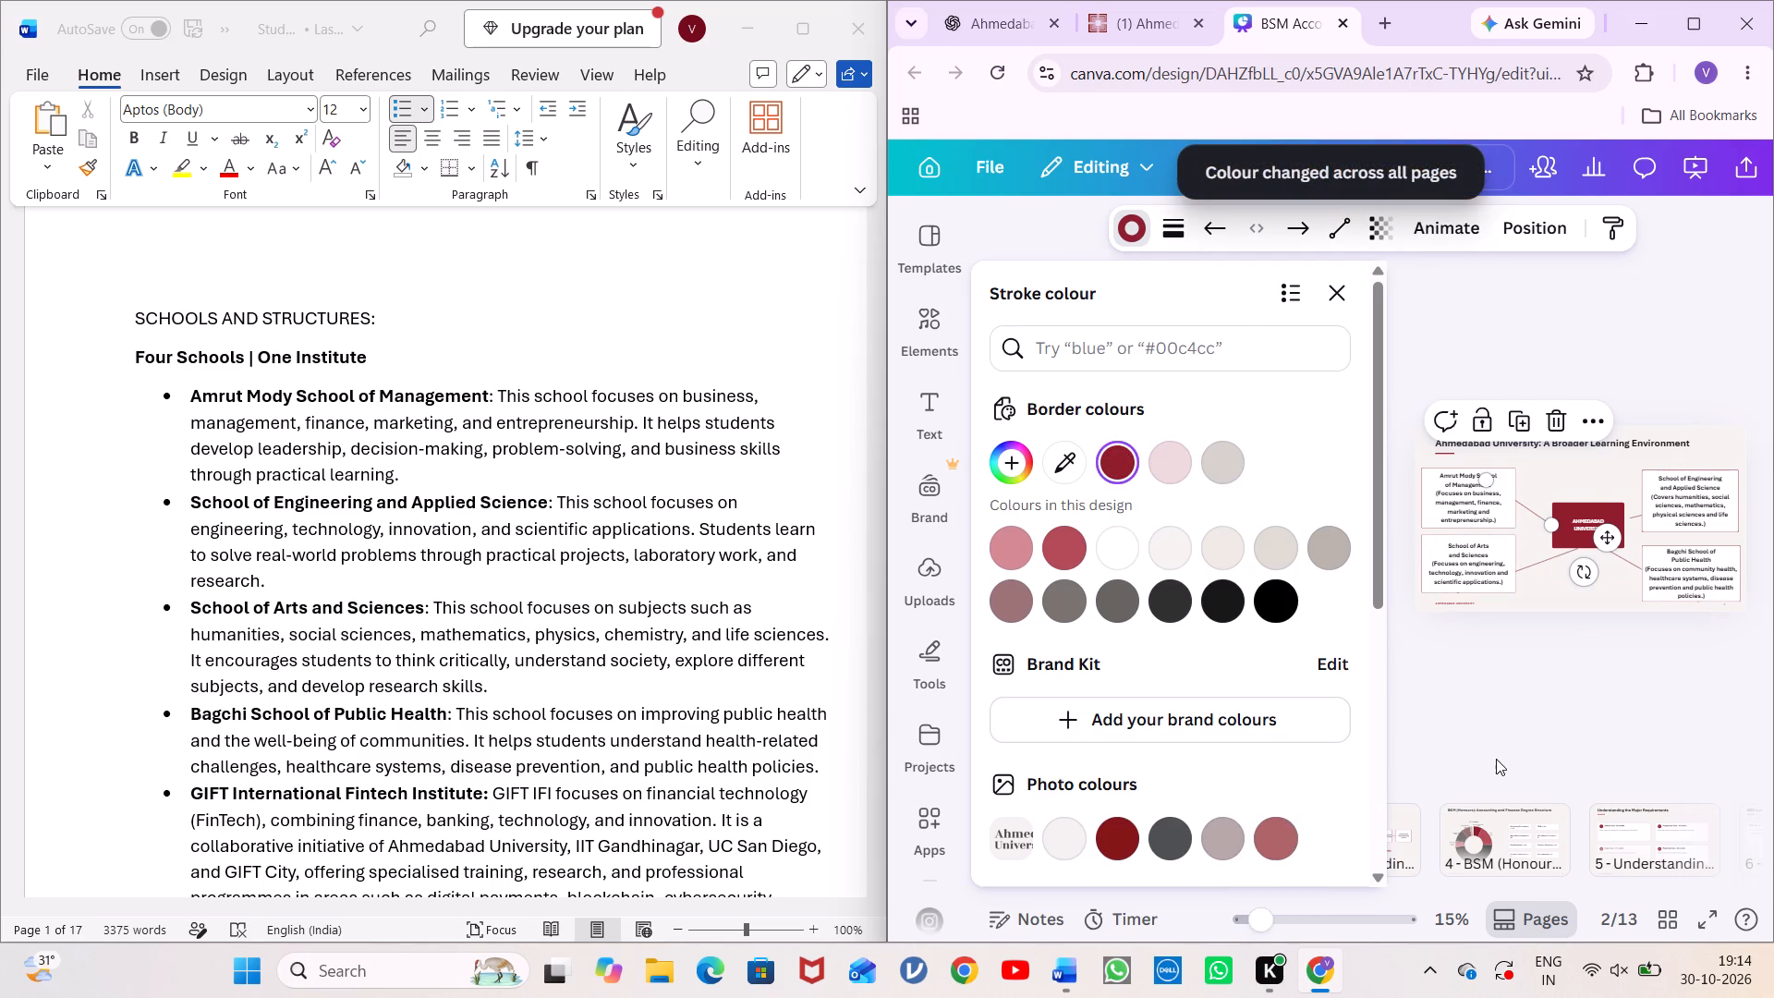
Shift the School of Arts and Sciences connector slightly left with its attached boxes, and join the School of Engineering connector to the Ahmedabad University box.
{"action": "left_click_drag", "start_coordinate": [1316, 597], "coordinate": [1294, 602]}
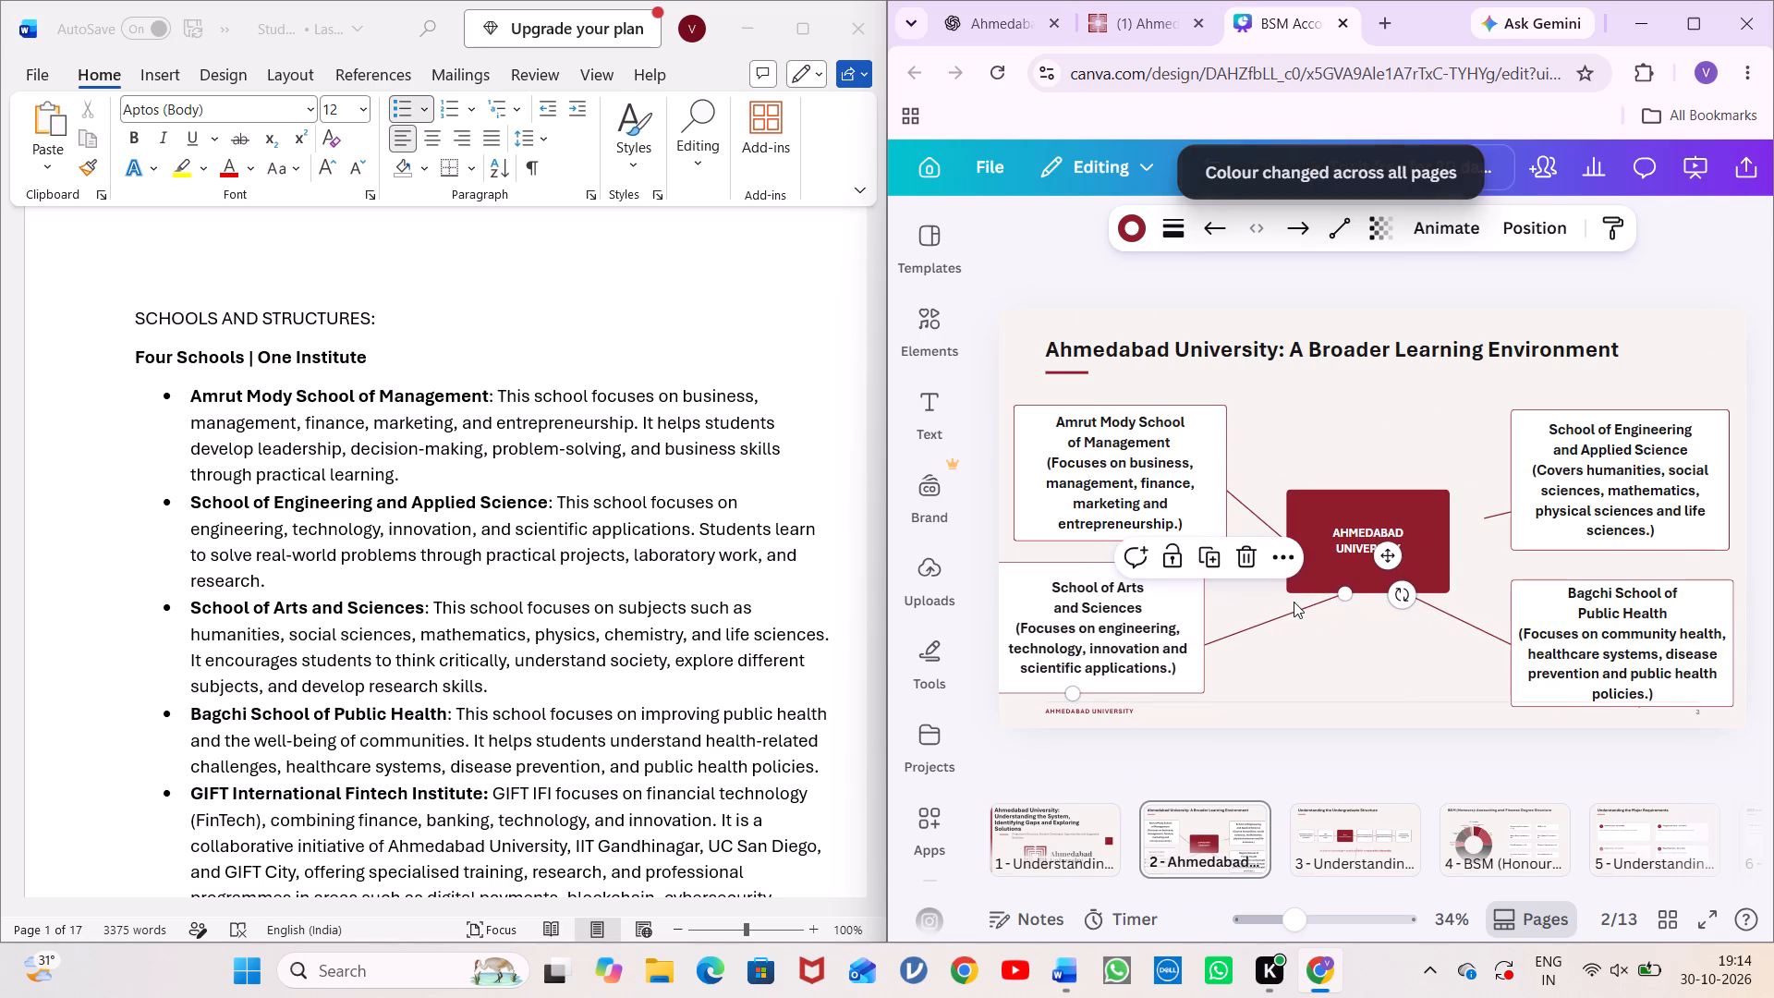
{"action": "left_click_drag", "start_coordinate": [1500, 515], "coordinate": [1473, 549]}
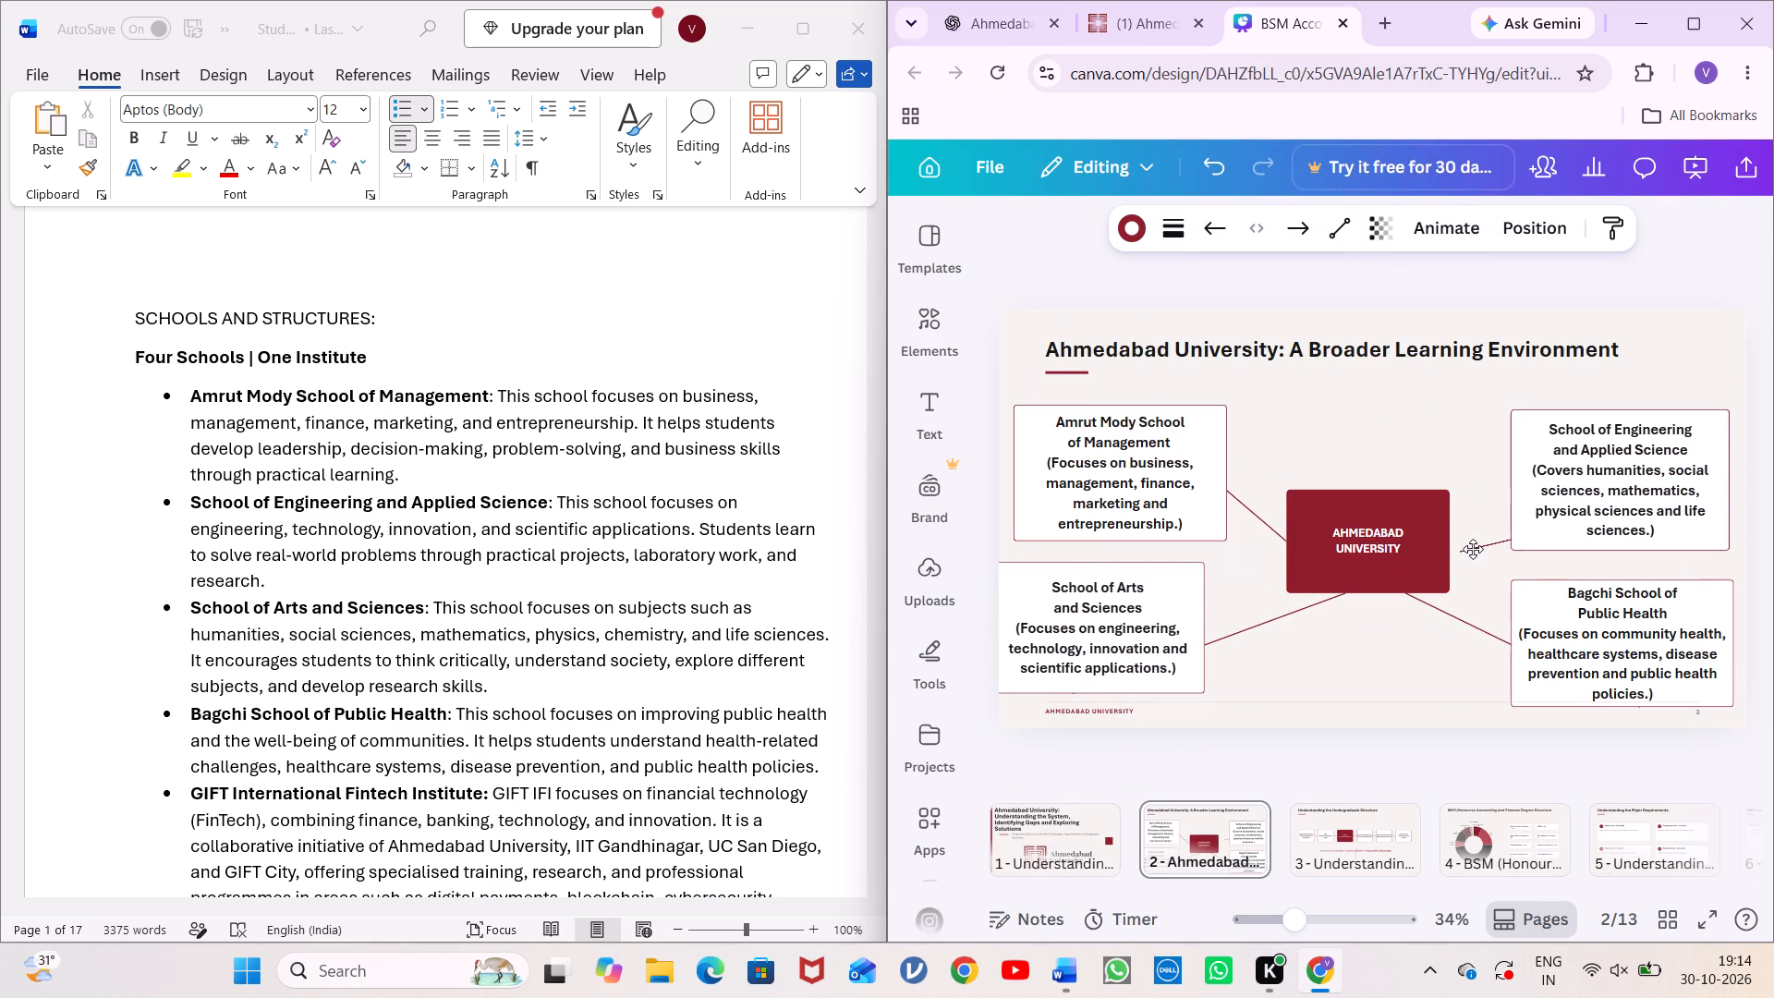
{"action": "left_click_drag", "start_coordinate": [1473, 549], "coordinate": [1465, 549]}
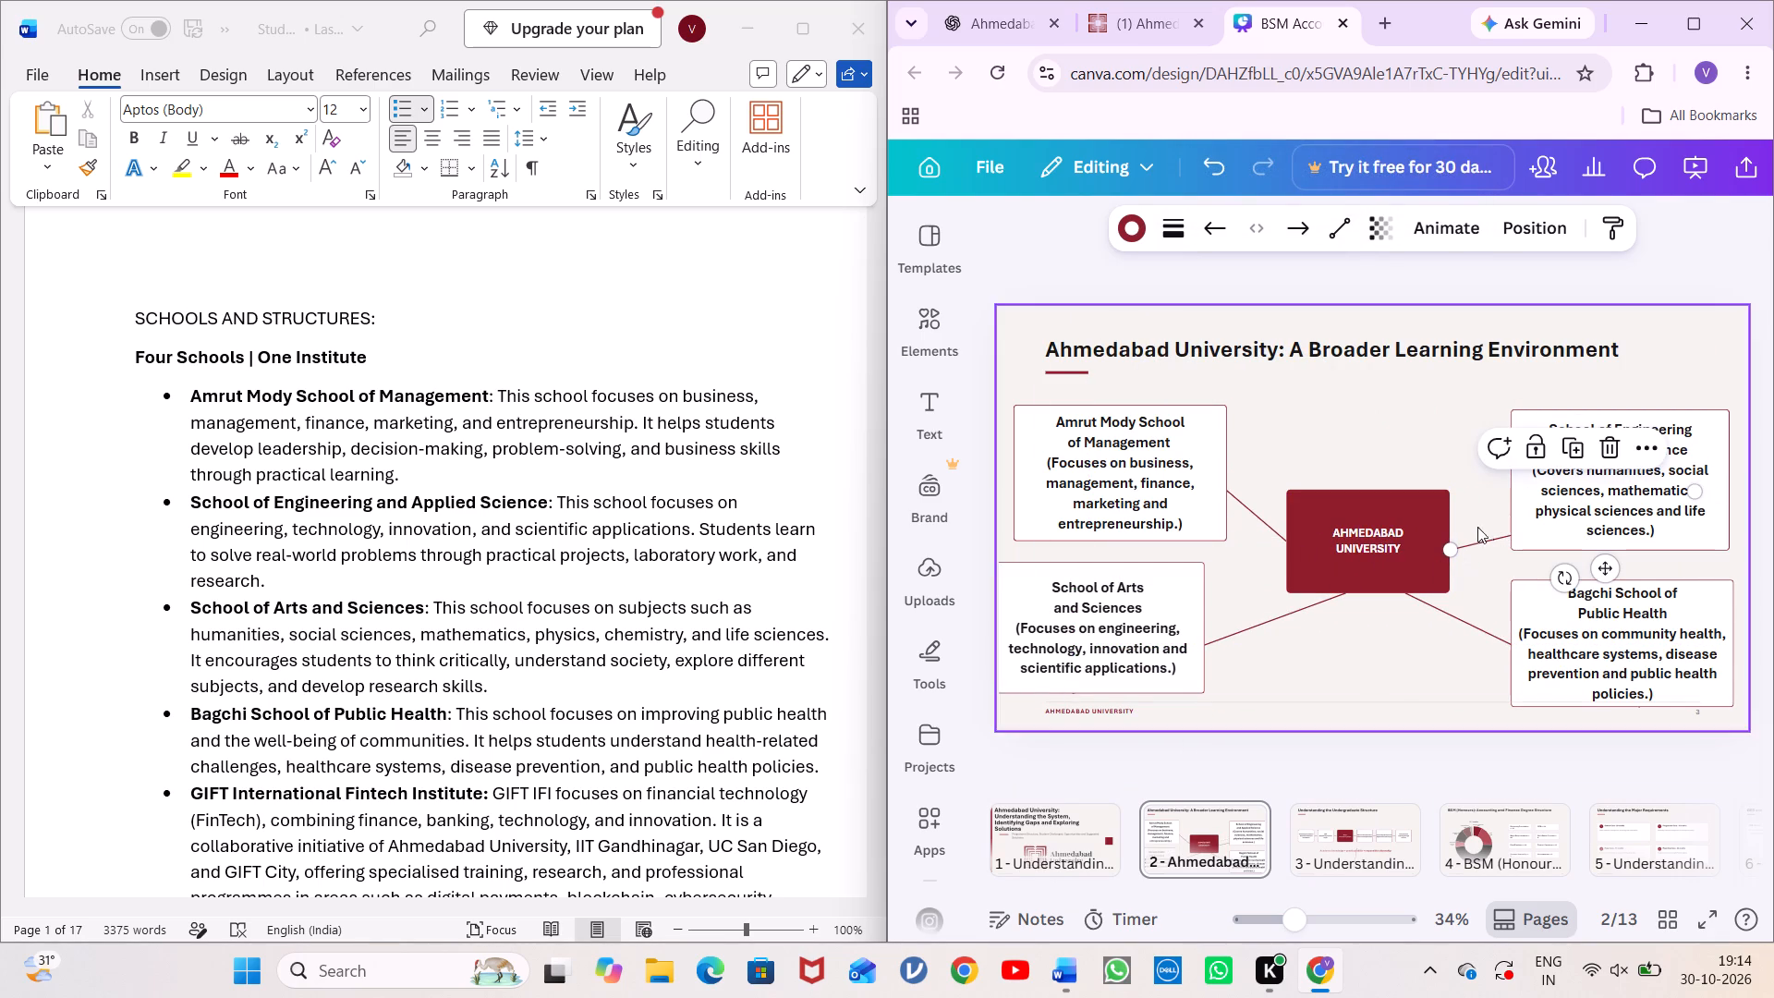
Reposition the School of Engineering and Applied Science box slightly higher on slide 2, keeping its connector against the Ahmedabad University box.
{"action": "left_click_drag", "start_coordinate": [1562, 505], "coordinate": [1525, 440]}
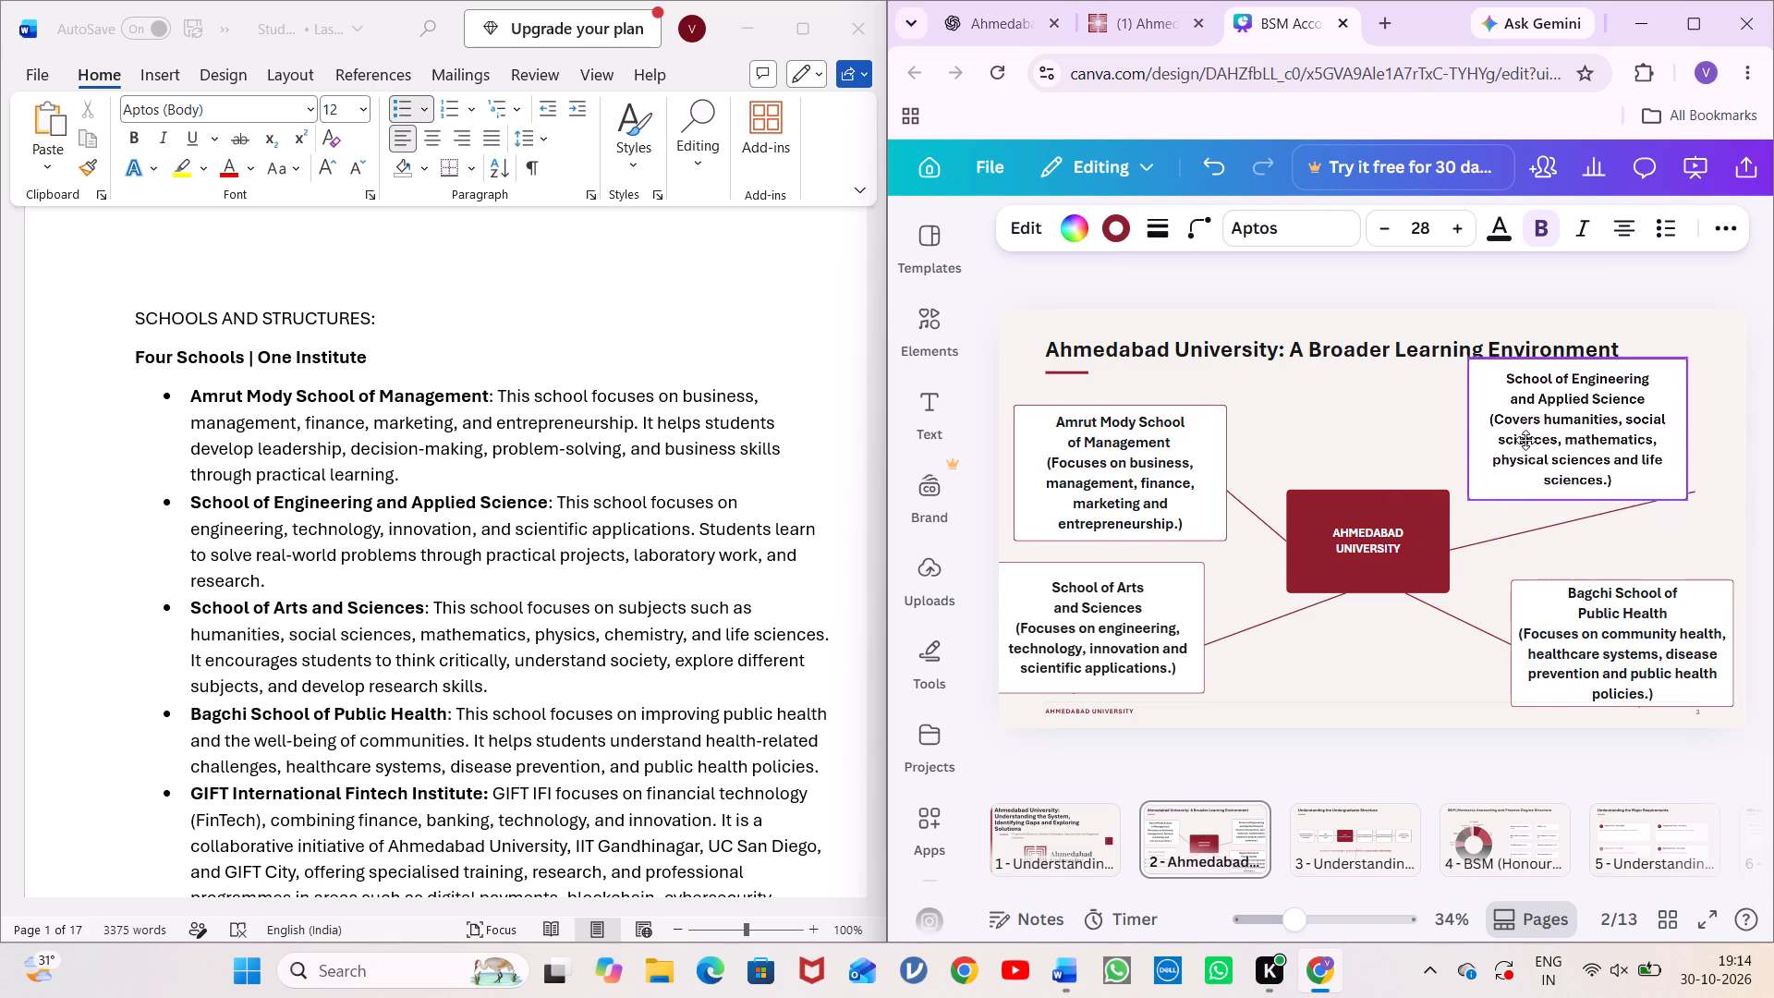
{"action": "left_click_drag", "start_coordinate": [1525, 440], "coordinate": [1528, 426]}
{"action": "left_click_drag", "start_coordinate": [1552, 517], "coordinate": [1547, 493]}
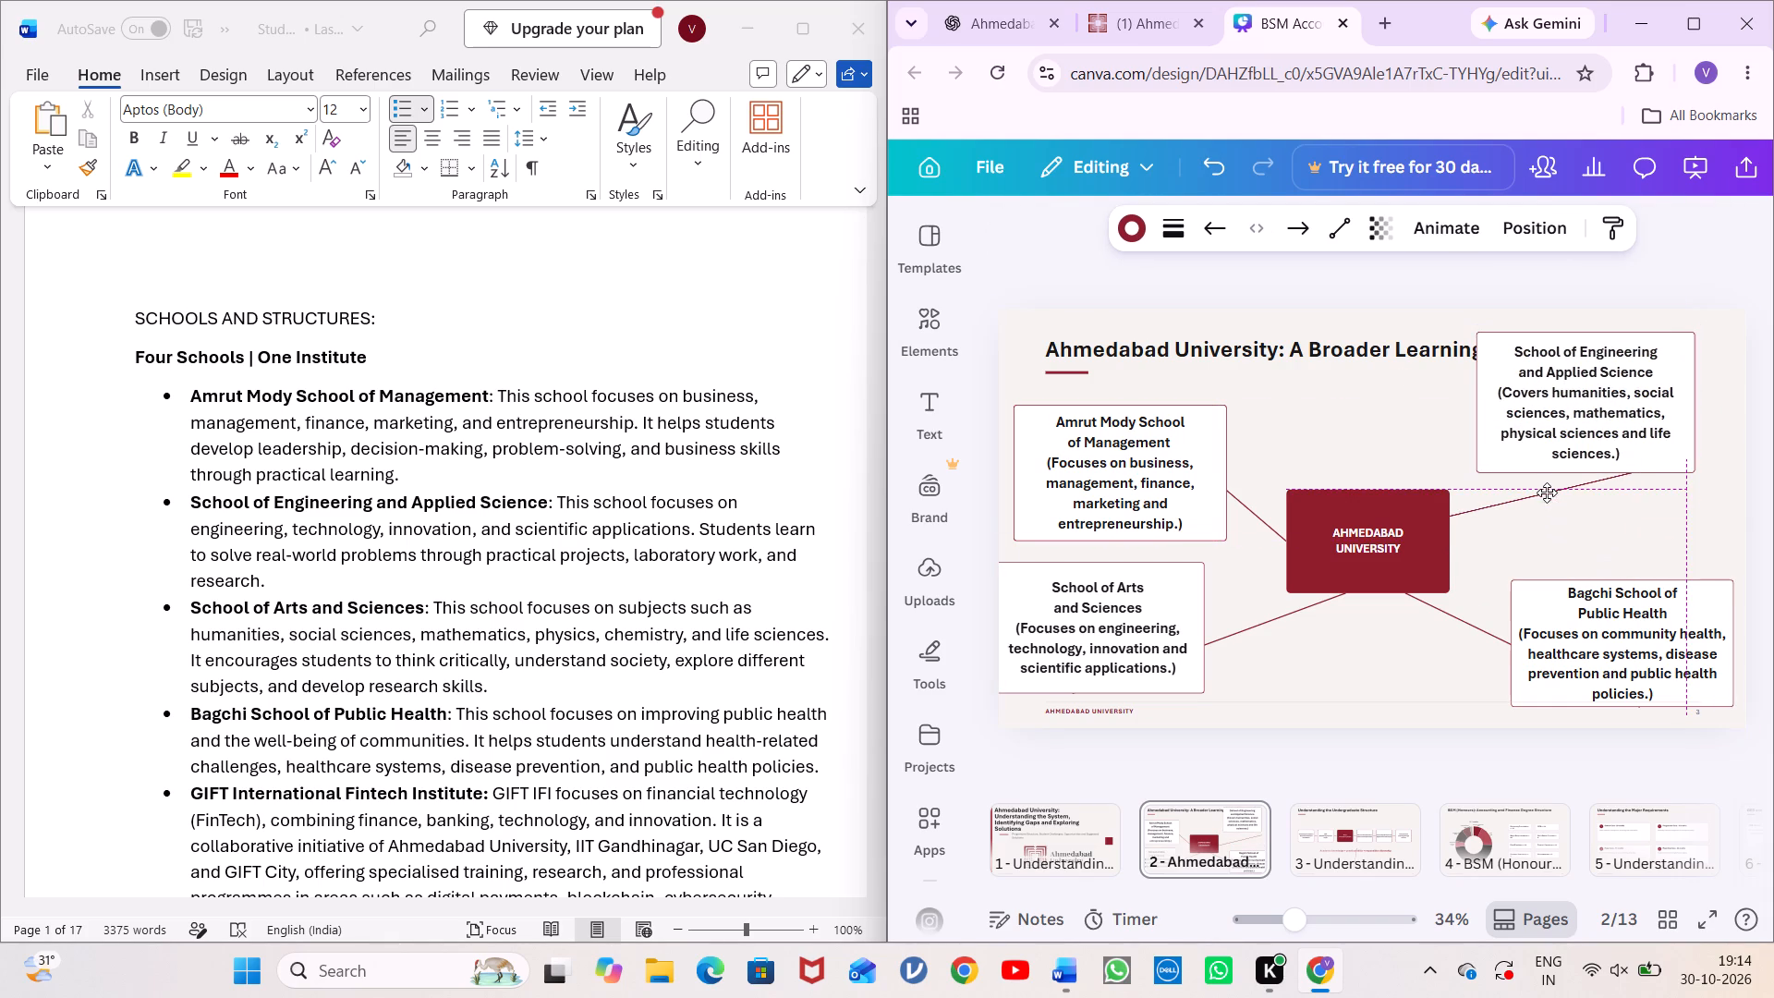
{"action": "left_click_drag", "start_coordinate": [1547, 493], "coordinate": [1546, 491]}
{"action": "left_click_drag", "start_coordinate": [1581, 434], "coordinate": [1621, 475]}
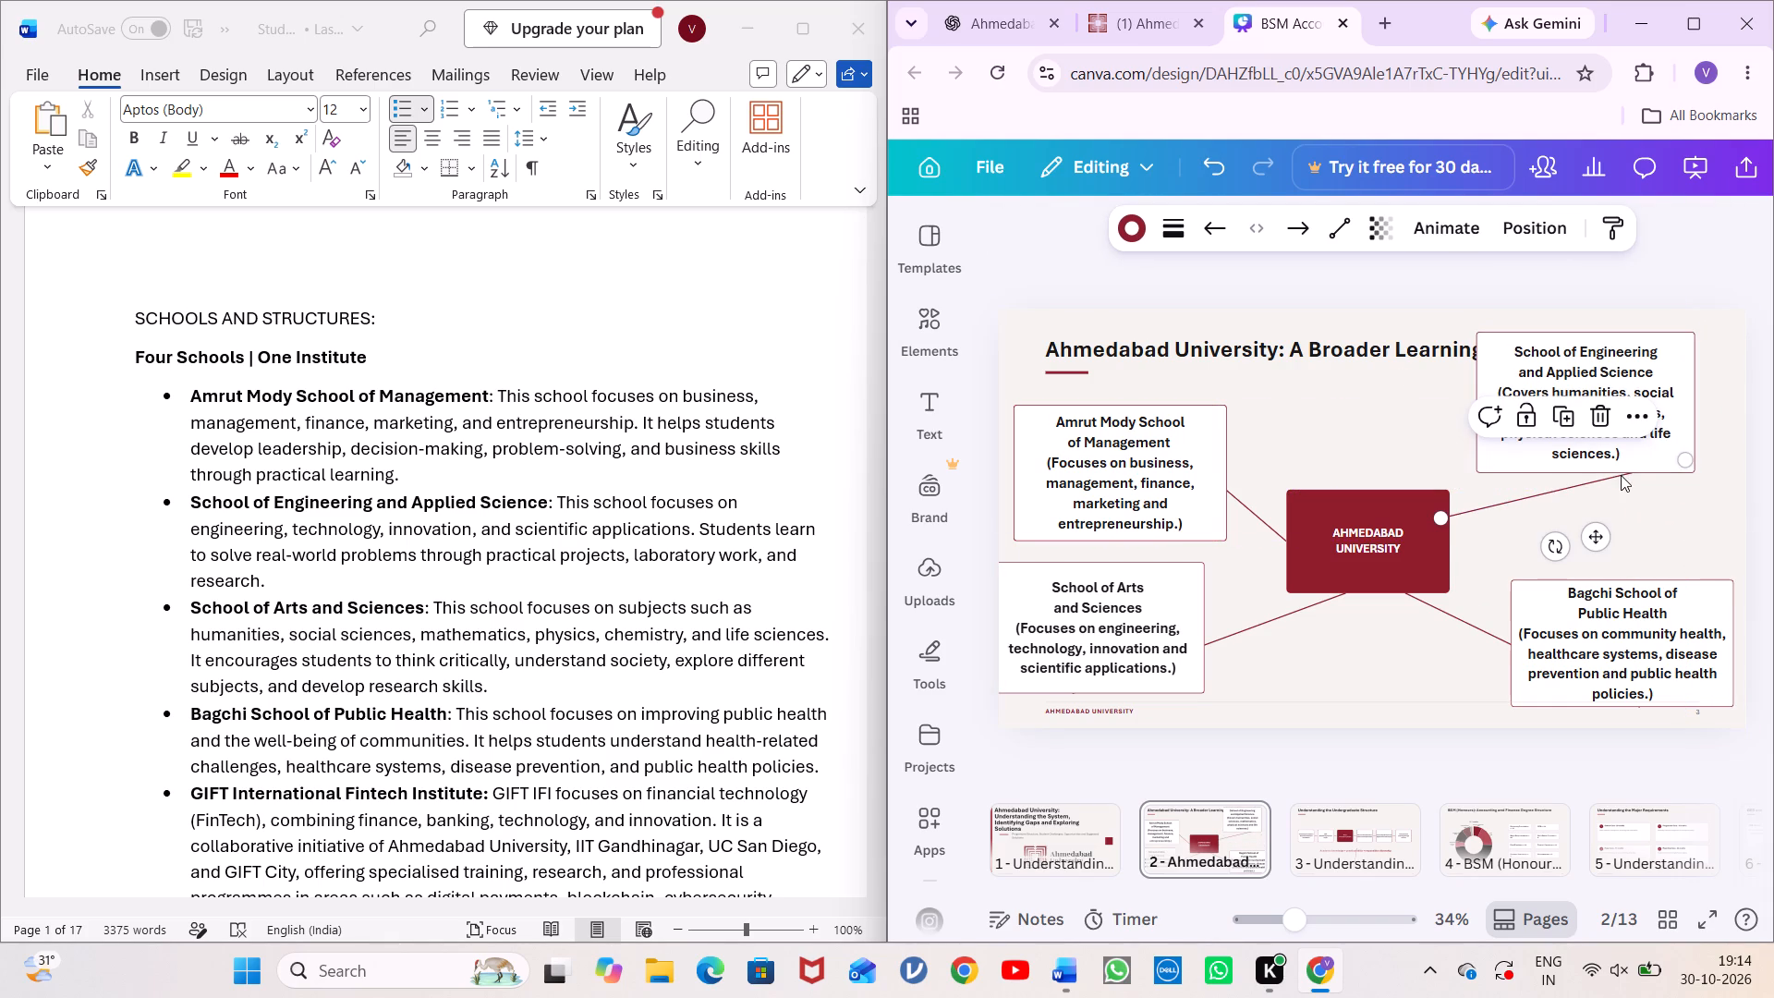
{"action": "left_click_drag", "start_coordinate": [1647, 460], "coordinate": [1683, 513]}
{"action": "left_click", "coordinate": [1477, 513]}
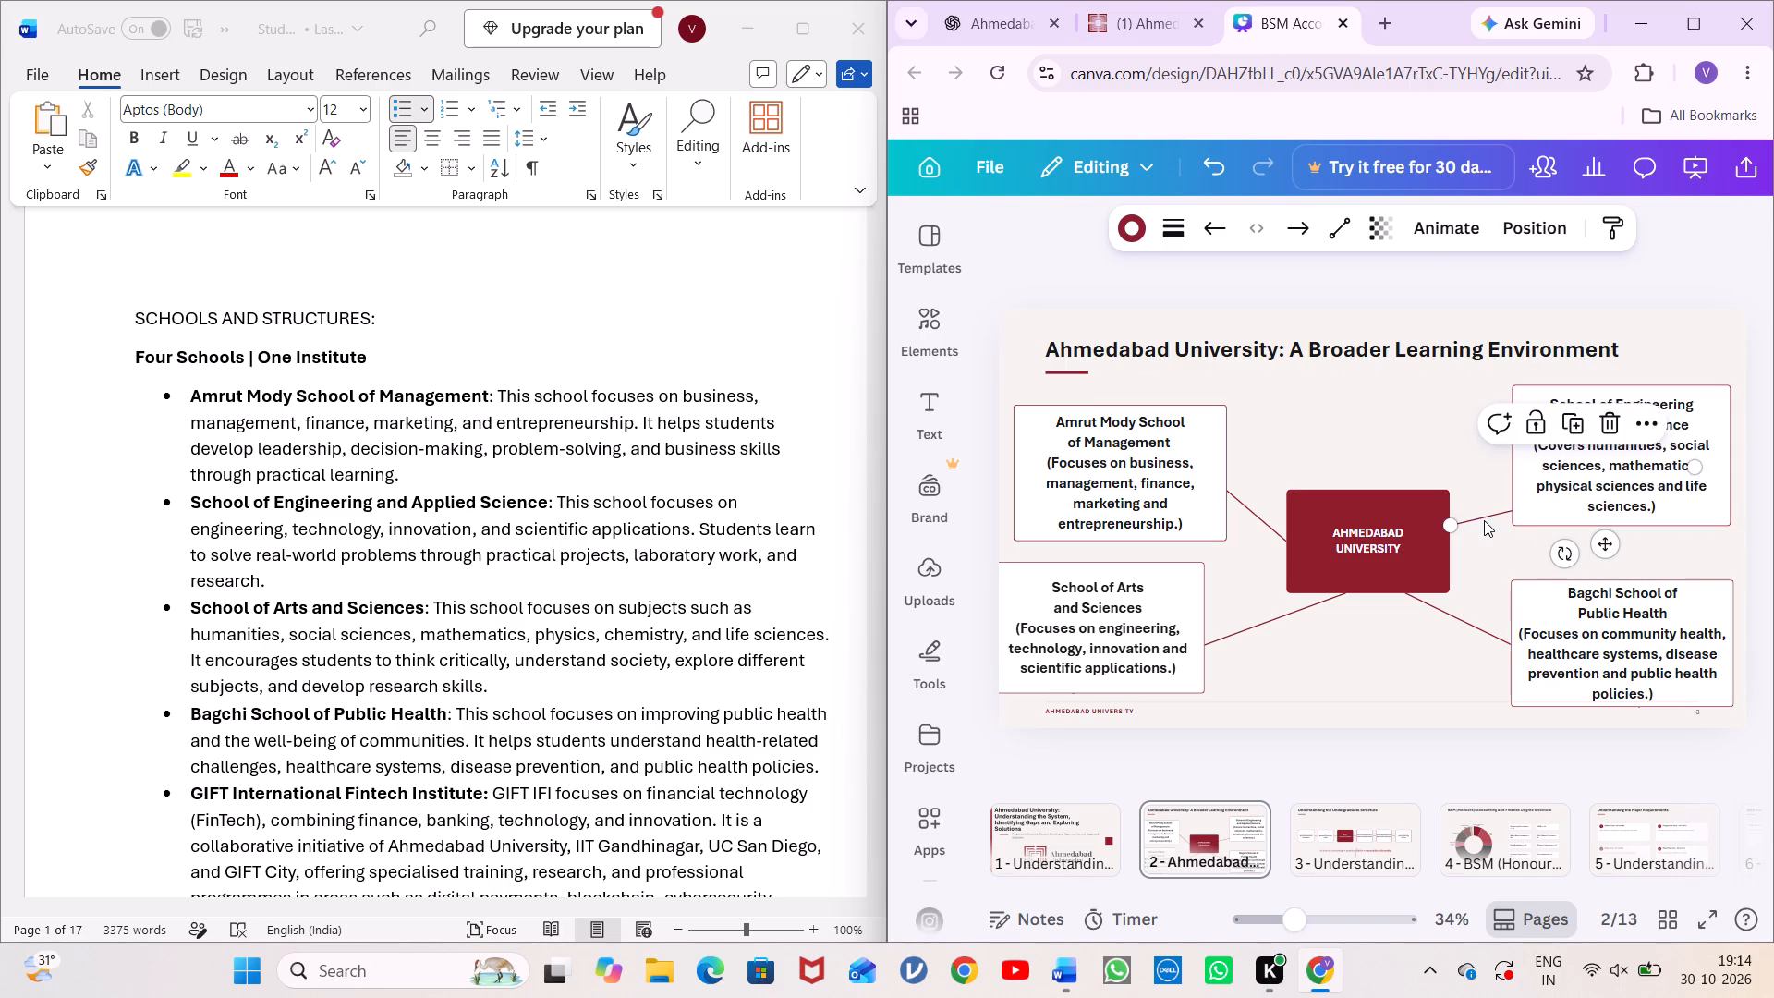
Shift the Ahmedabad University box up and slightly left with its Amrut Mody connector, and rejoin the School of Engineering connector to it.
{"action": "left_click_drag", "start_coordinate": [1227, 505], "coordinate": [1245, 493]}
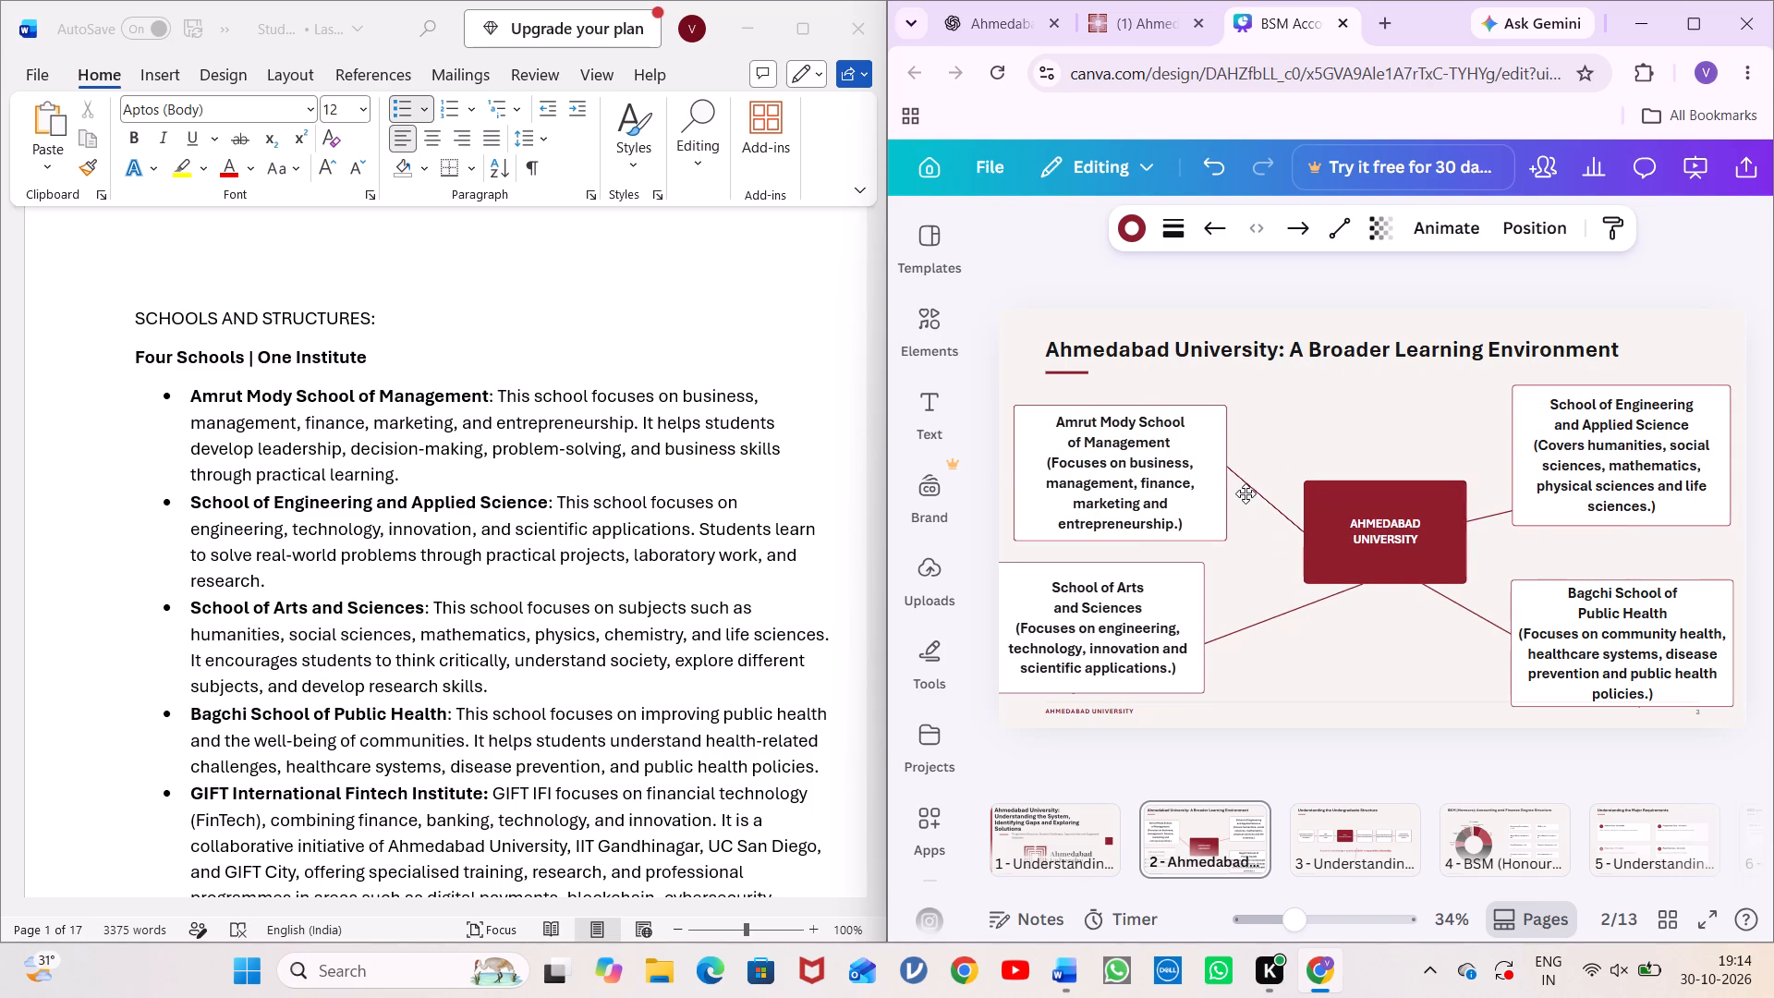
{"action": "left_click_drag", "start_coordinate": [1245, 493], "coordinate": [1219, 465]}
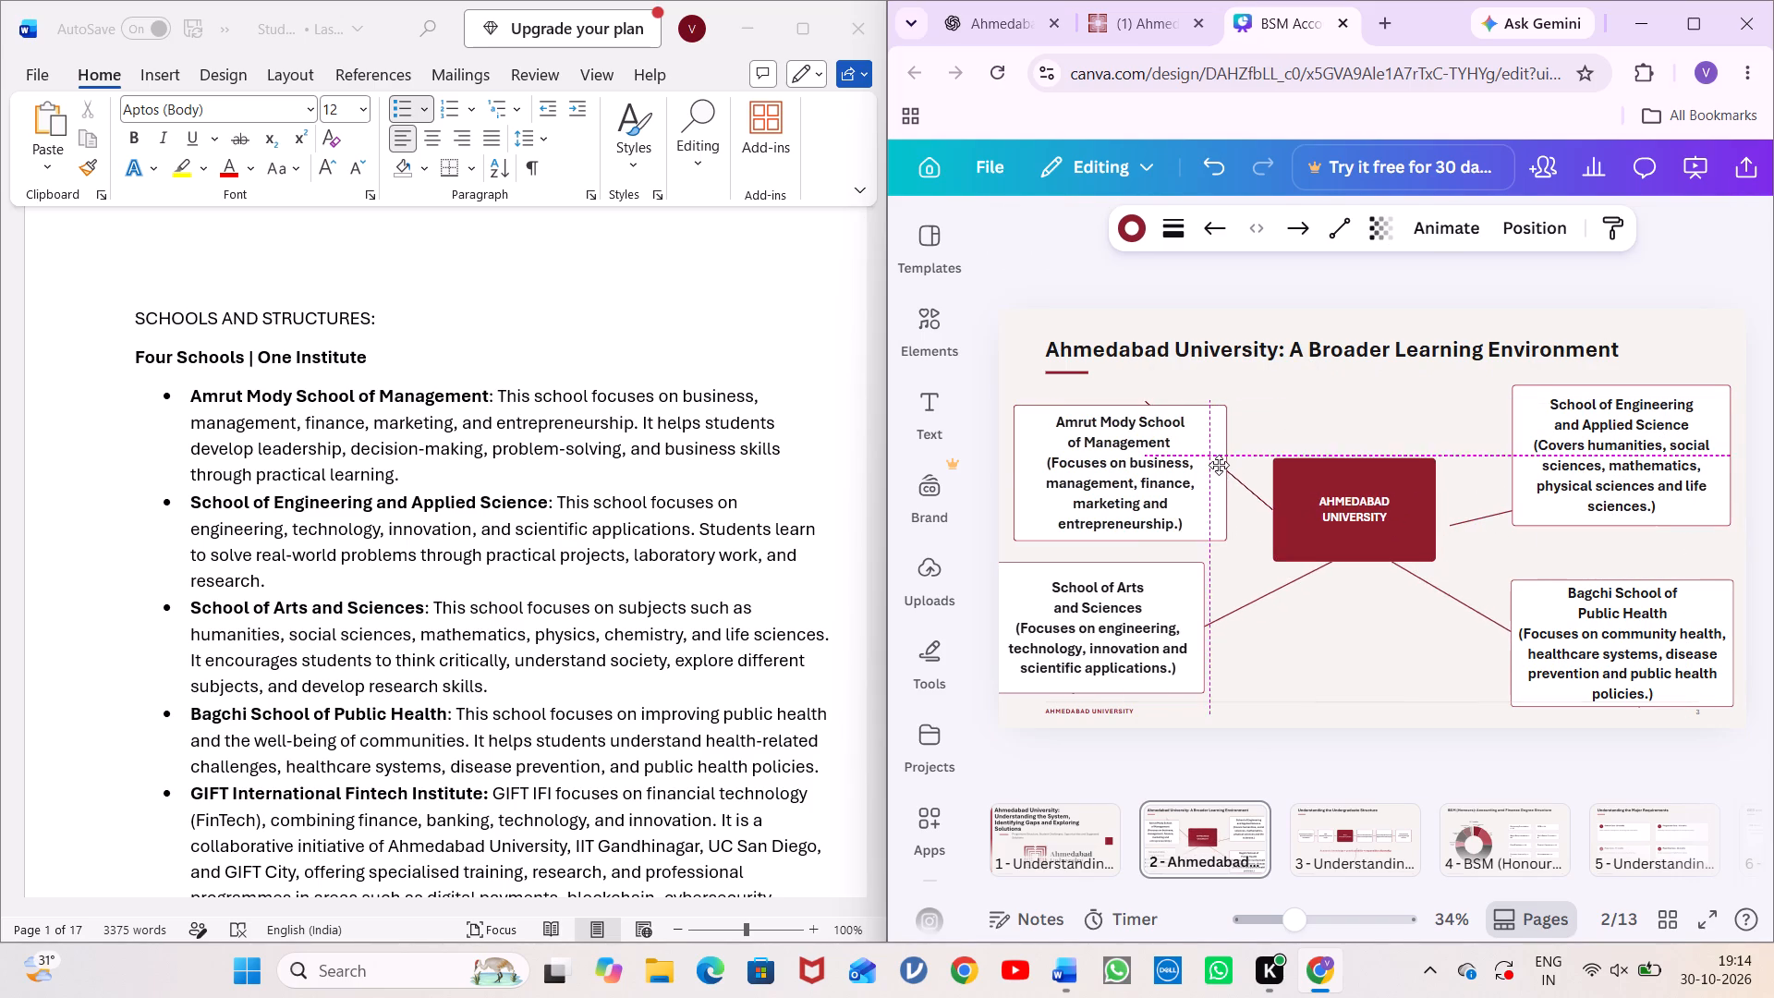
{"action": "left_click_drag", "start_coordinate": [1219, 465], "coordinate": [1217, 465]}
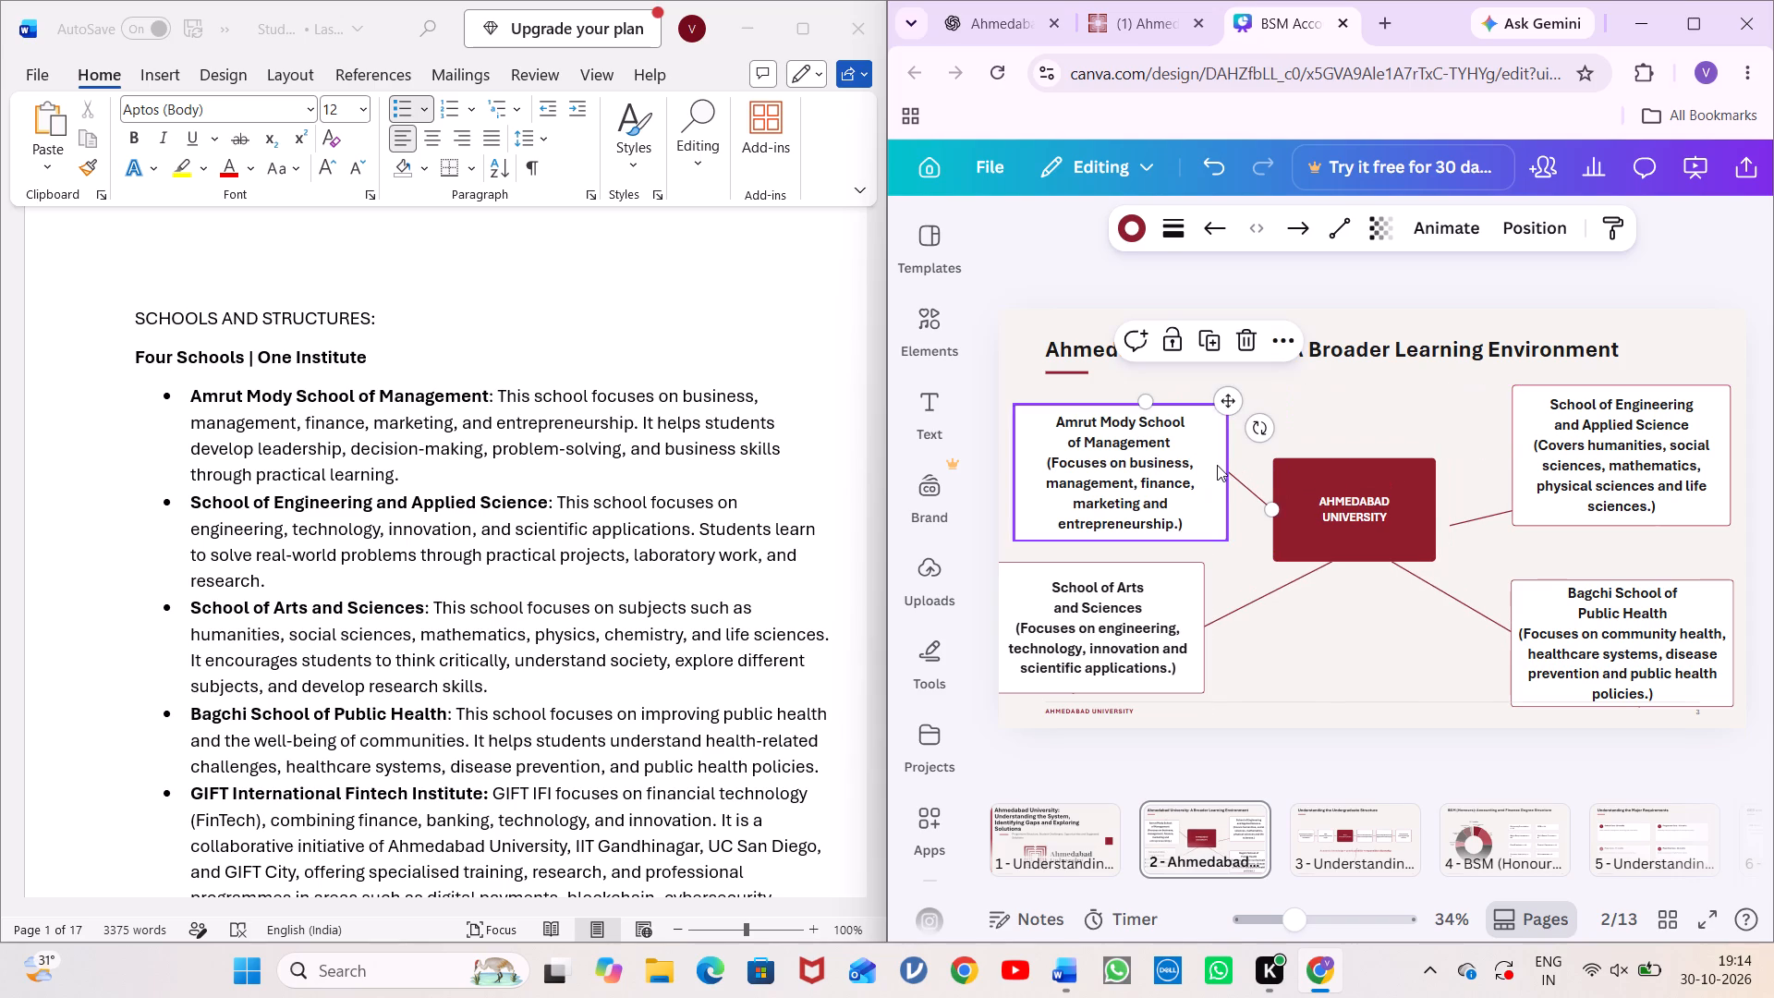
{"action": "left_click_drag", "start_coordinate": [1501, 503], "coordinate": [1486, 478]}
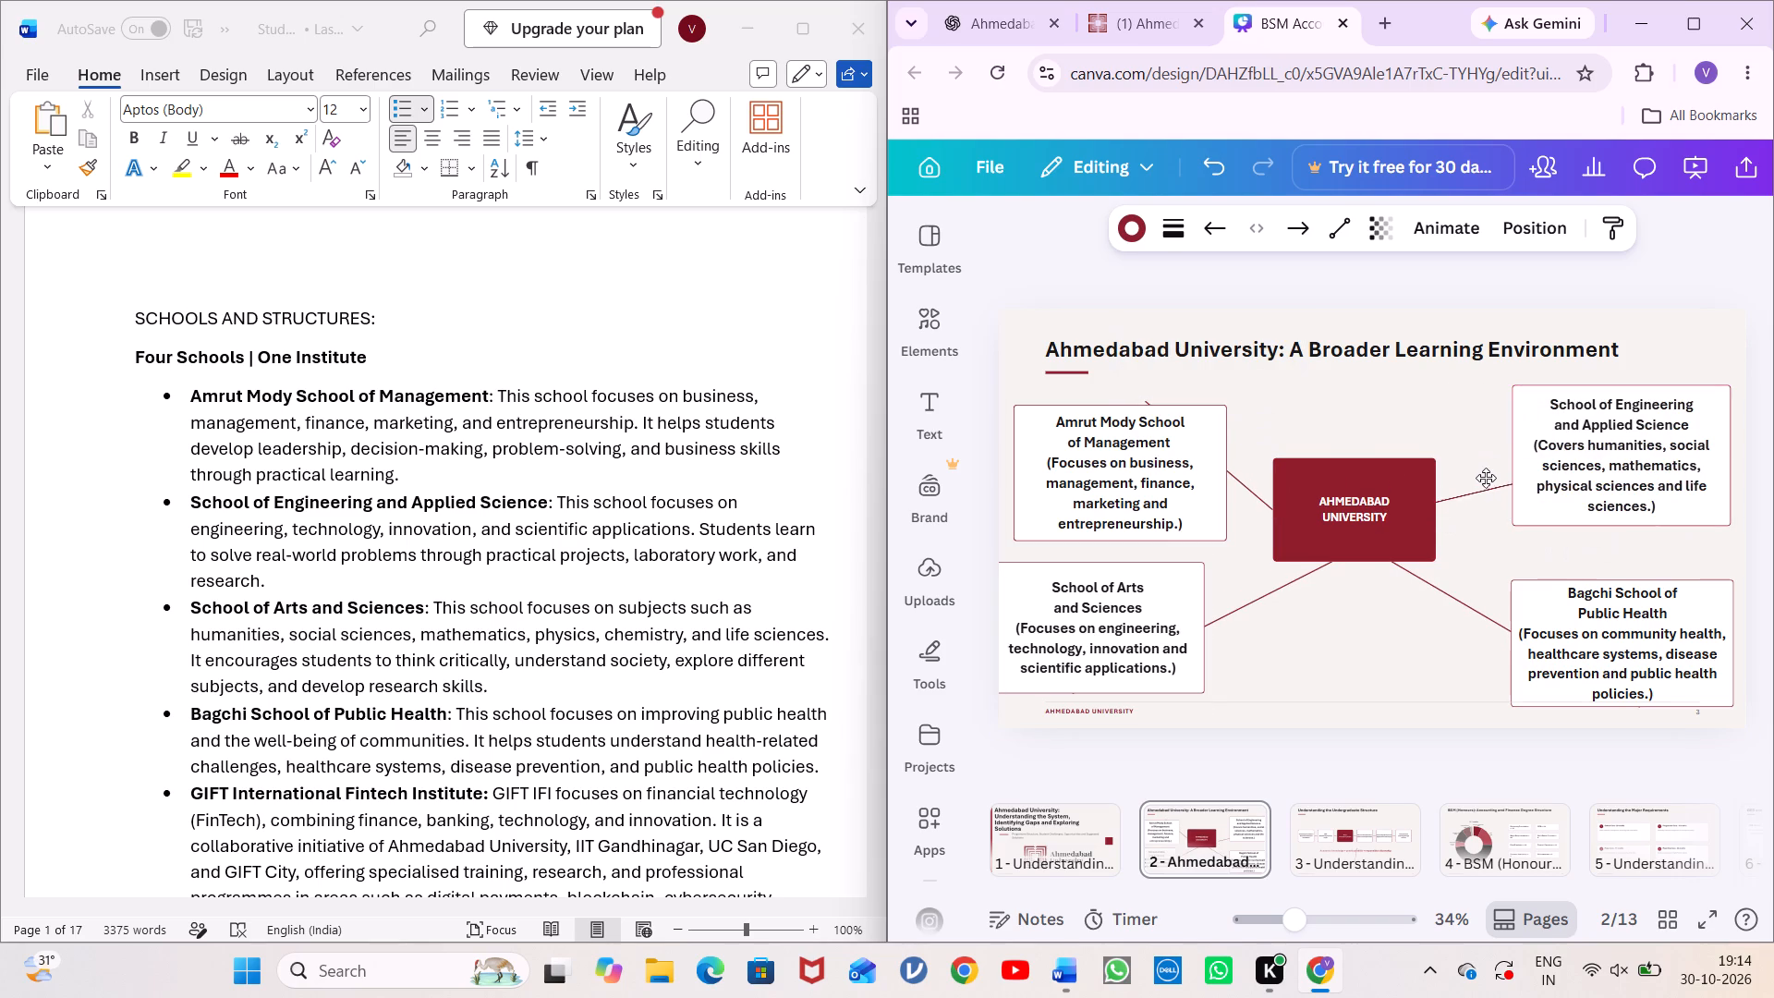
{"action": "left_click_drag", "start_coordinate": [1486, 478], "coordinate": [1490, 487]}
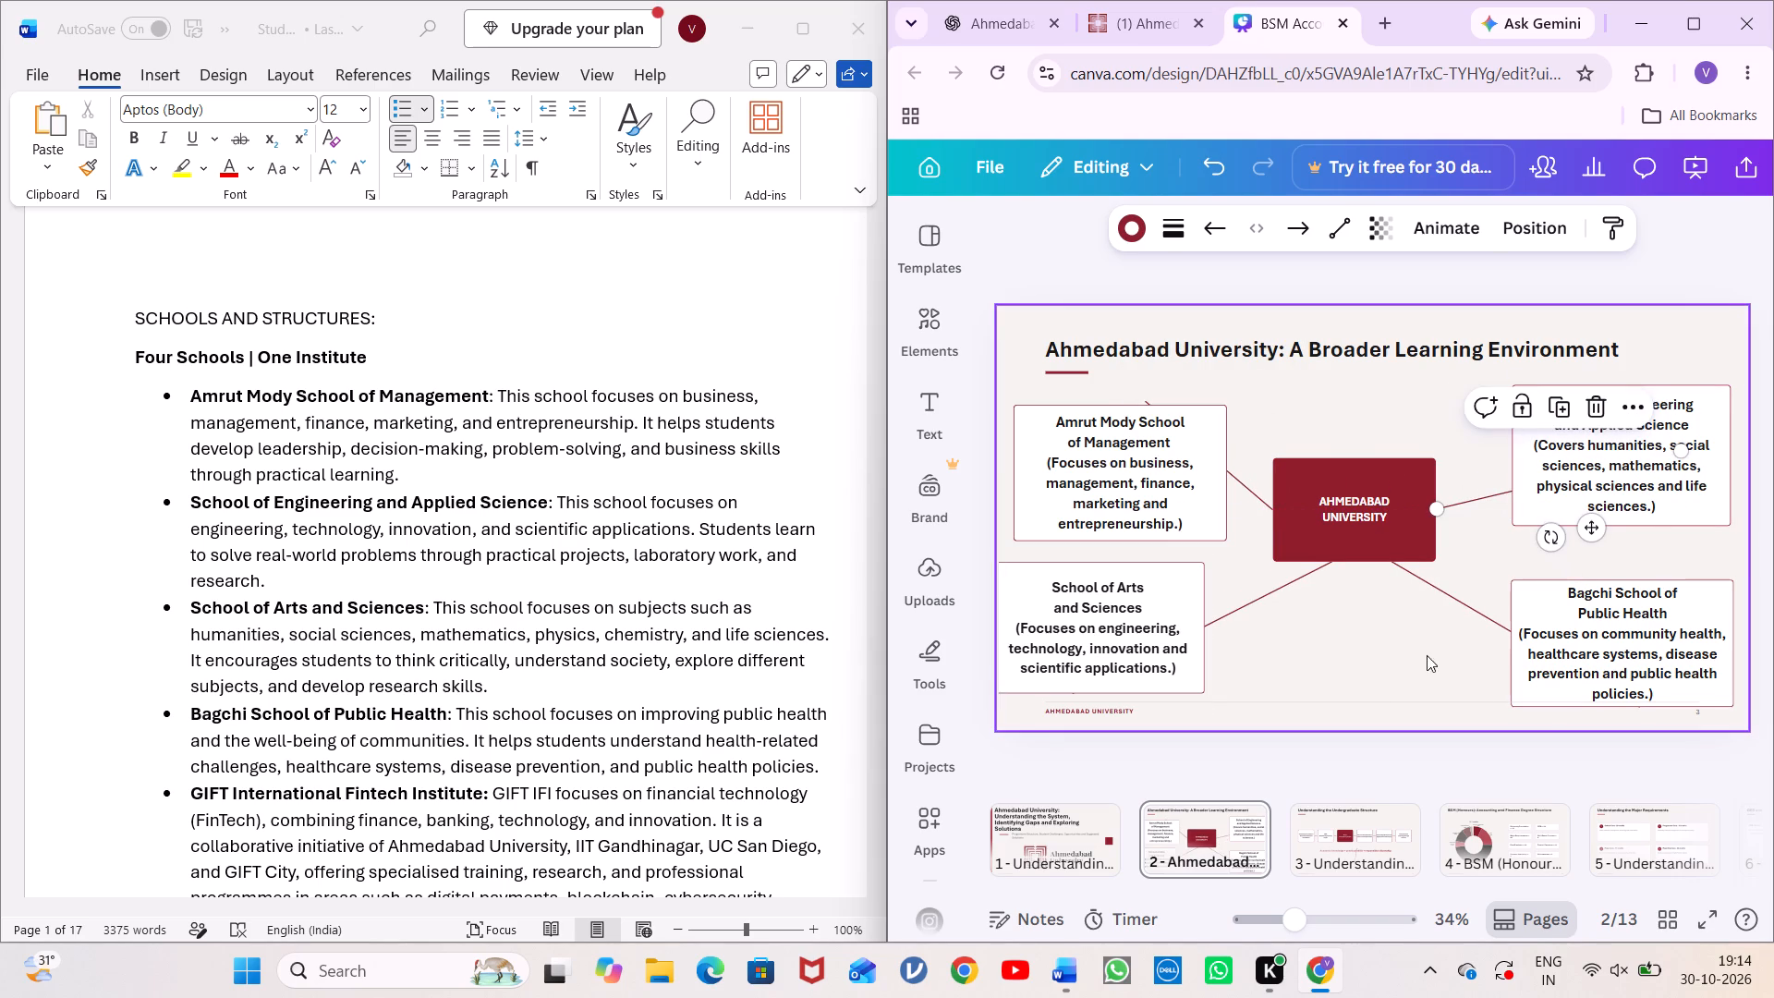
{"action": "left_click", "coordinate": [1416, 657]}
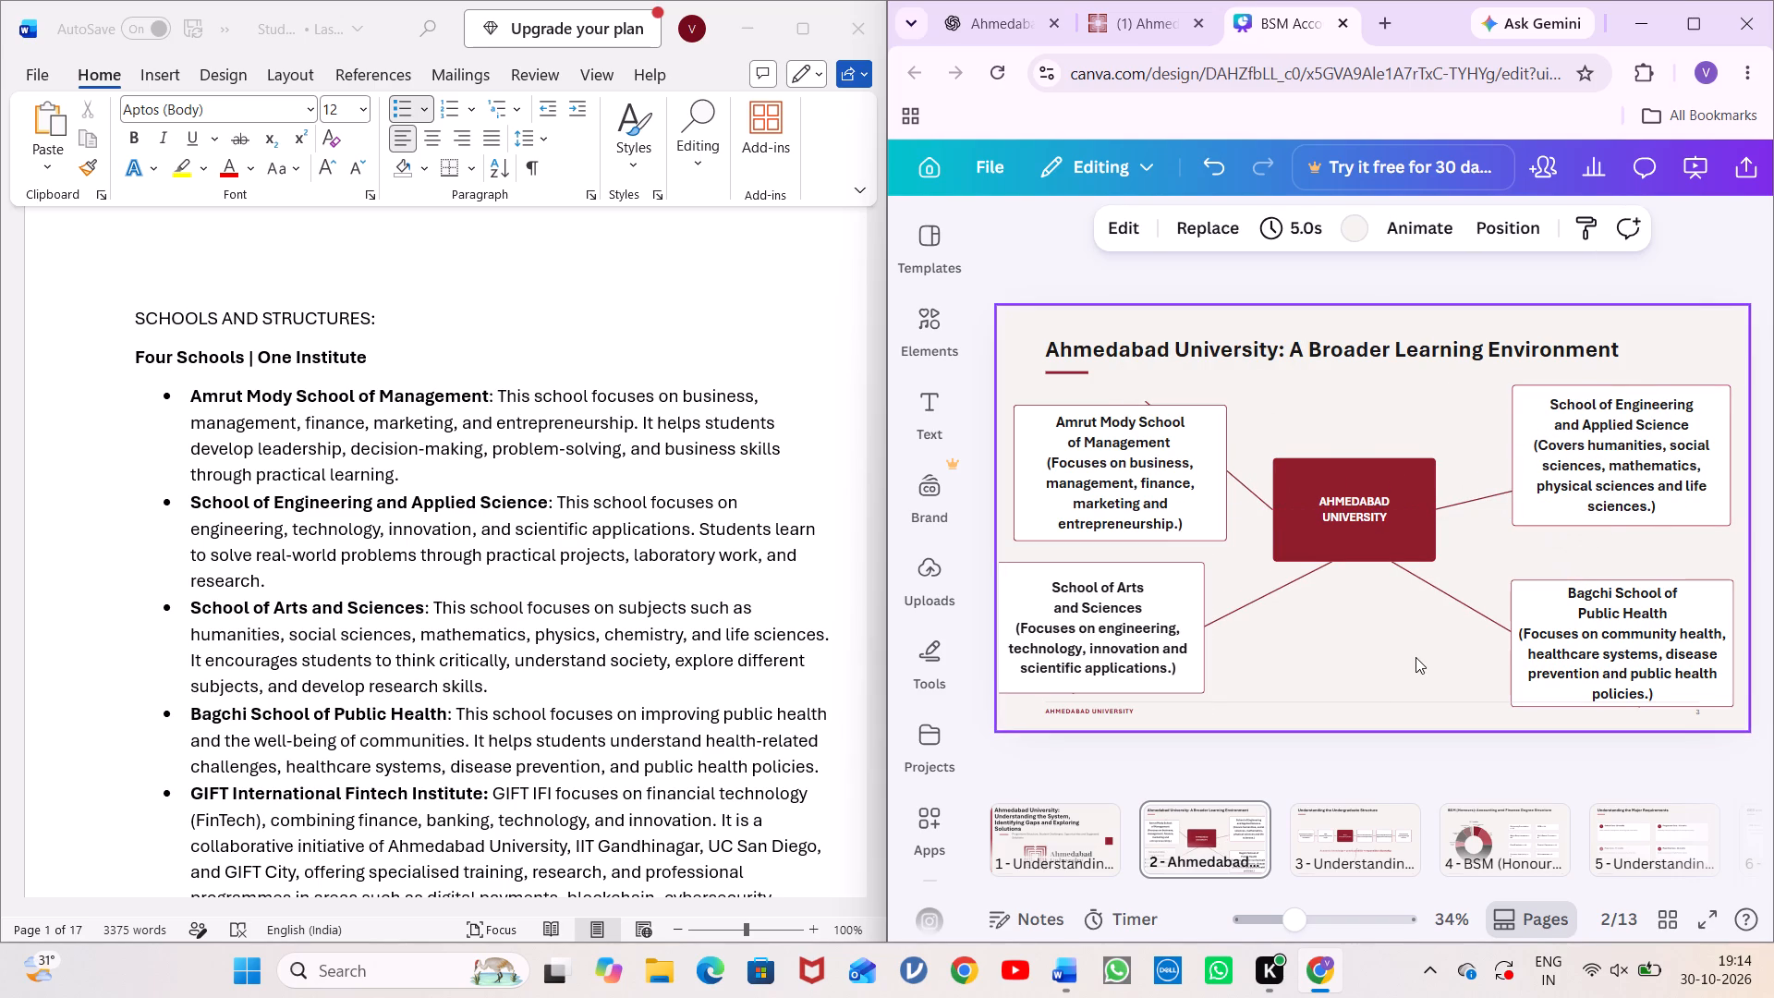
Move the Amrut Mody box up and toward the slide's left edge, and nudge the School of Arts and Sciences box right to align with it.
{"action": "left_click_drag", "start_coordinate": [1172, 493], "coordinate": [1151, 476]}
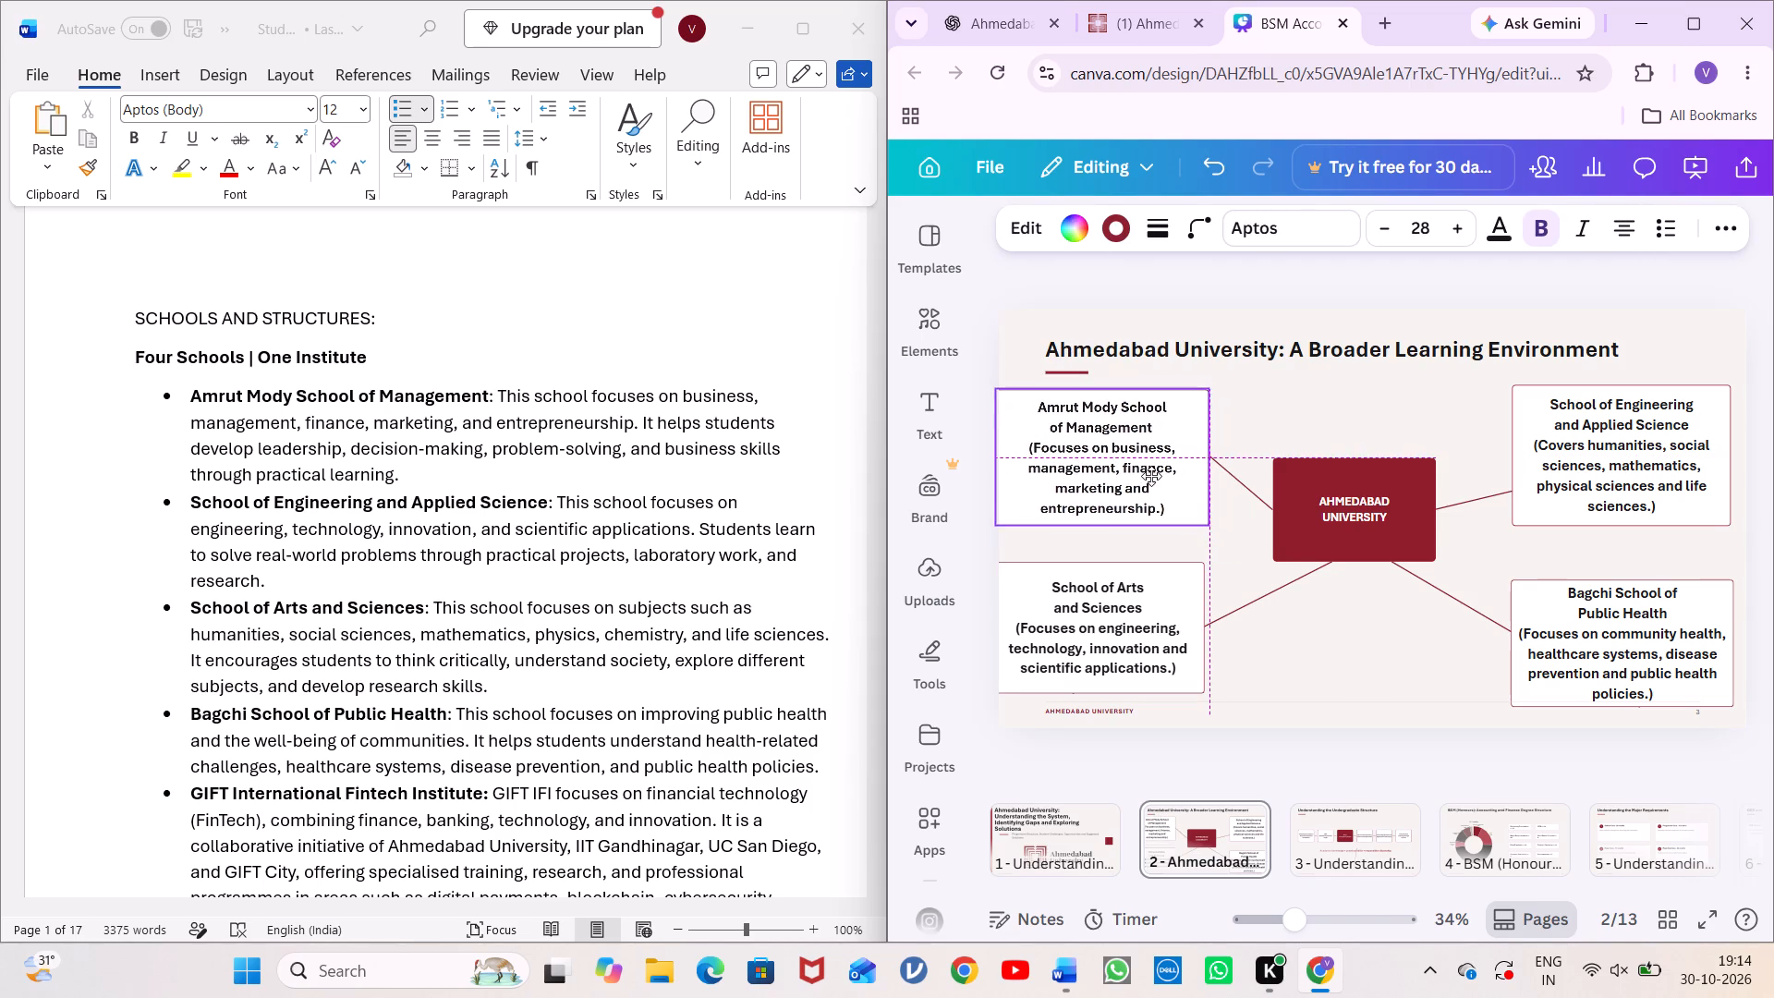
{"action": "left_click_drag", "start_coordinate": [1151, 476], "coordinate": [1154, 477]}
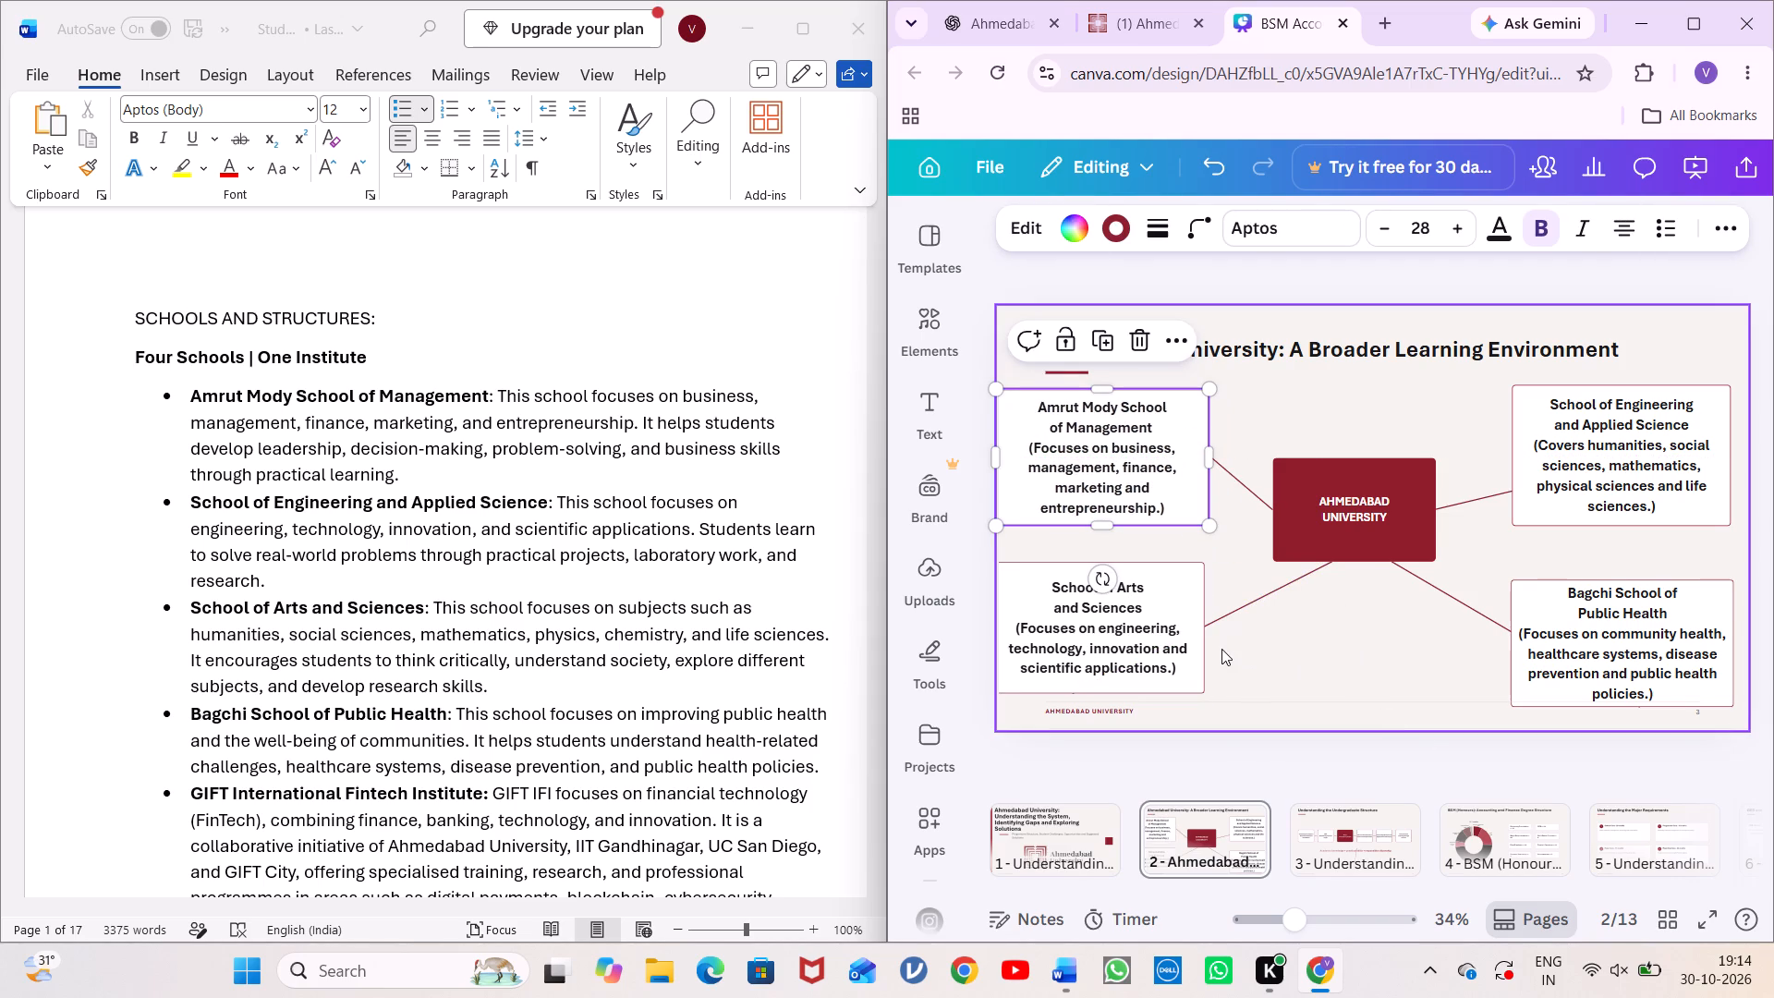
{"action": "left_click_drag", "start_coordinate": [1197, 646], "coordinate": [1211, 644]}
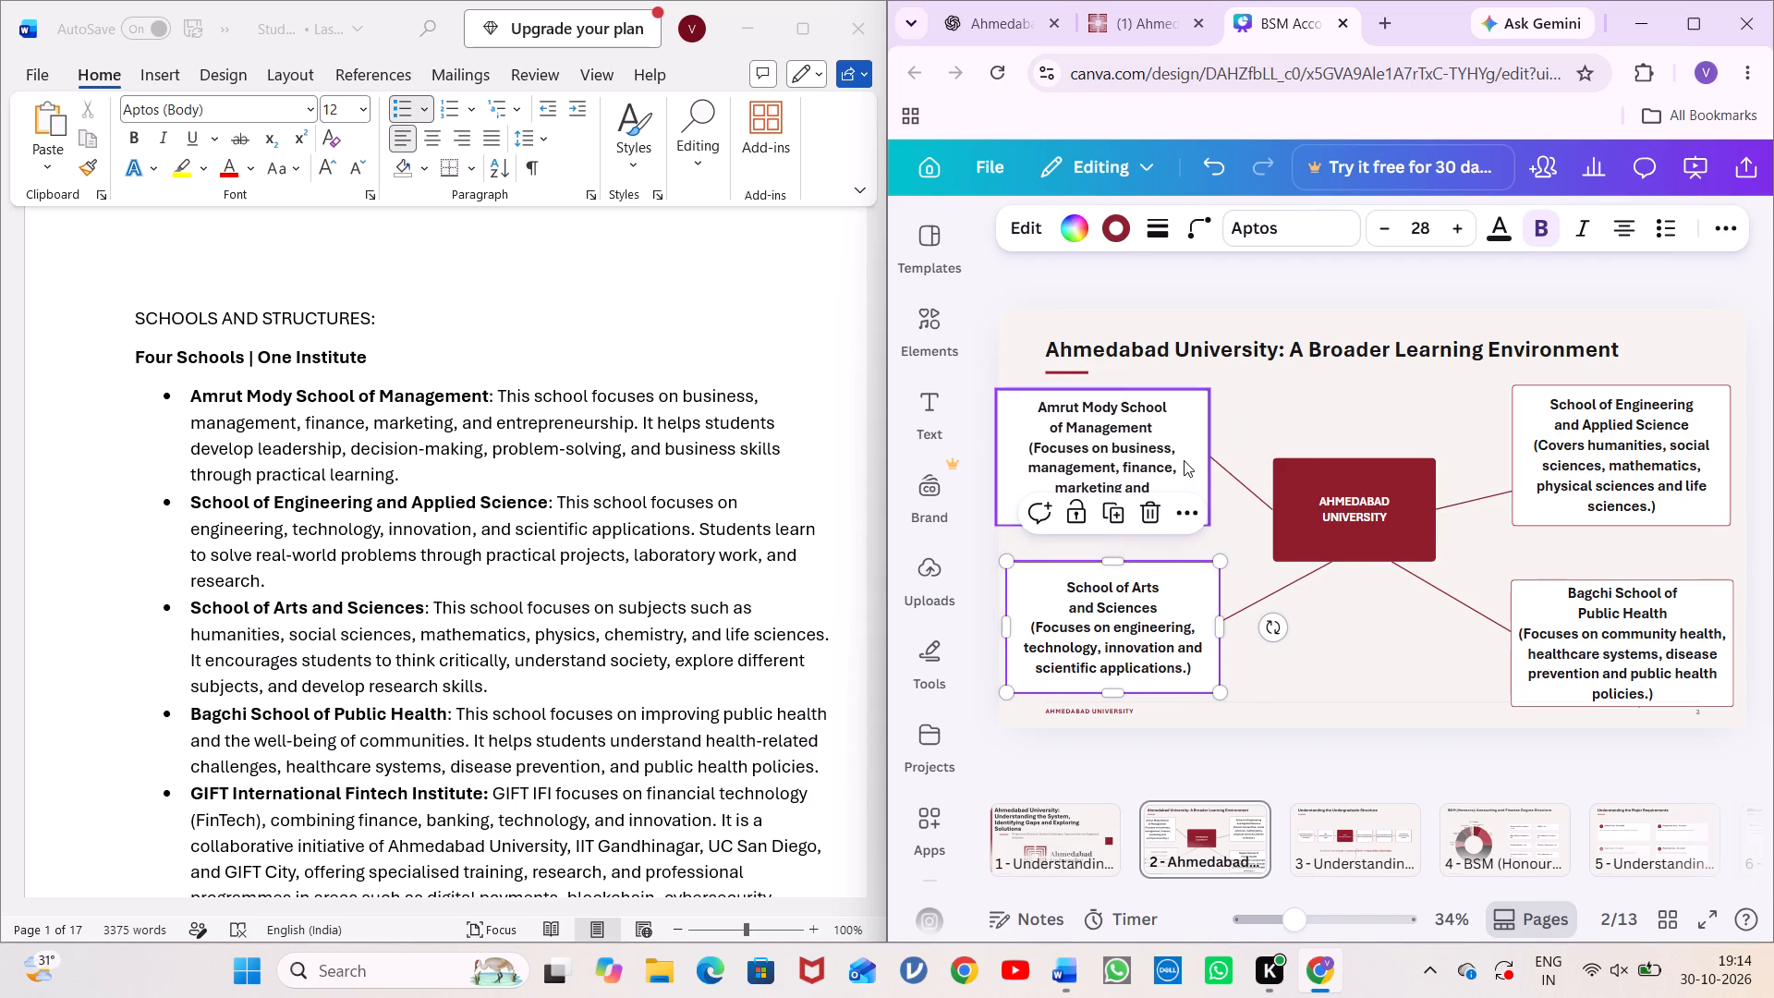
{"action": "left_click", "coordinate": [1205, 463]}
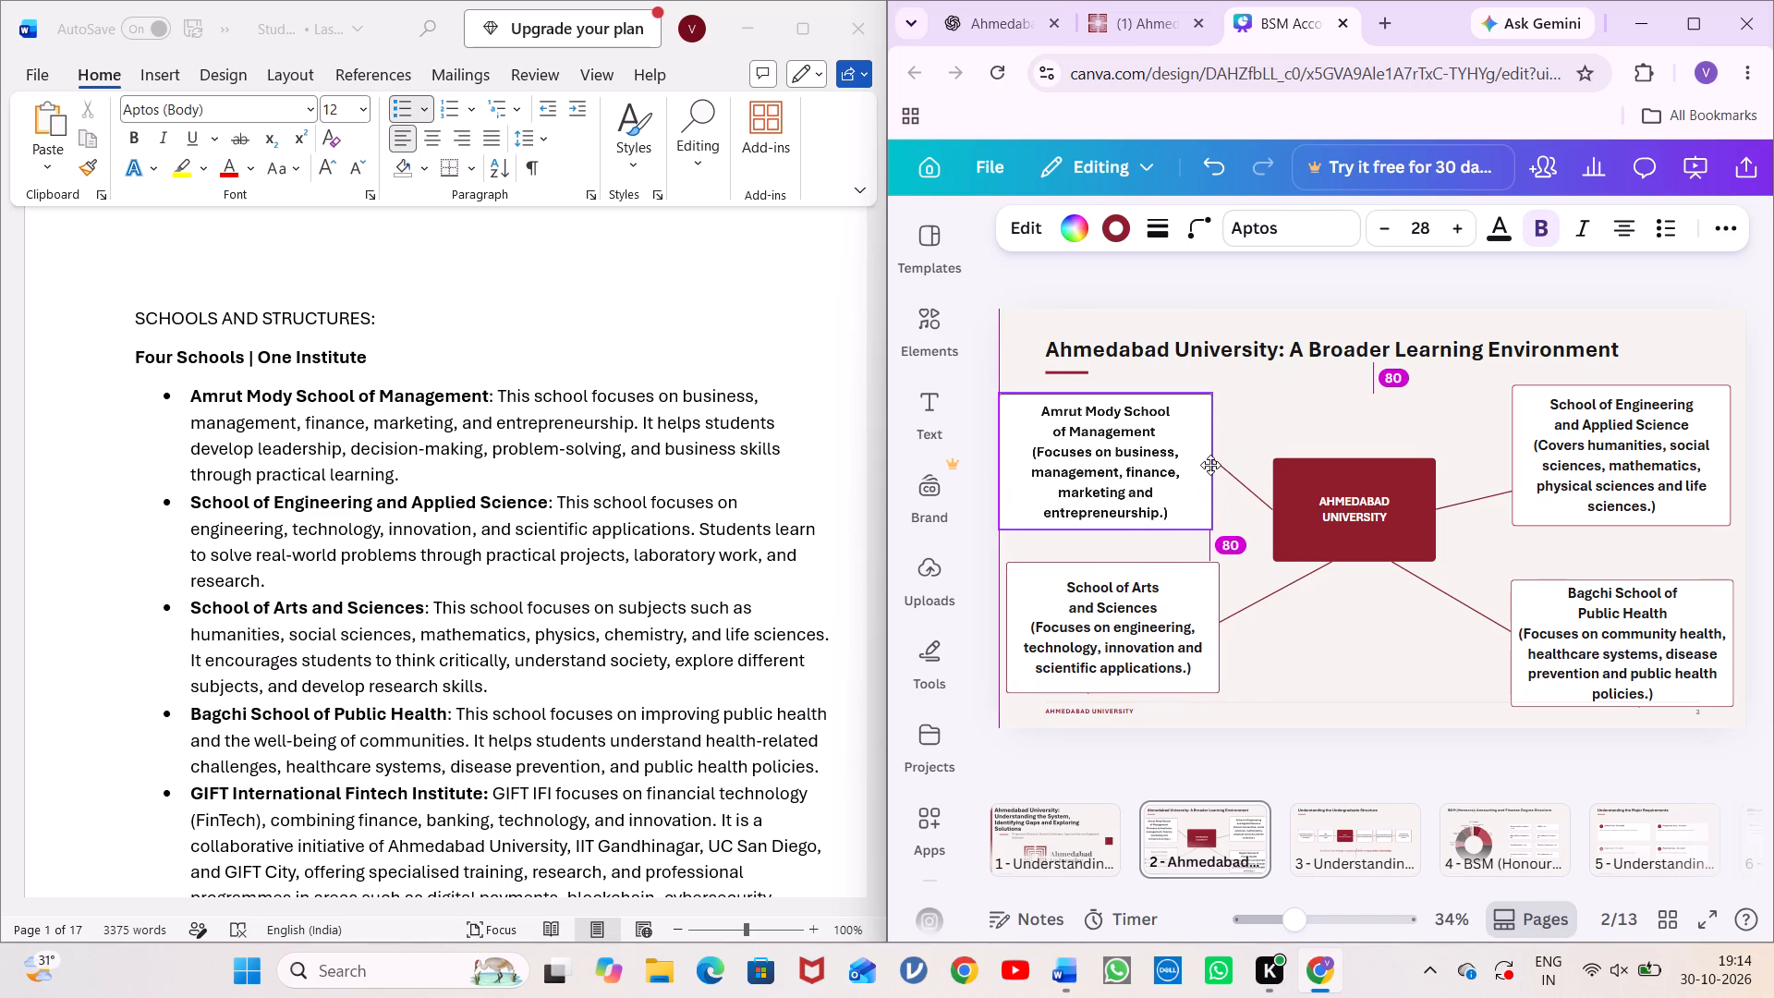
{"action": "left_click", "coordinate": [1368, 689]}
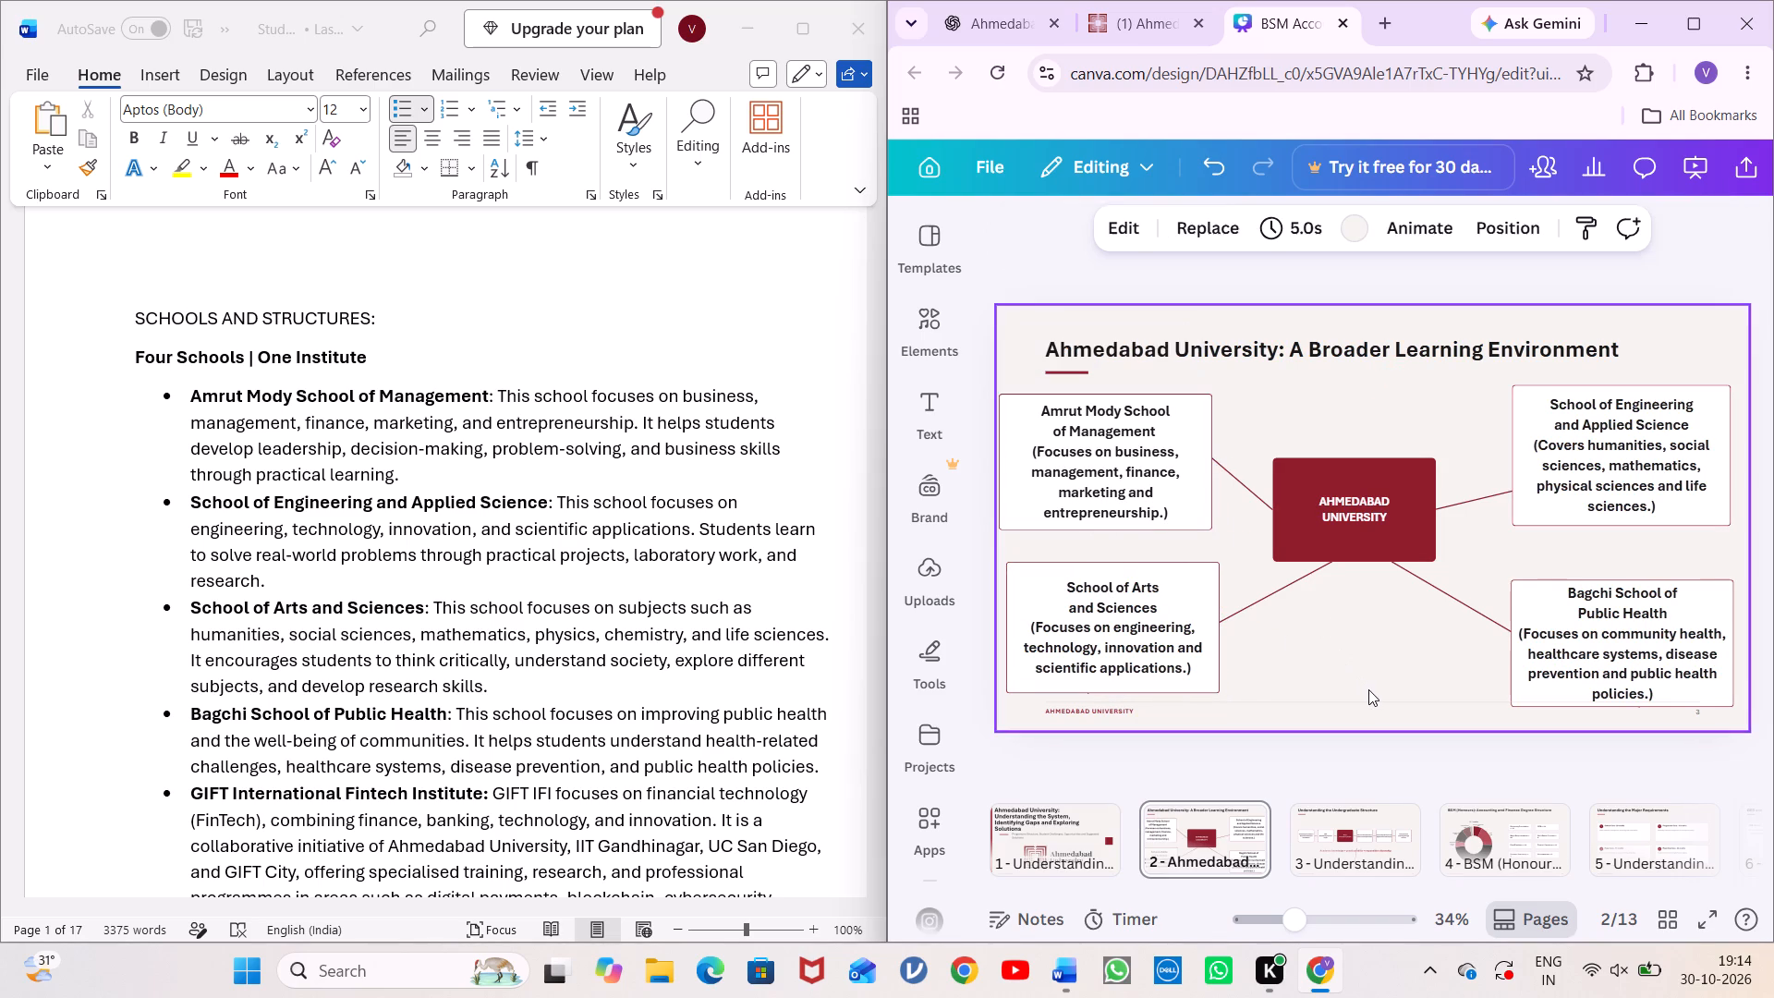
On slide 3, move the stray diagonal line below the diagram off the bottom edge of the slide.
{"action": "left_click", "coordinate": [1356, 838]}
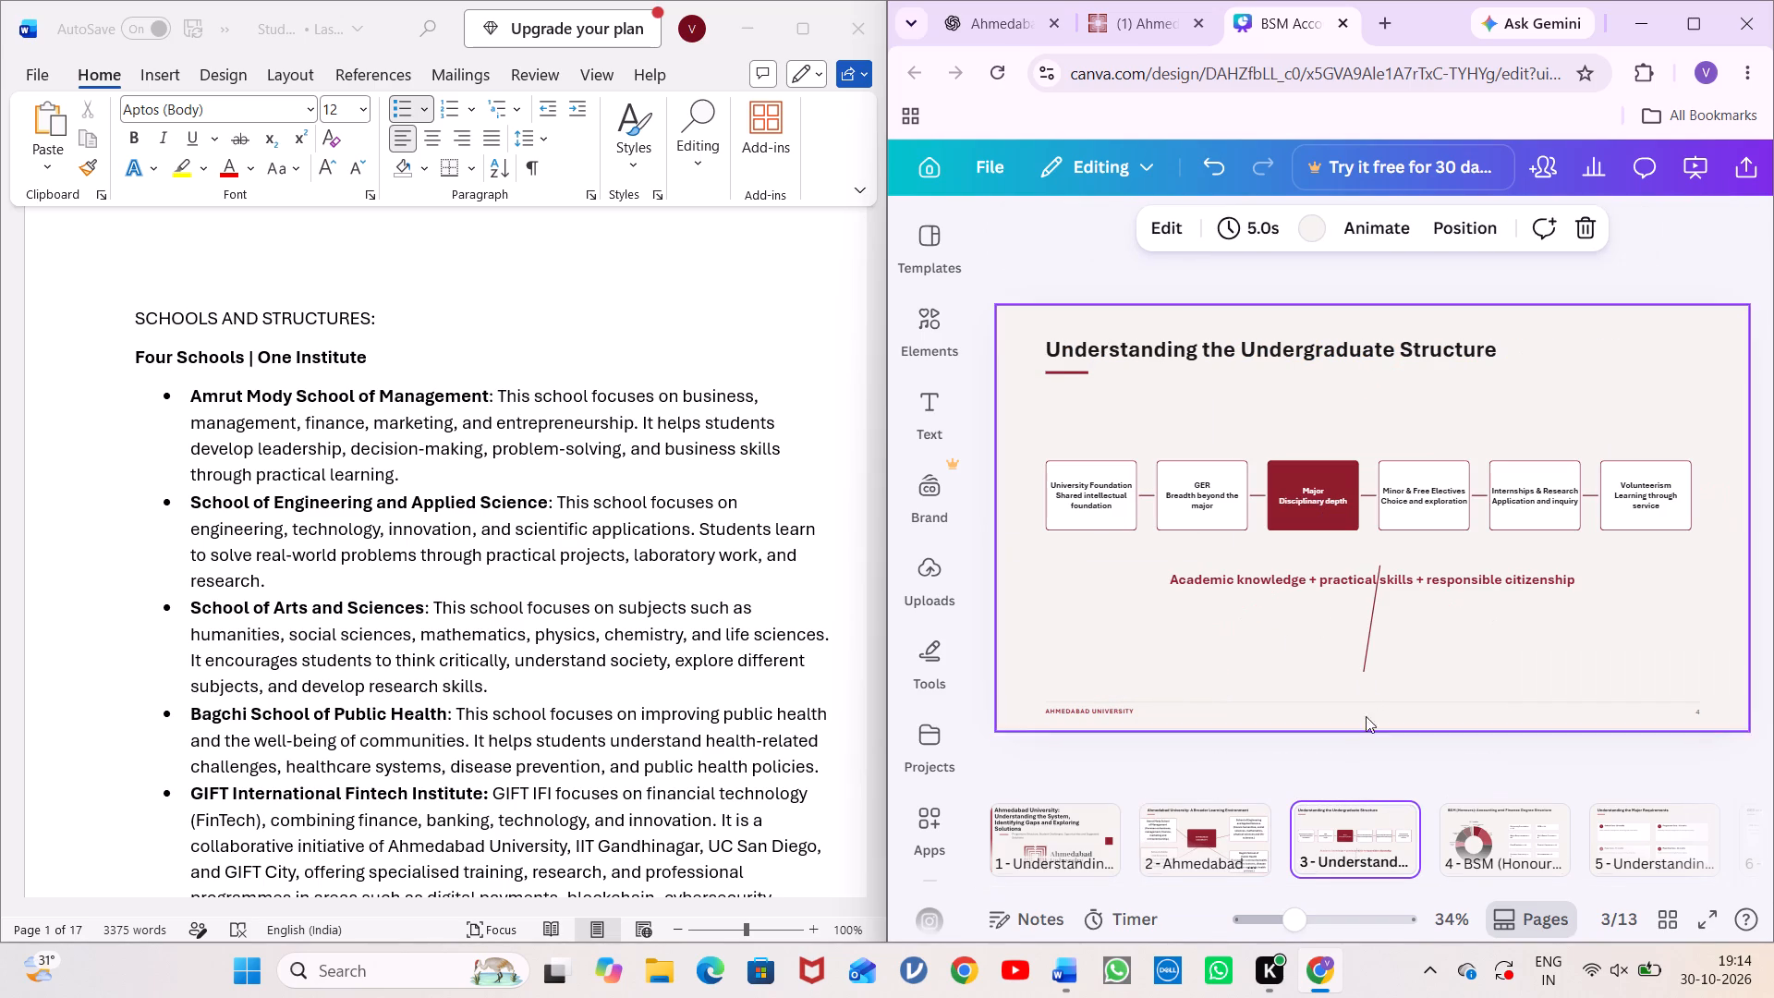
{"action": "left_click", "coordinate": [1369, 627]}
{"action": "left_click_drag", "start_coordinate": [1369, 627], "coordinate": [1343, 715]}
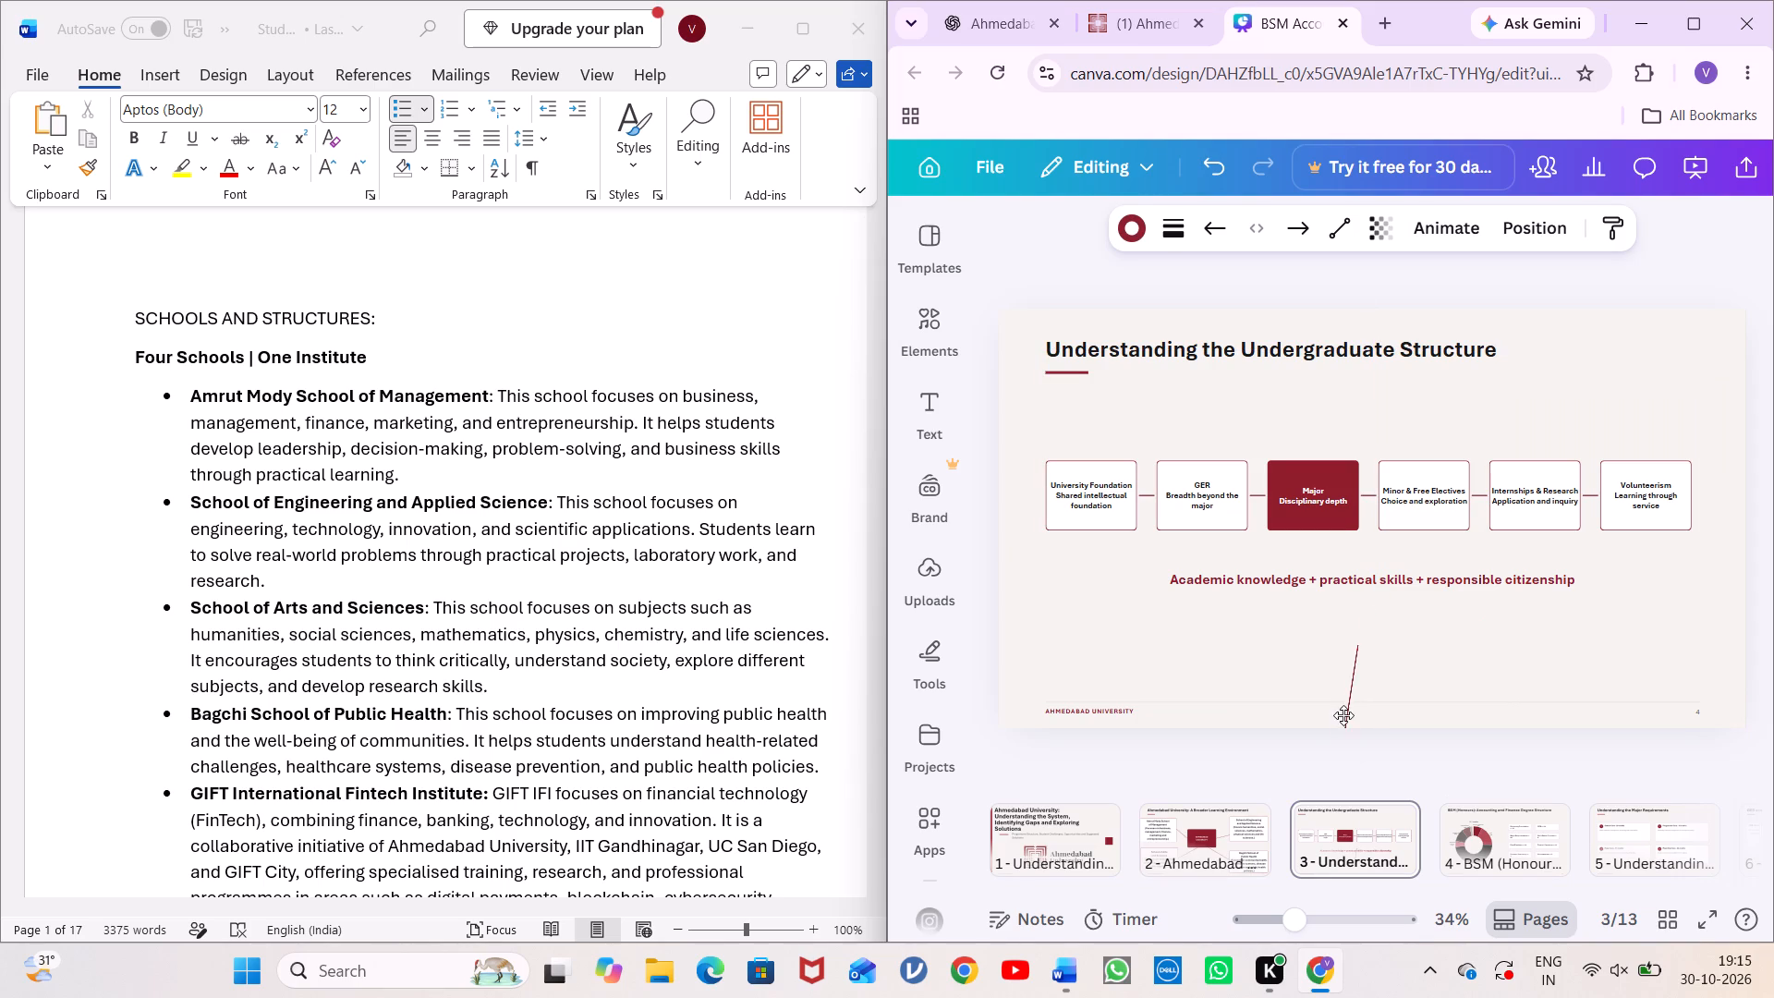
{"action": "left_click_drag", "start_coordinate": [1343, 715], "coordinate": [1246, 783]}
{"action": "left_click_drag", "start_coordinate": [1246, 783], "coordinate": [1245, 788]}
{"action": "left_click", "coordinate": [1363, 727]}
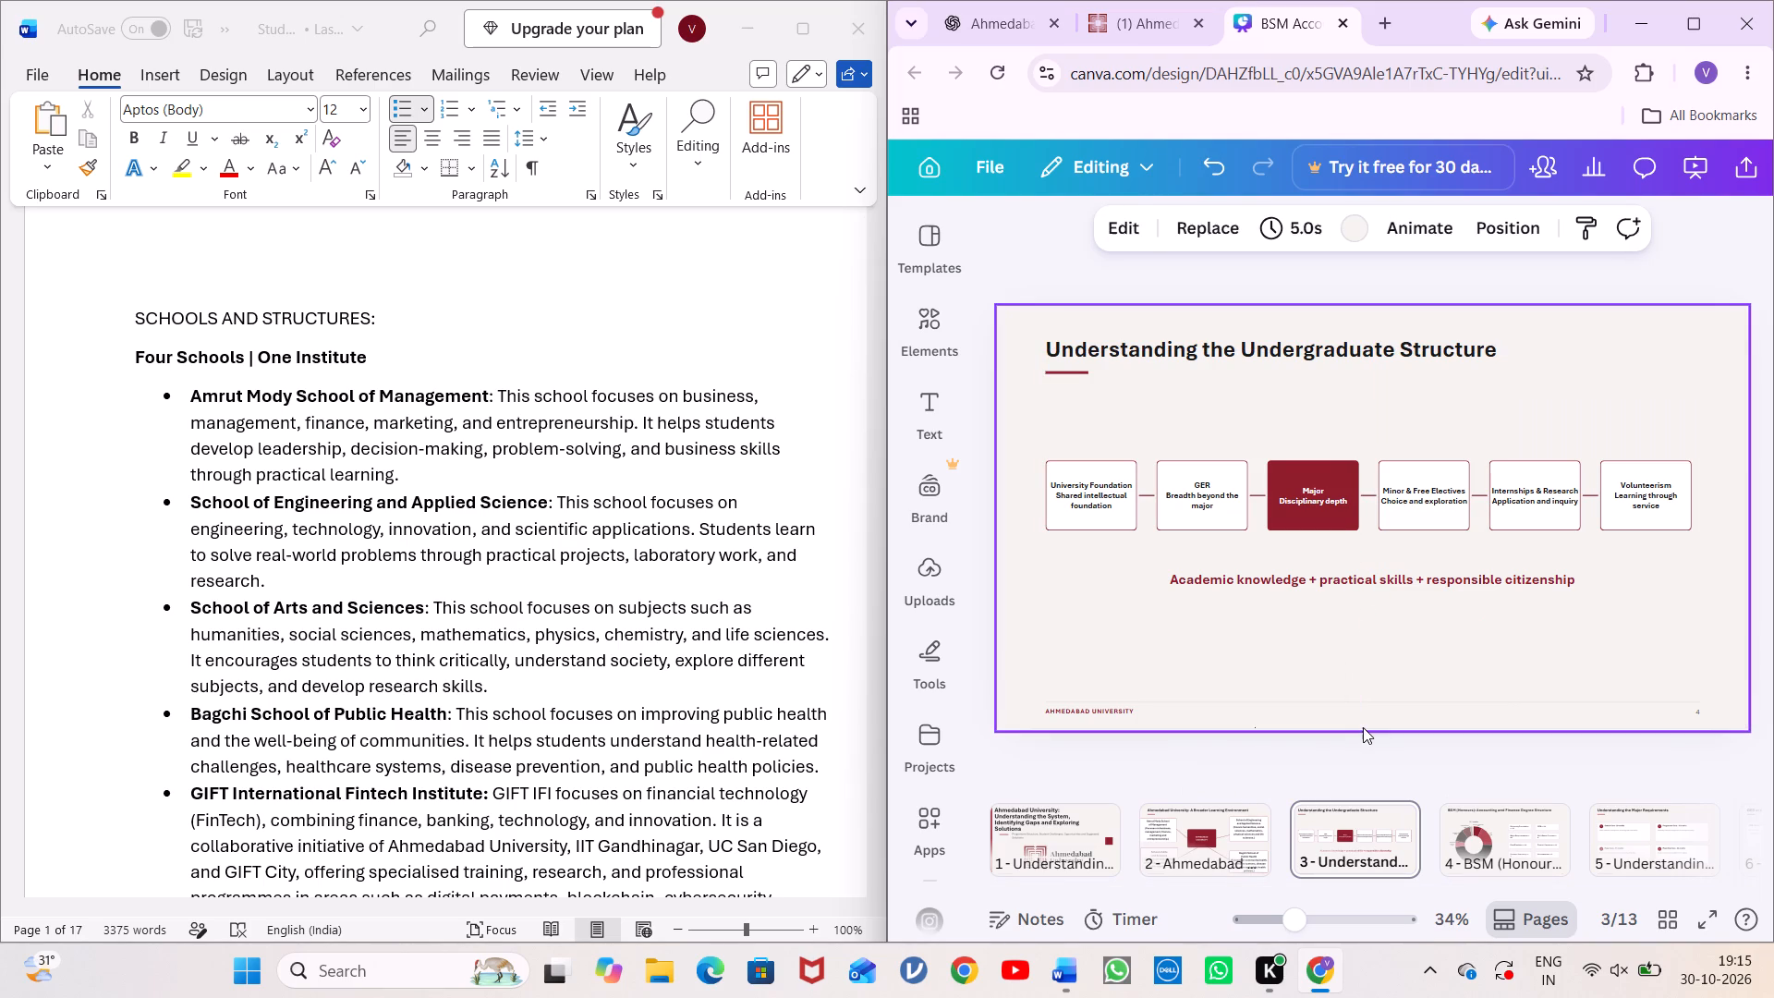
Set the text size of the University Foundation box on slide 3 to 28.
{"action": "left_click", "coordinate": [1102, 490]}
{"action": "left_click", "coordinate": [1322, 431]}
{"action": "left_click", "coordinate": [1123, 467]}
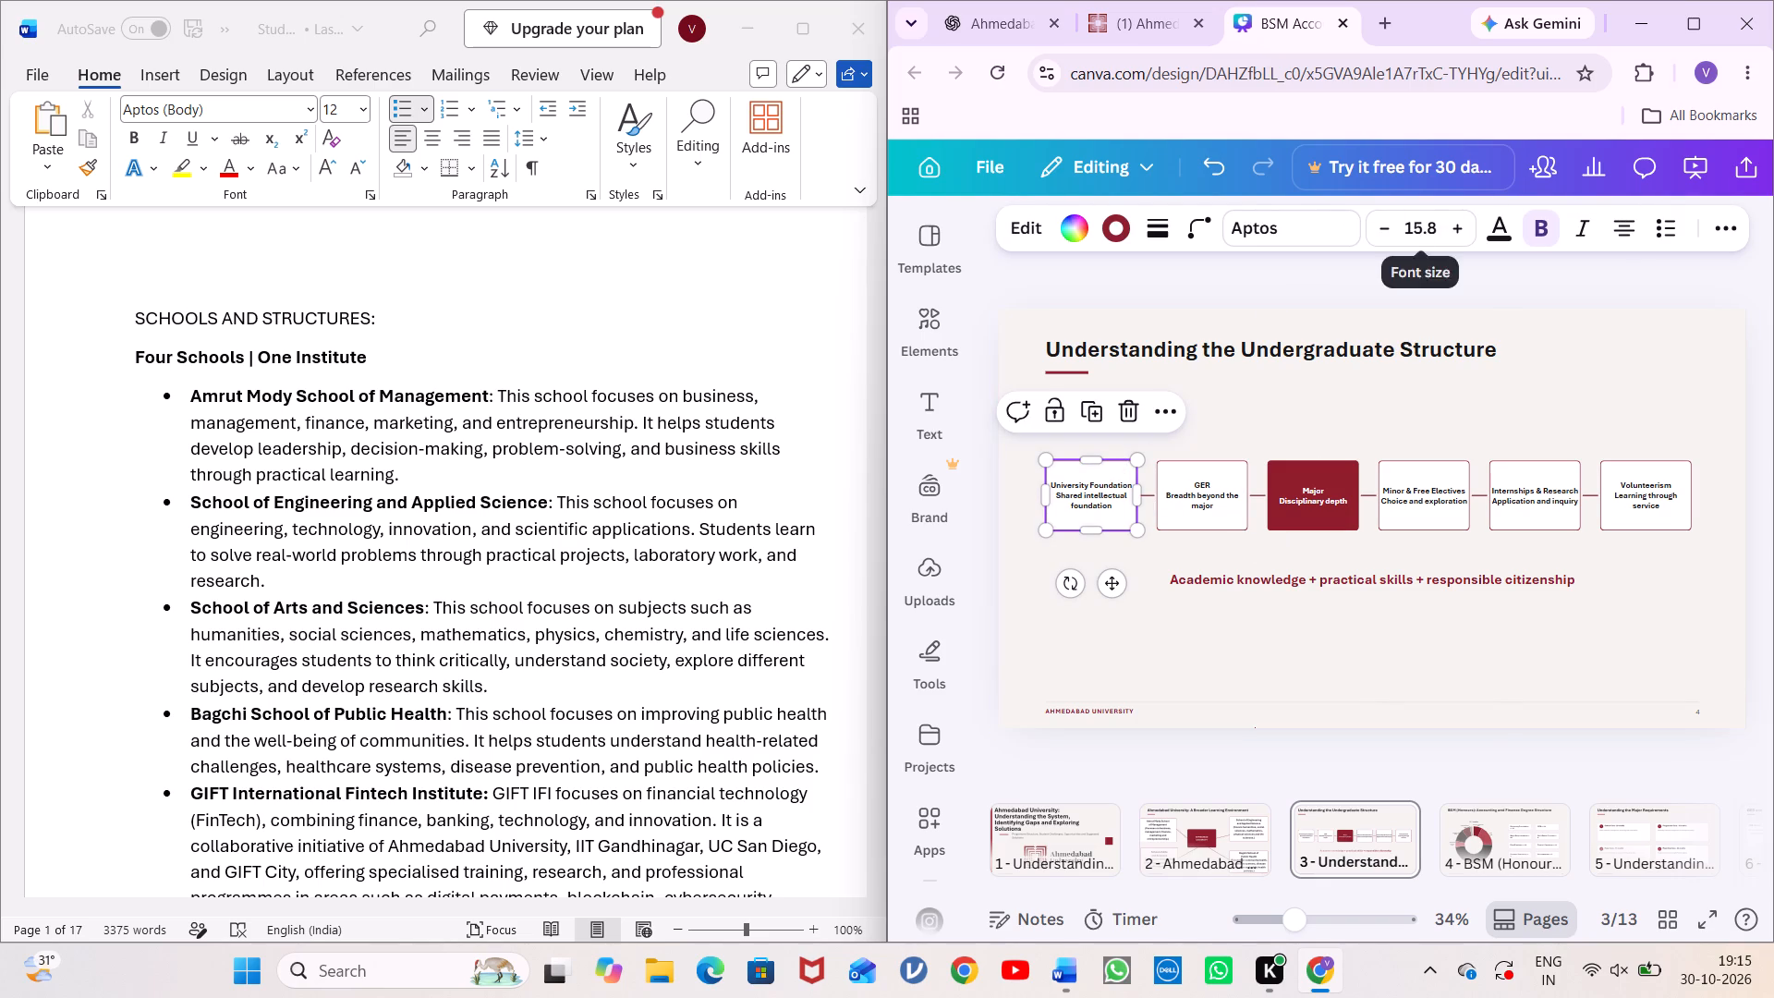
{"action": "left_click", "coordinate": [1428, 227]}
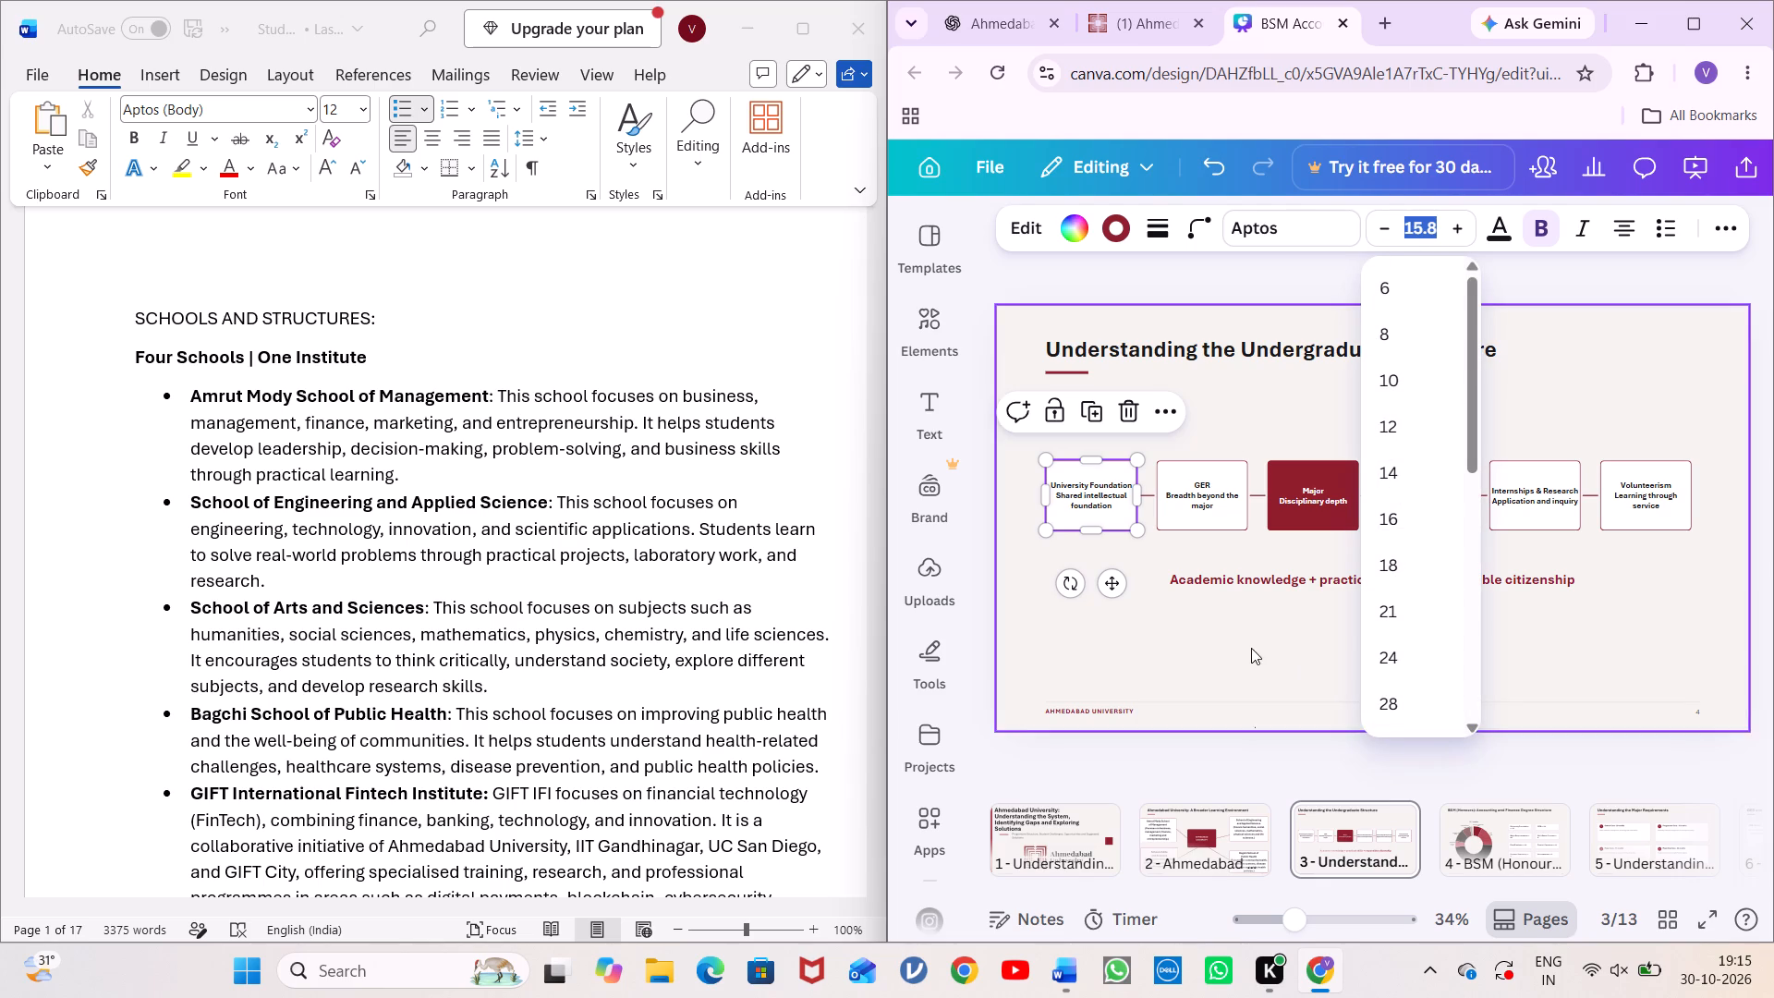
{"action": "left_click", "coordinate": [1408, 658]}
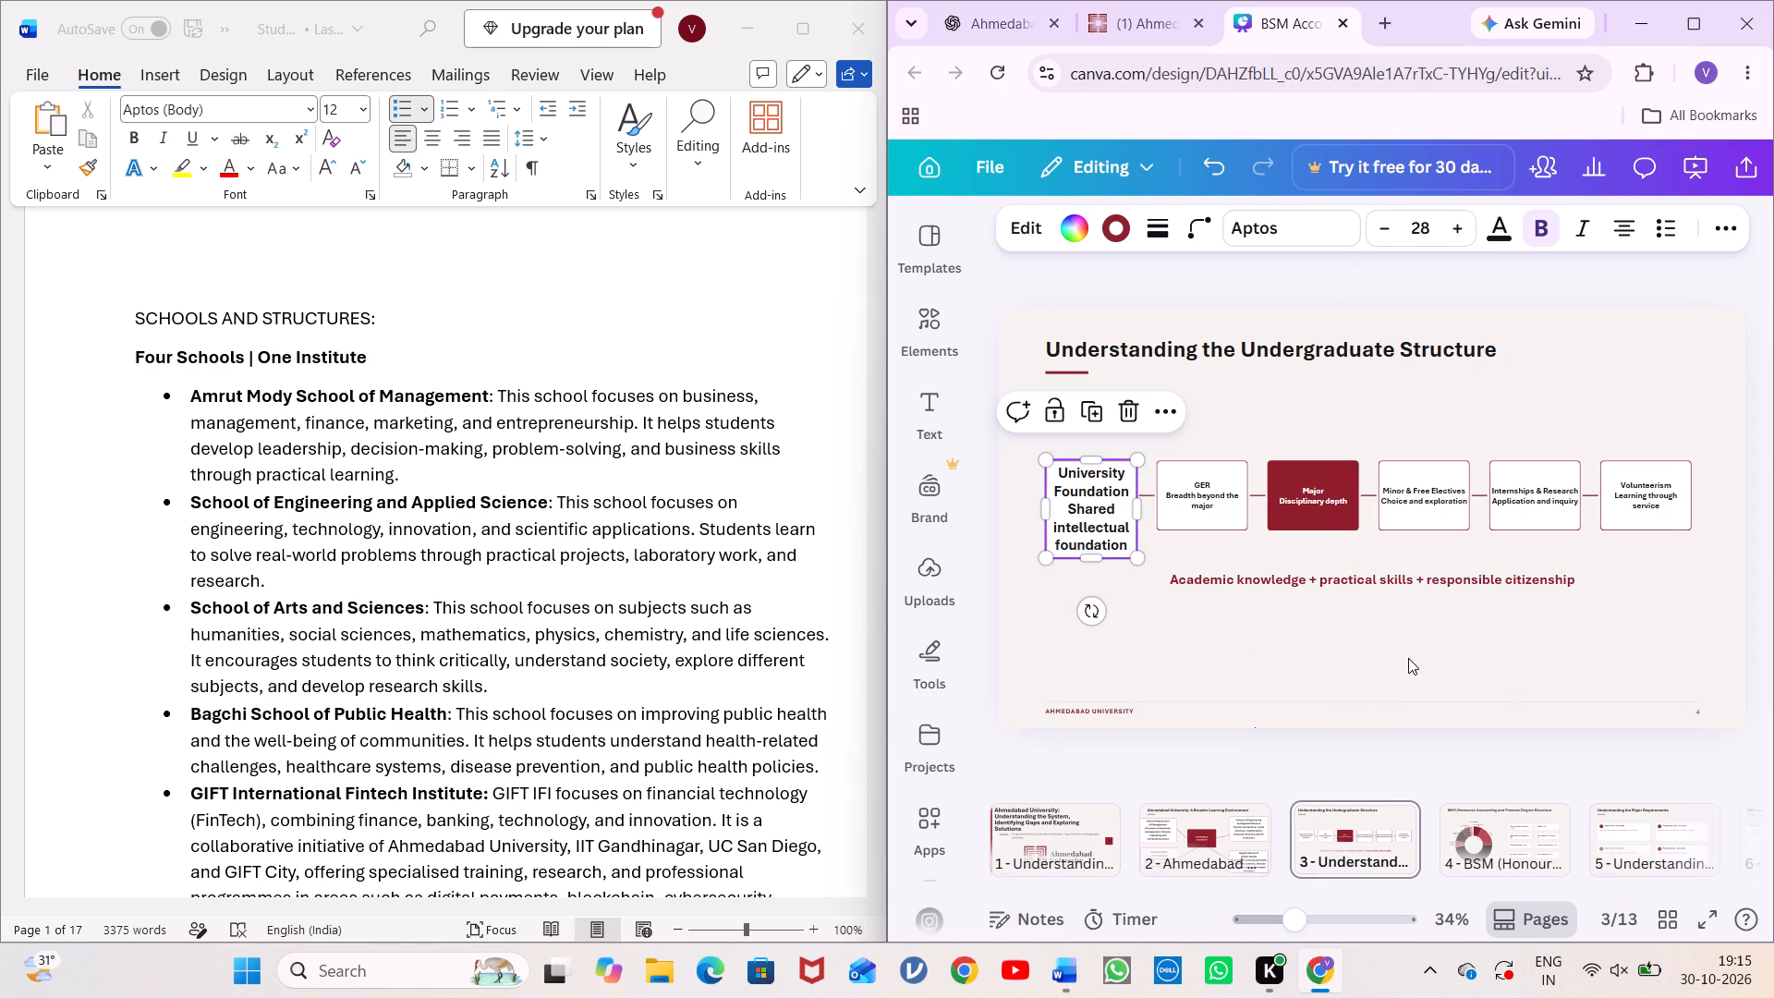
Set the text size of the GER and Major boxes in the slide 3 diagram to 28.
{"action": "left_click", "coordinate": [1225, 491]}
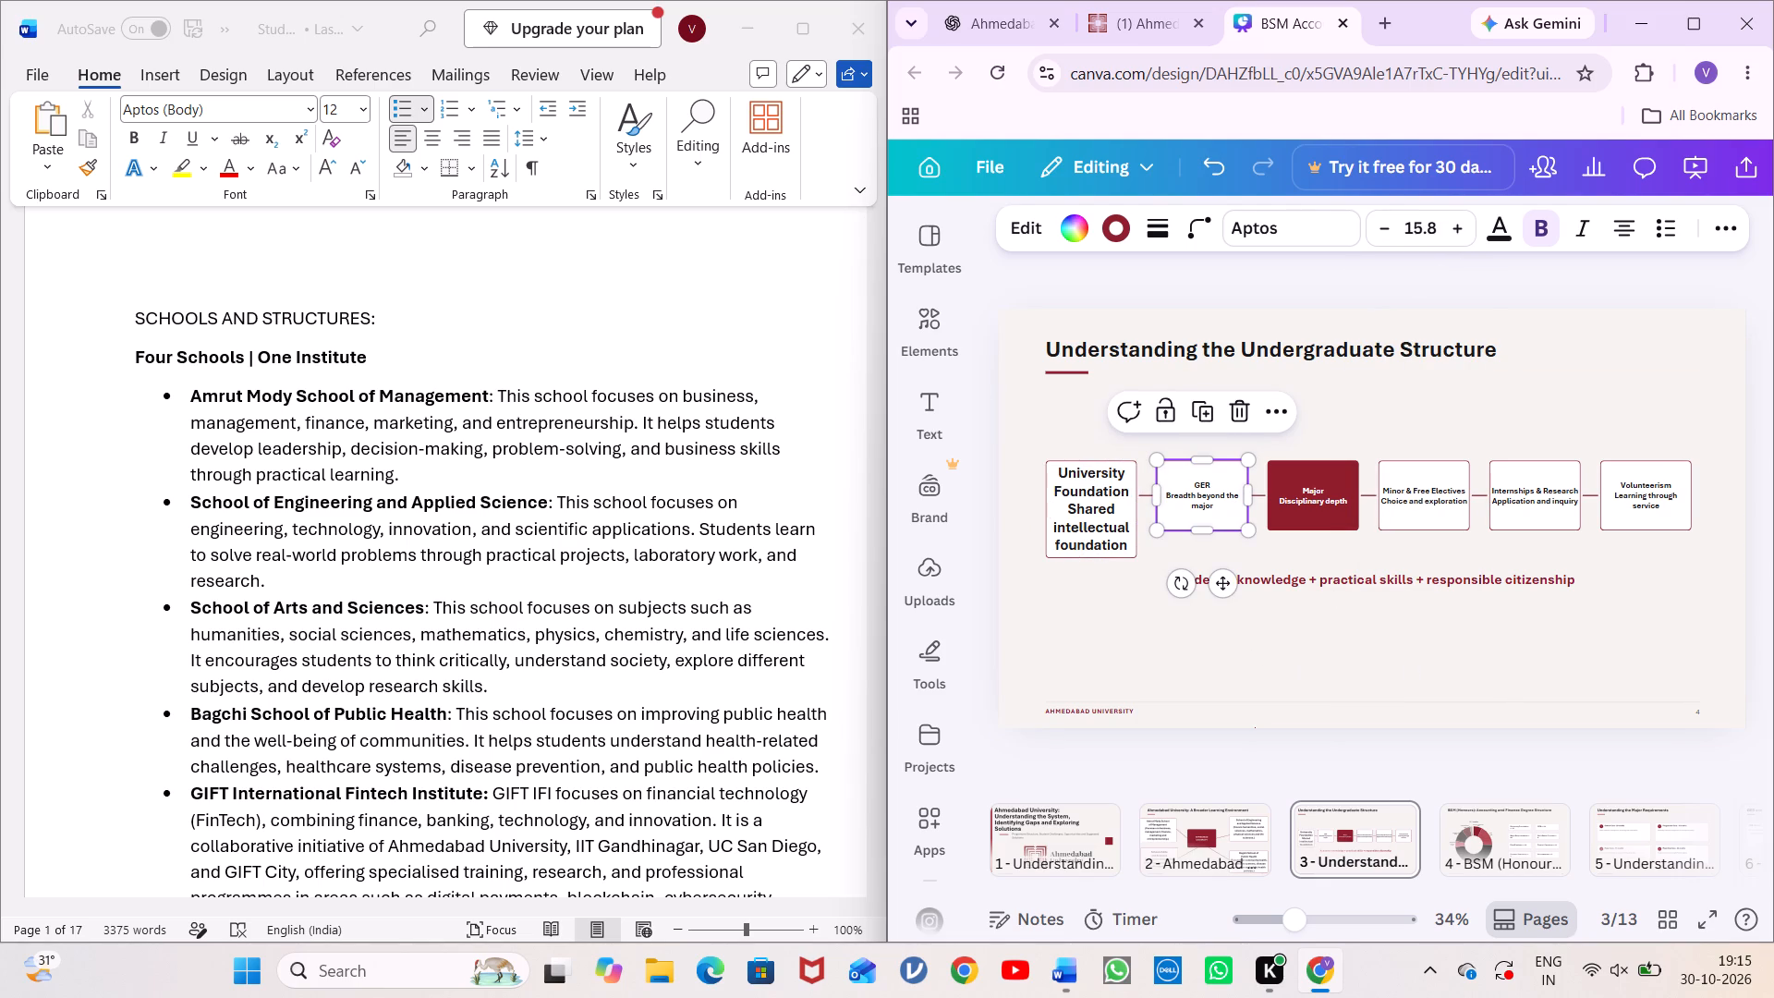
{"action": "left_click", "coordinate": [1422, 228]}
{"action": "left_click", "coordinate": [1418, 690]}
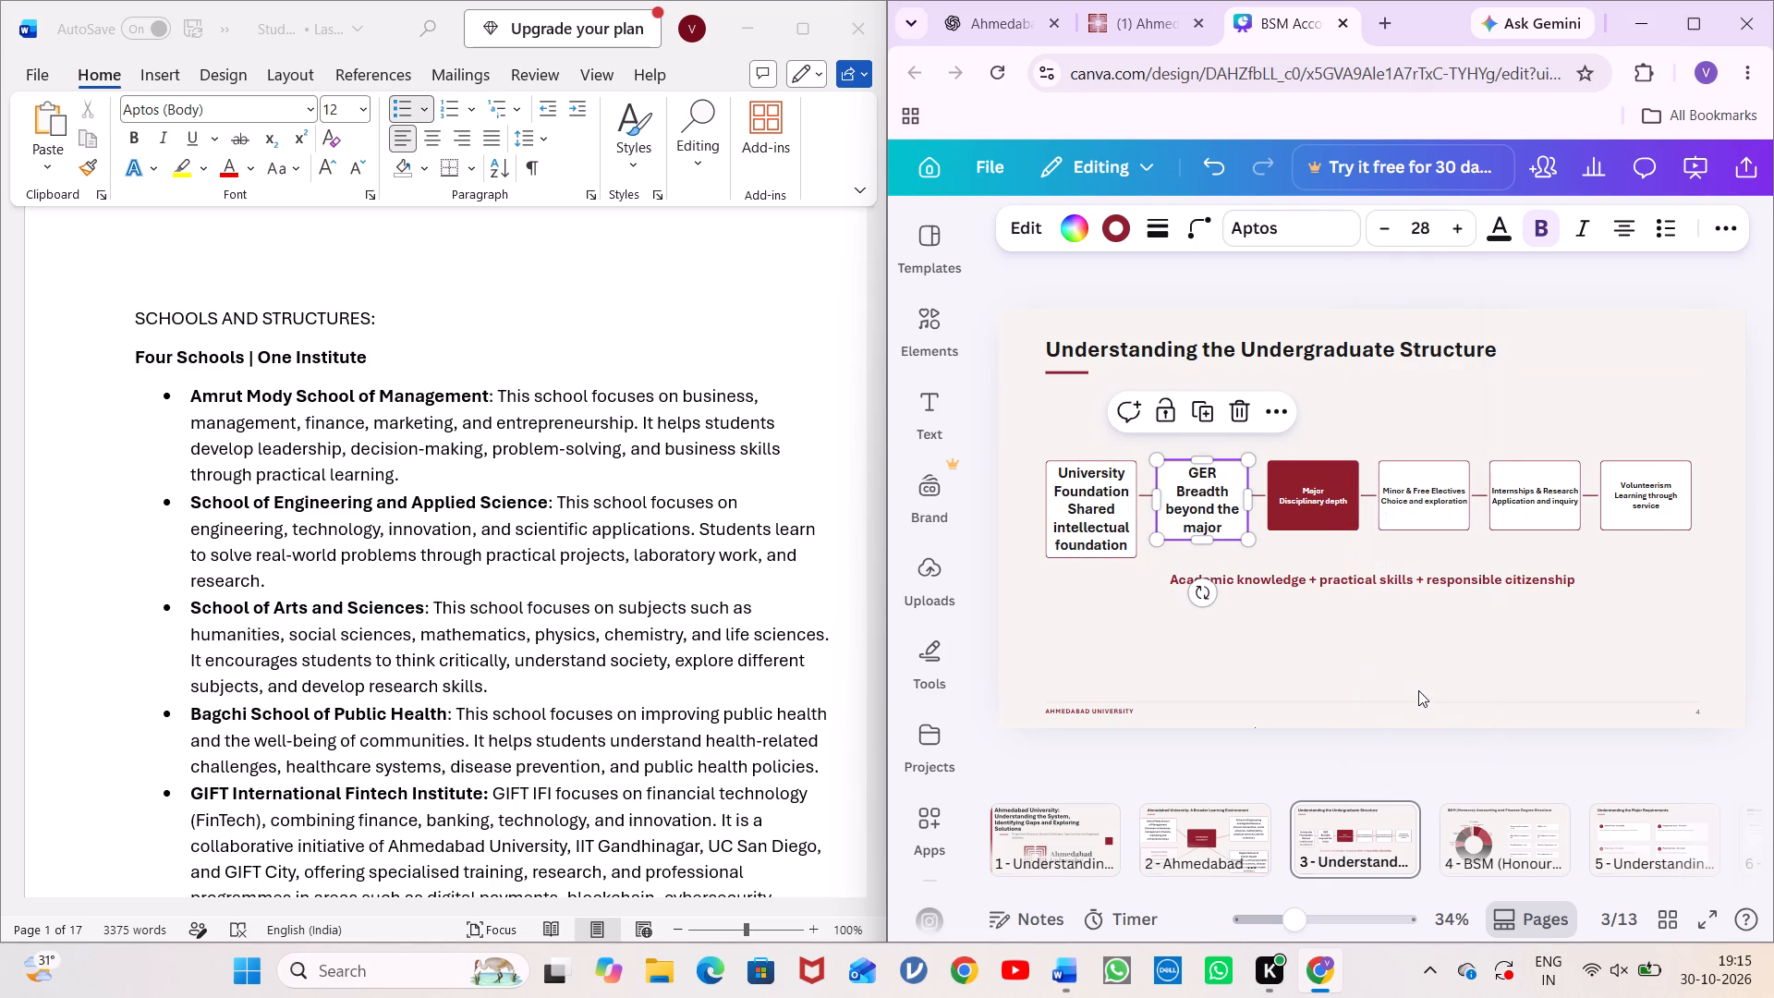
{"action": "left_click", "coordinate": [1344, 480]}
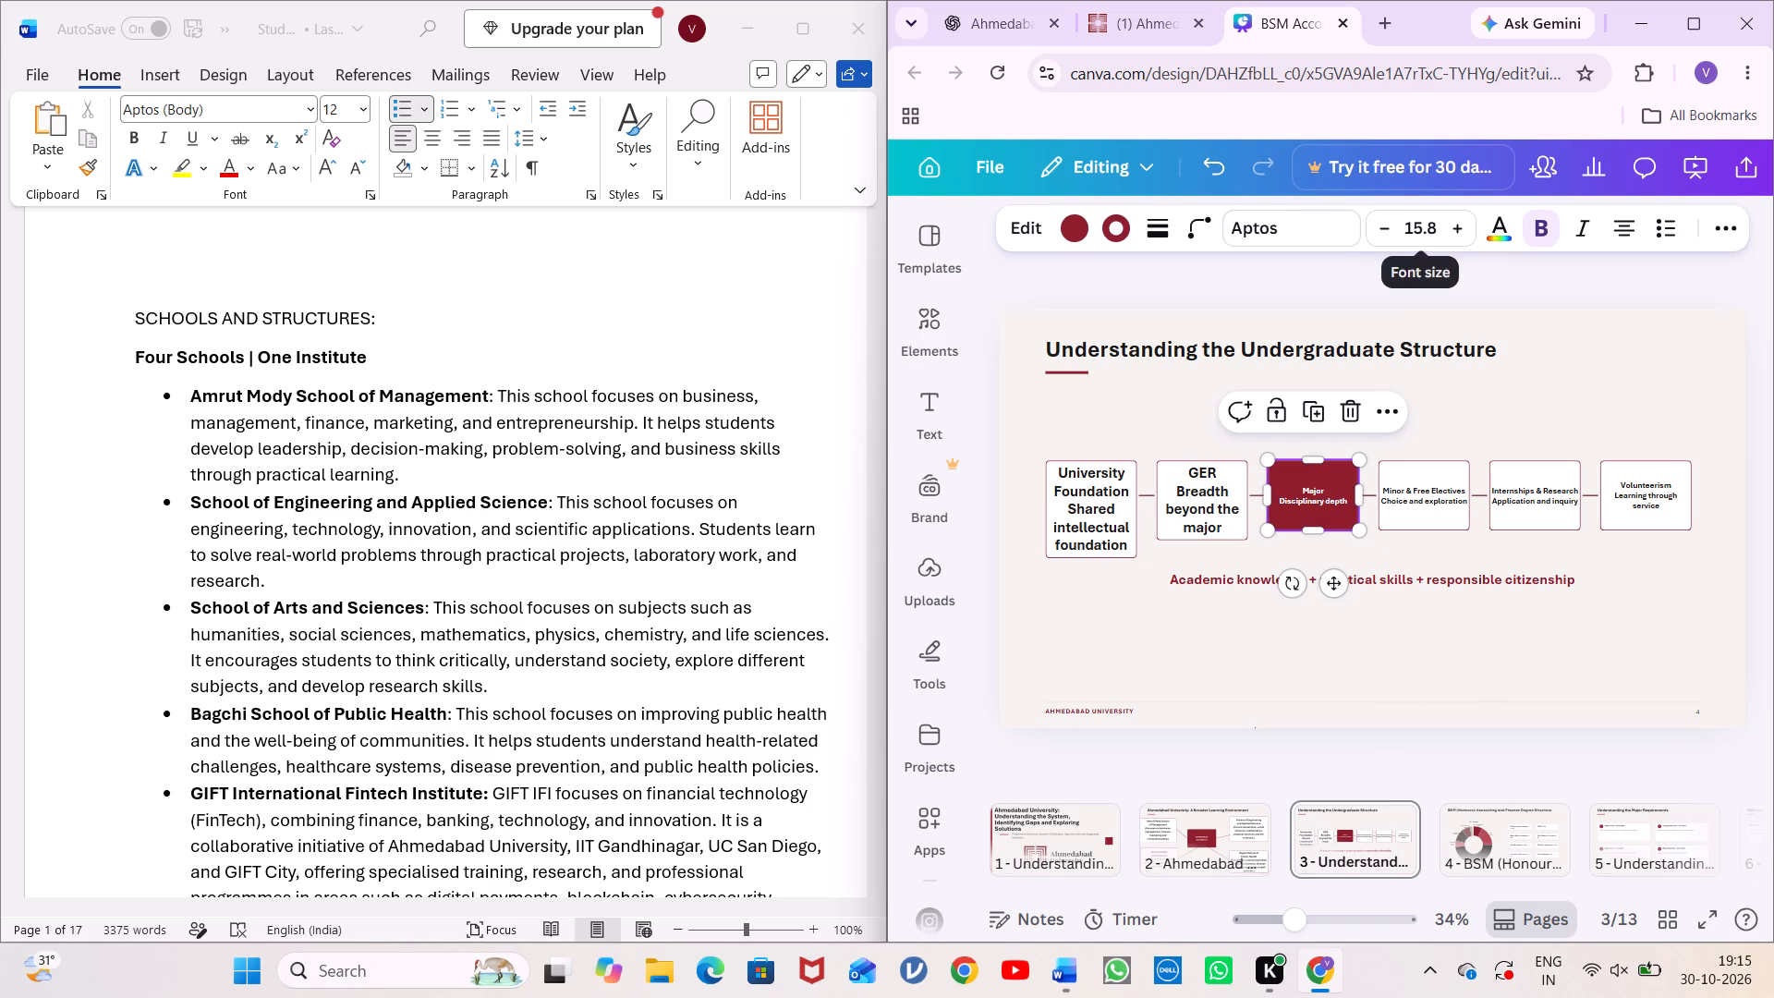
{"action": "left_click", "coordinate": [1428, 236]}
{"action": "left_click", "coordinate": [1414, 701]}
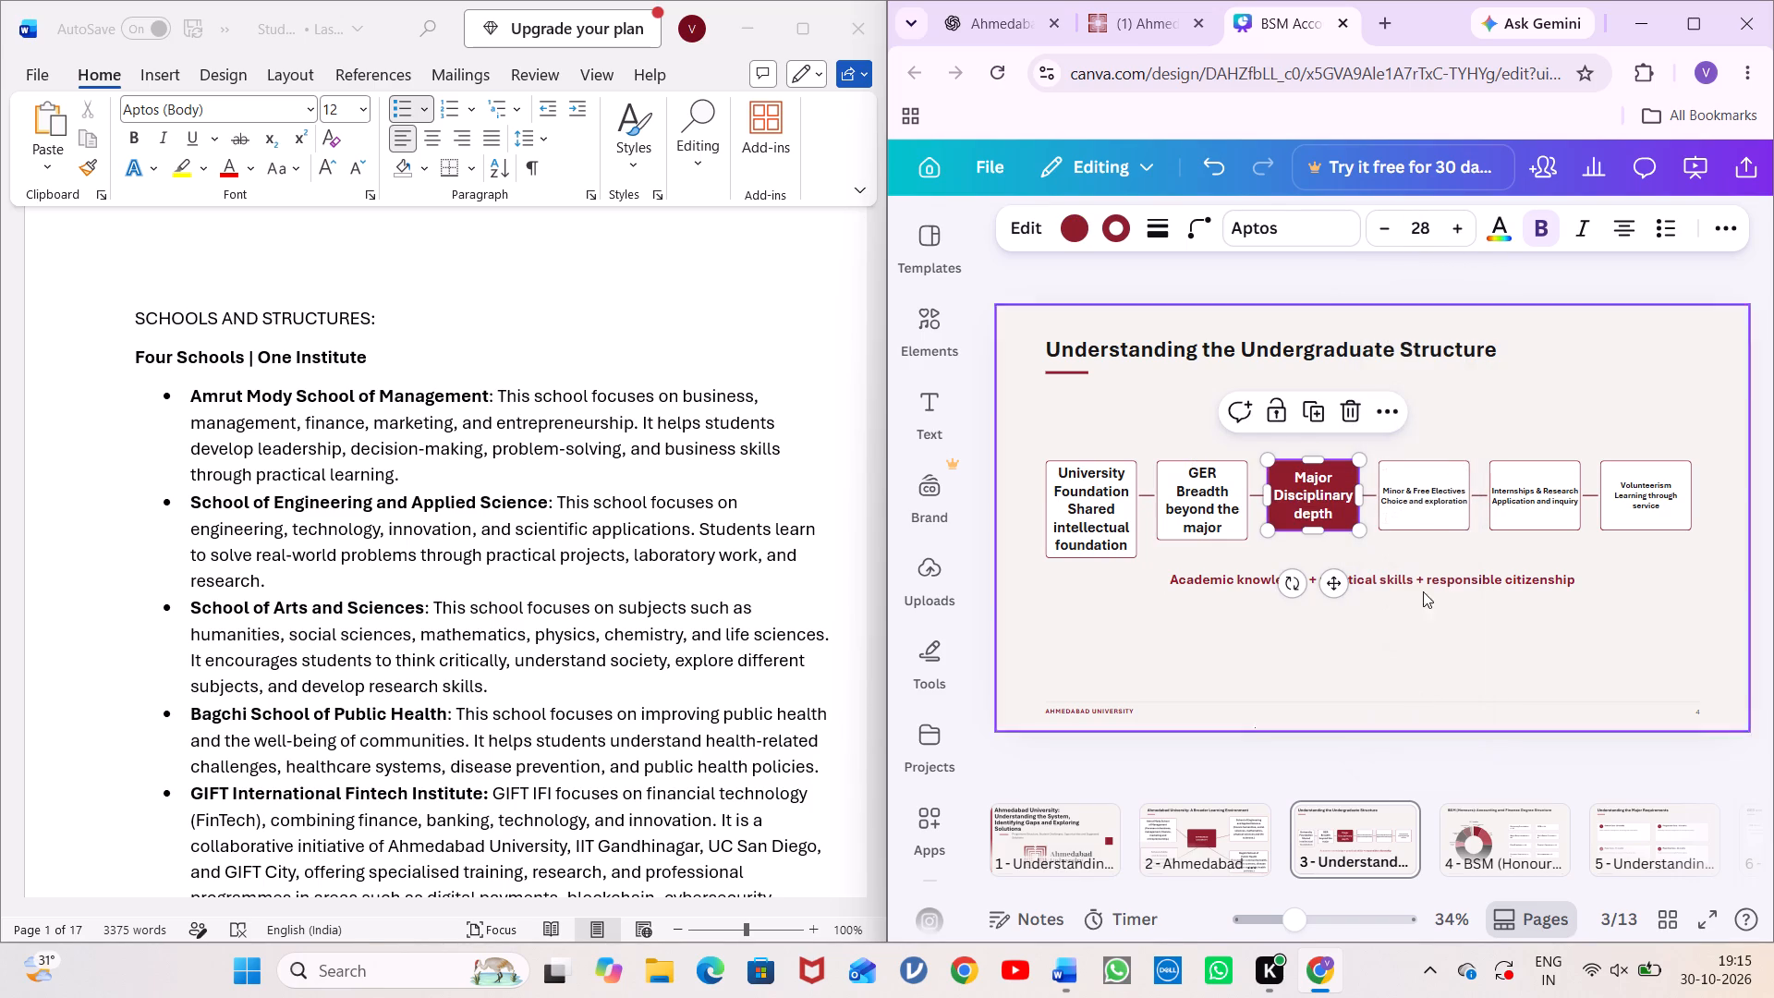
Set the text size of the Minor & Free Electives, Internships & Research, and Volunteerism boxes to 28.
{"action": "left_click", "coordinate": [1440, 517]}
{"action": "left_click", "coordinate": [1420, 238]}
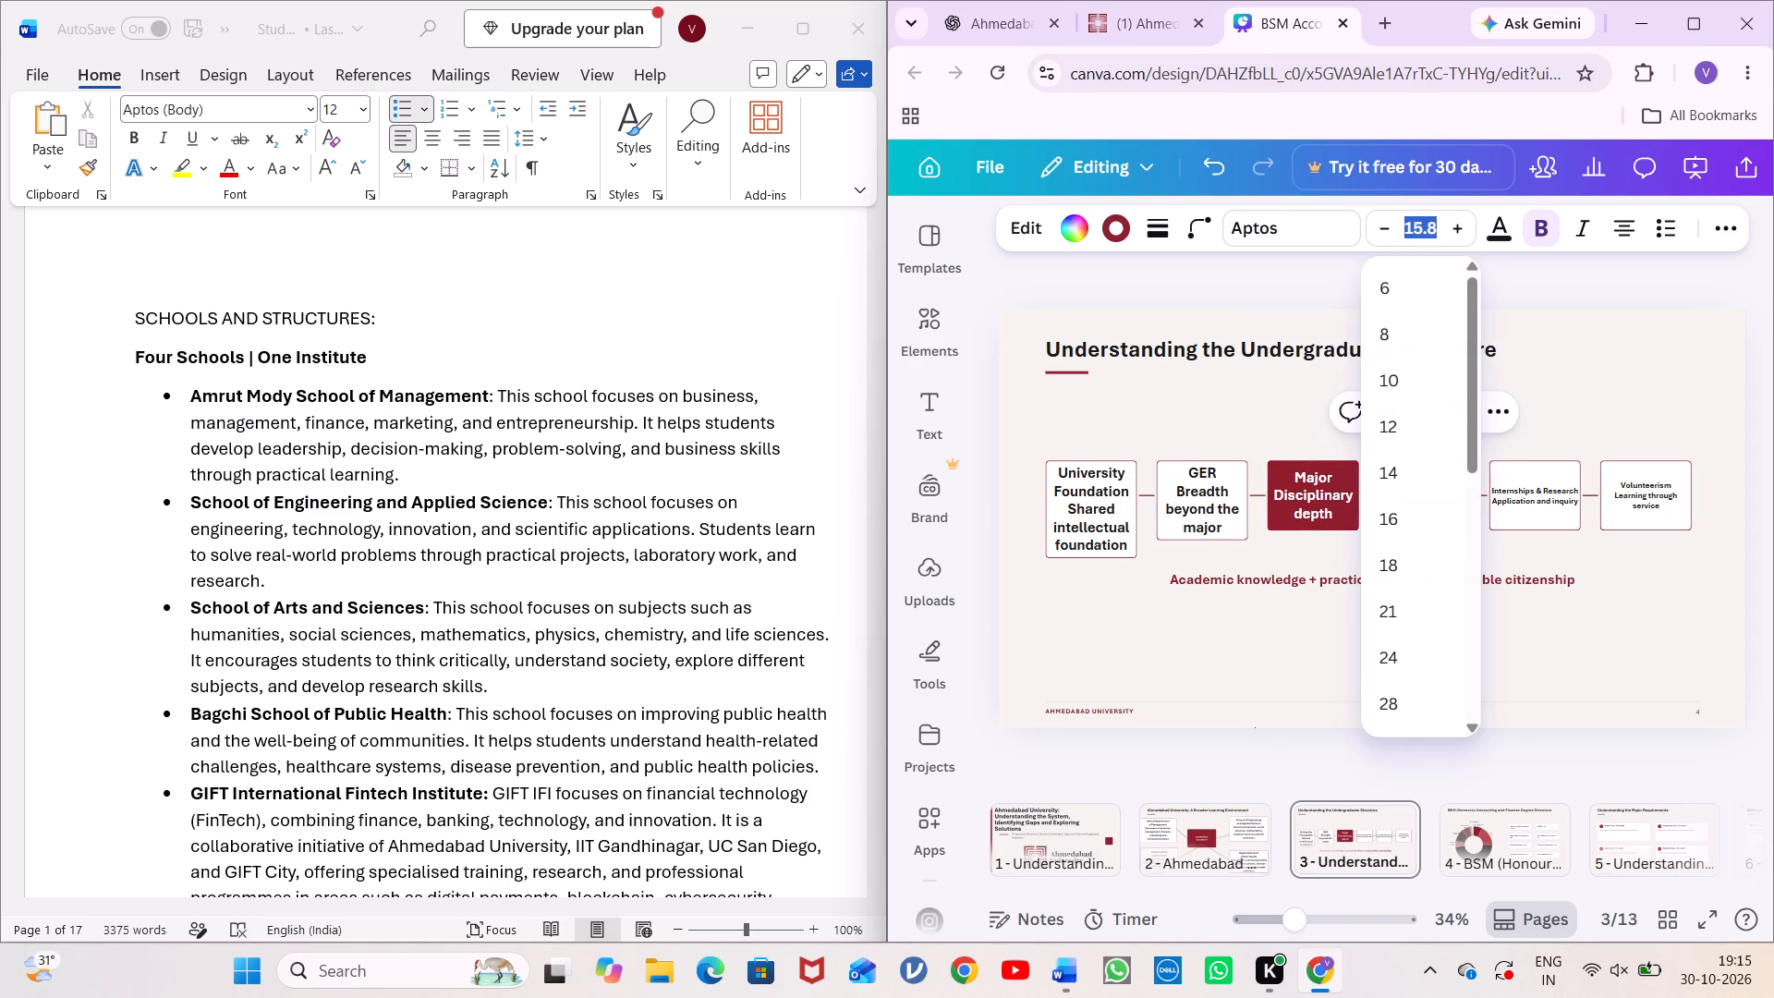
{"action": "left_click", "coordinate": [1427, 696]}
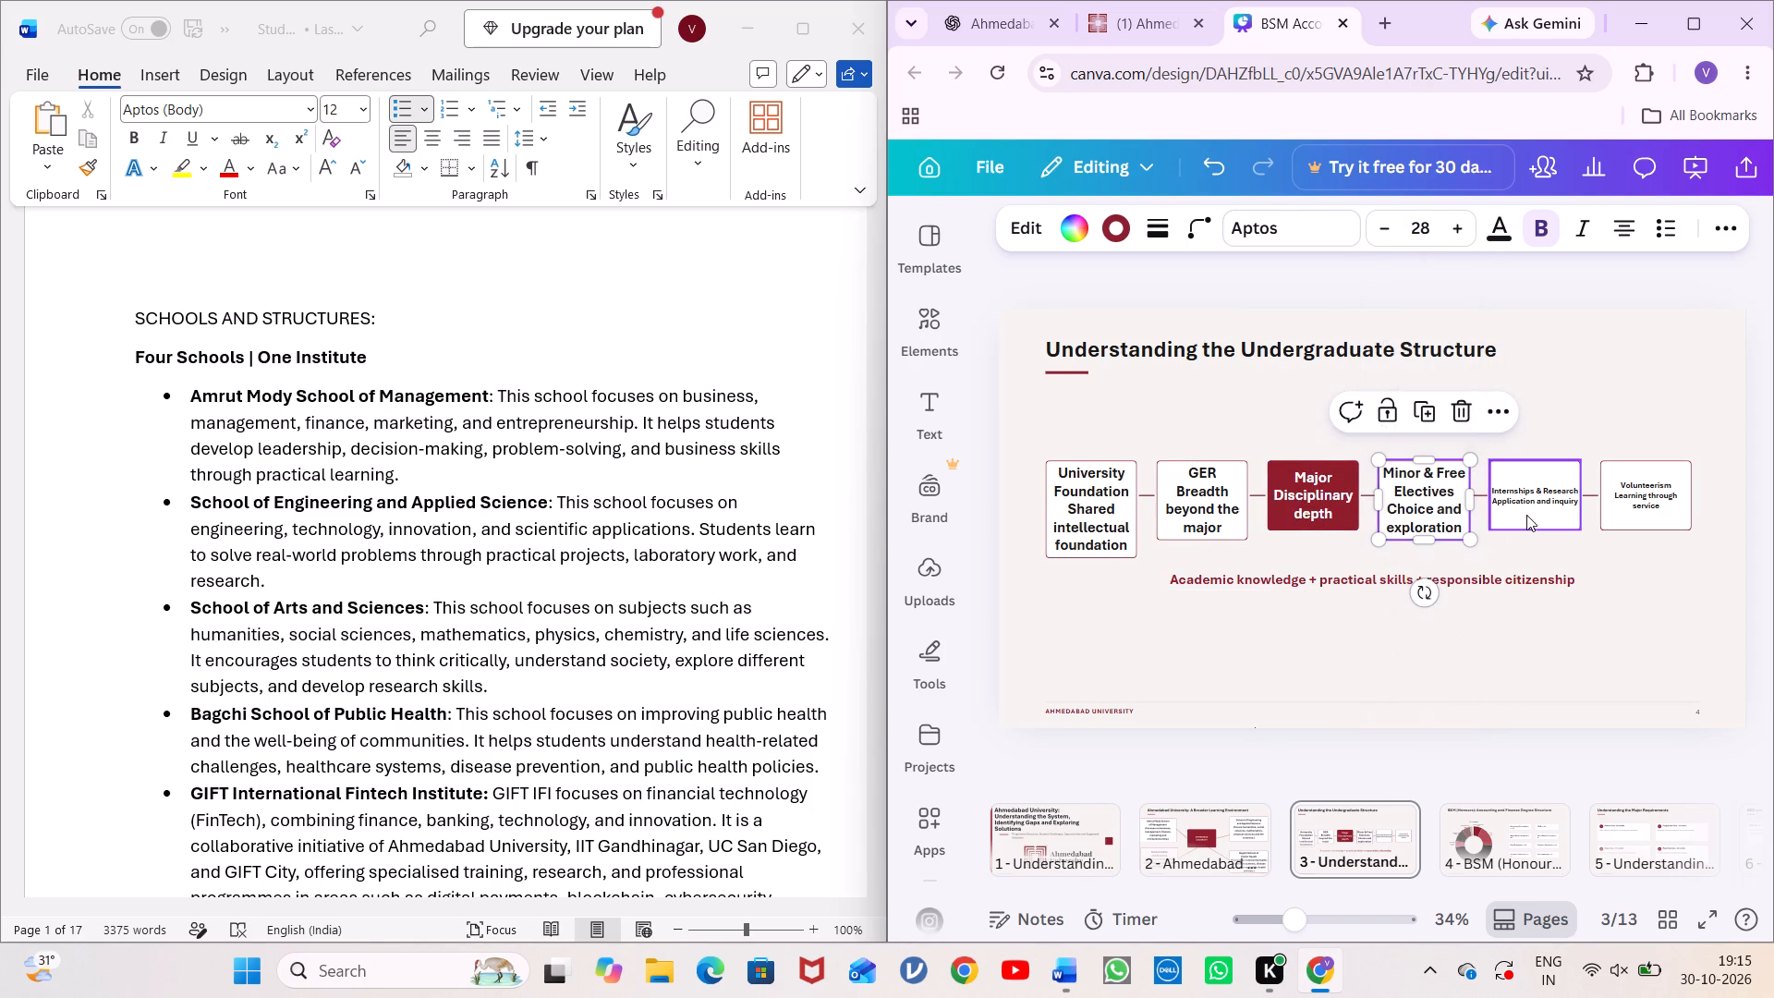
{"action": "left_click", "coordinate": [1529, 510]}
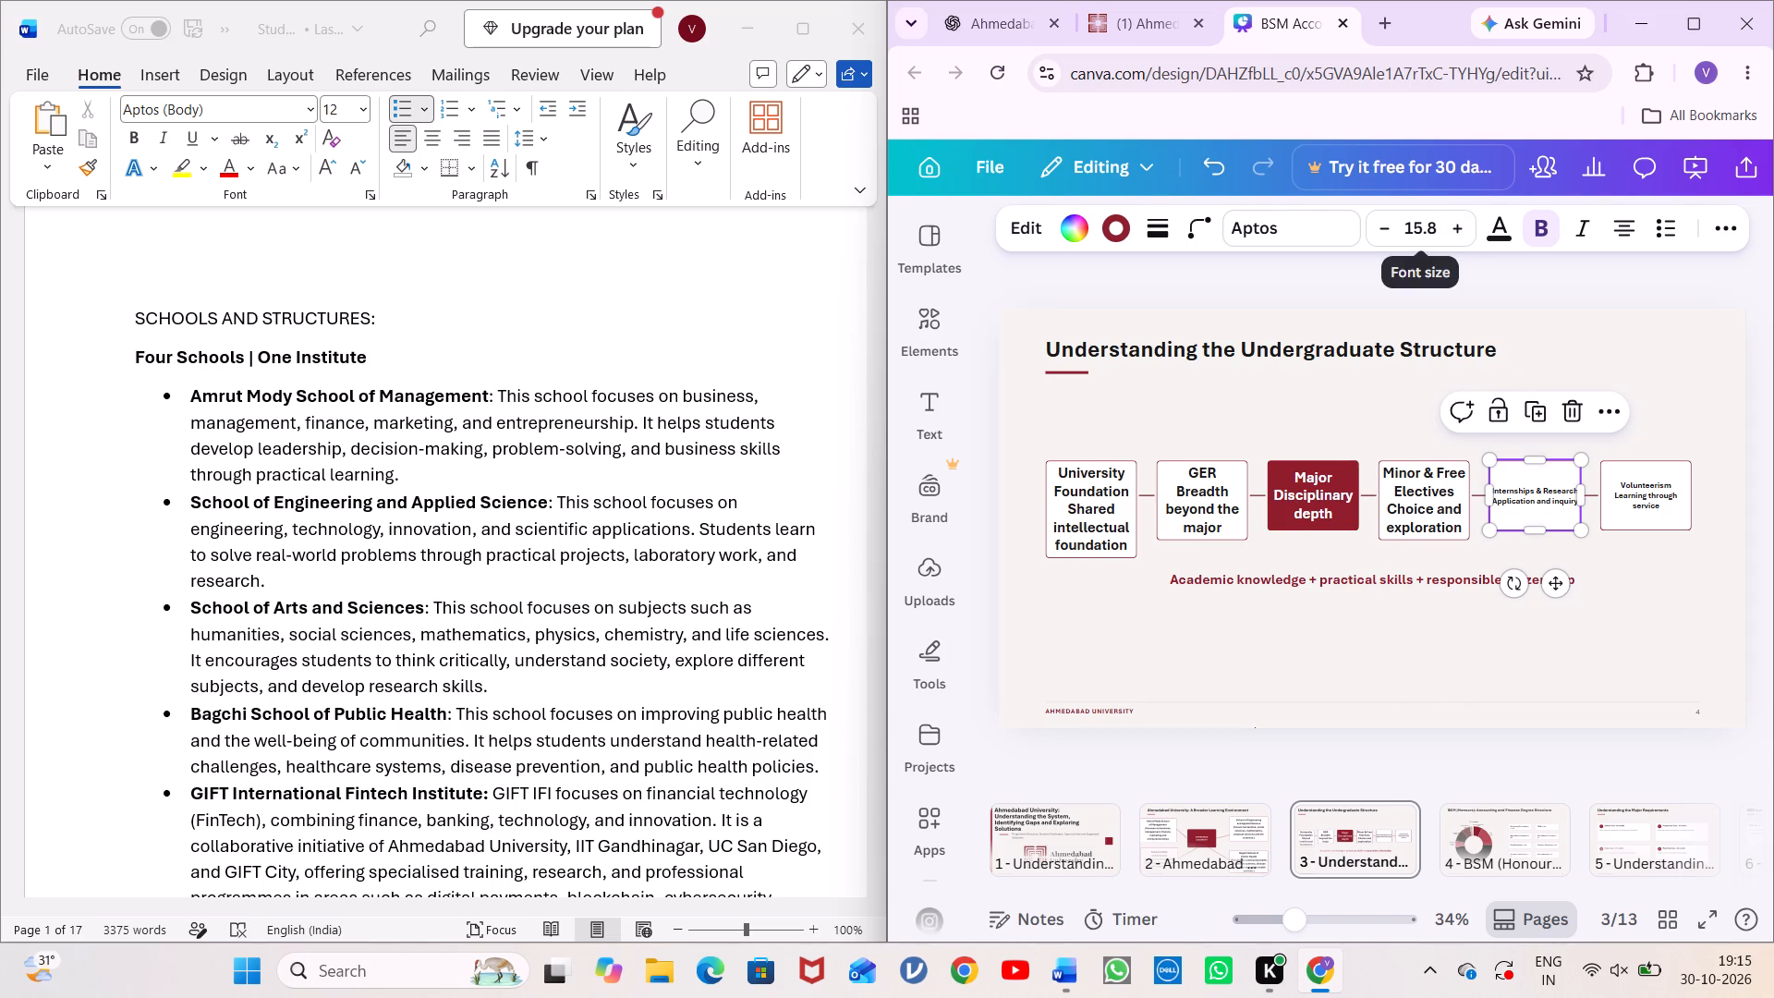
{"action": "left_click", "coordinate": [1418, 228]}
{"action": "left_click", "coordinate": [1433, 710]}
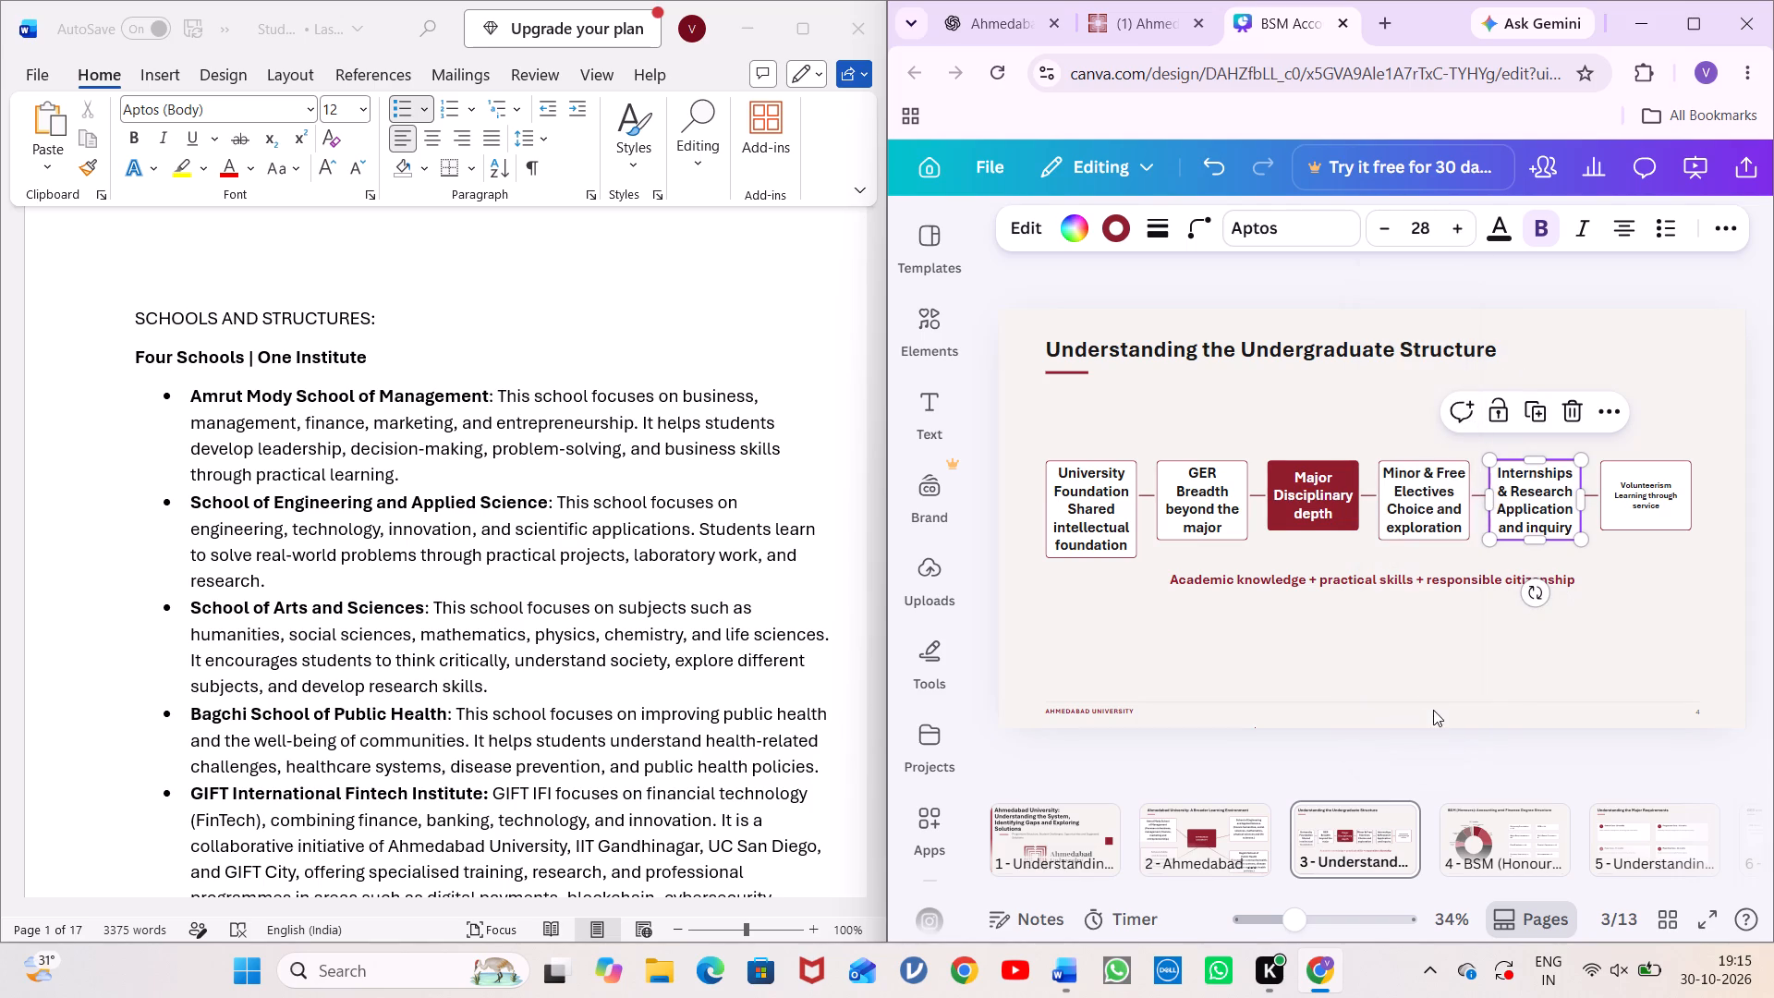
{"action": "left_click", "coordinate": [1684, 521]}
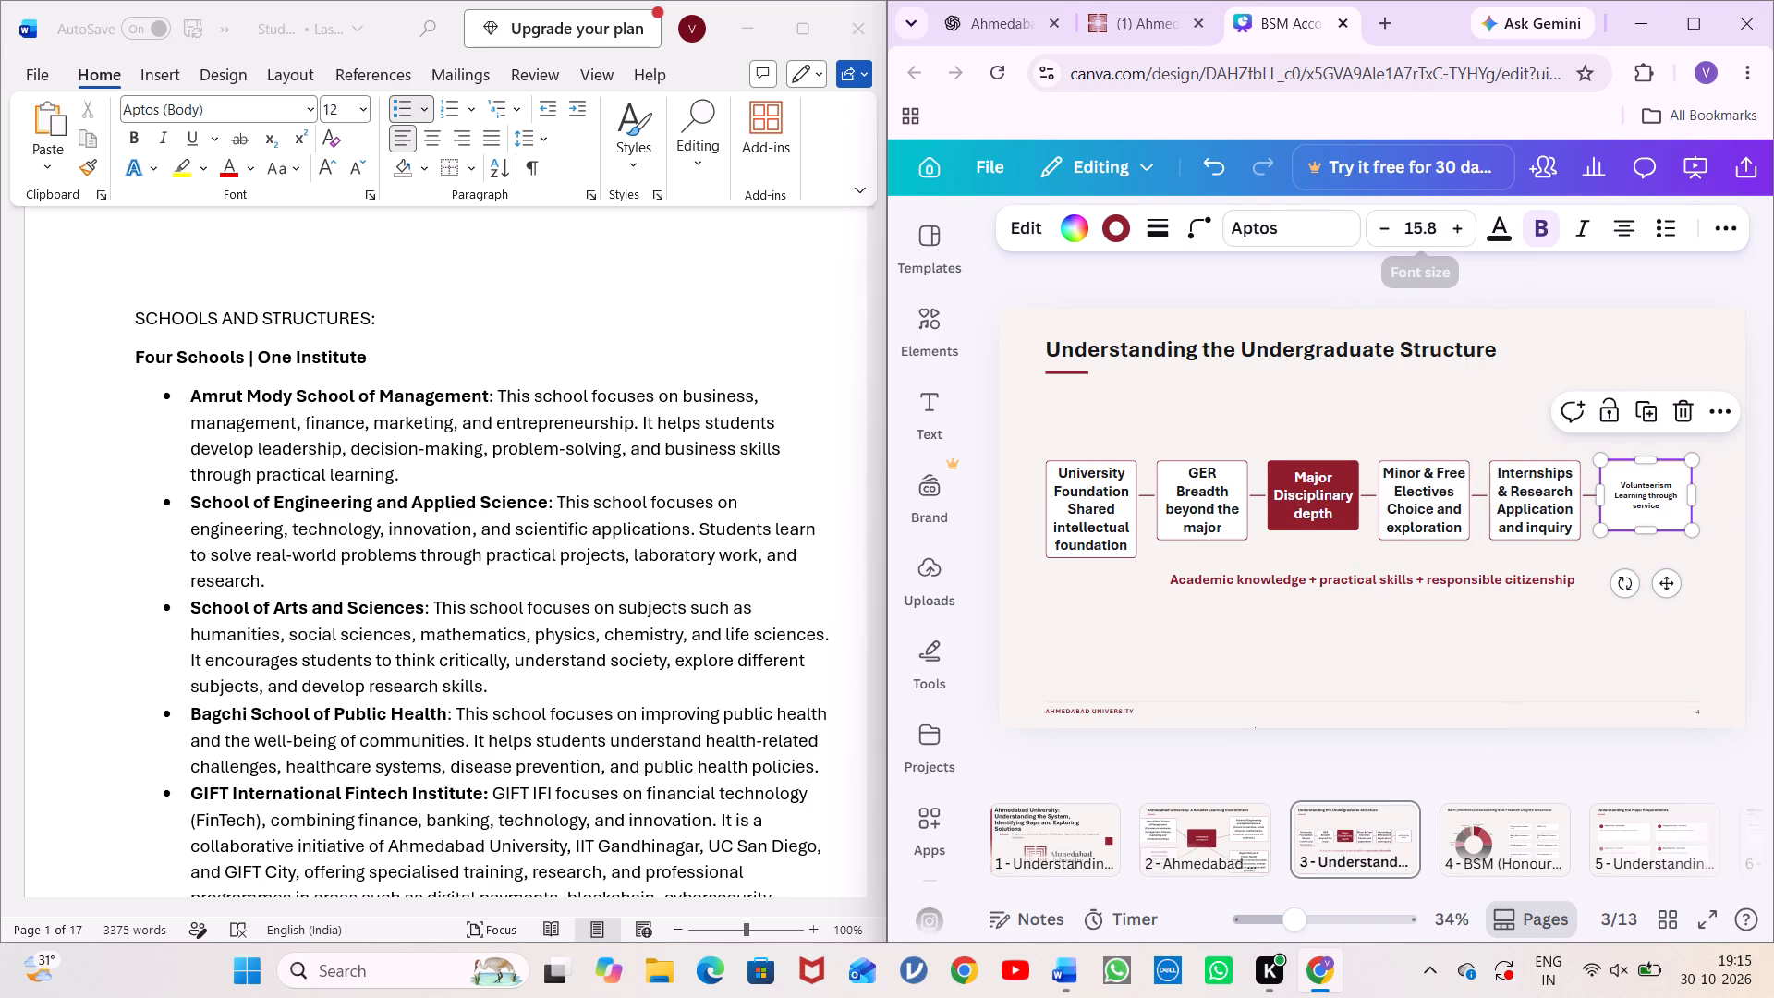
{"action": "left_click", "coordinate": [1436, 213]}
{"action": "left_click", "coordinate": [1418, 702]}
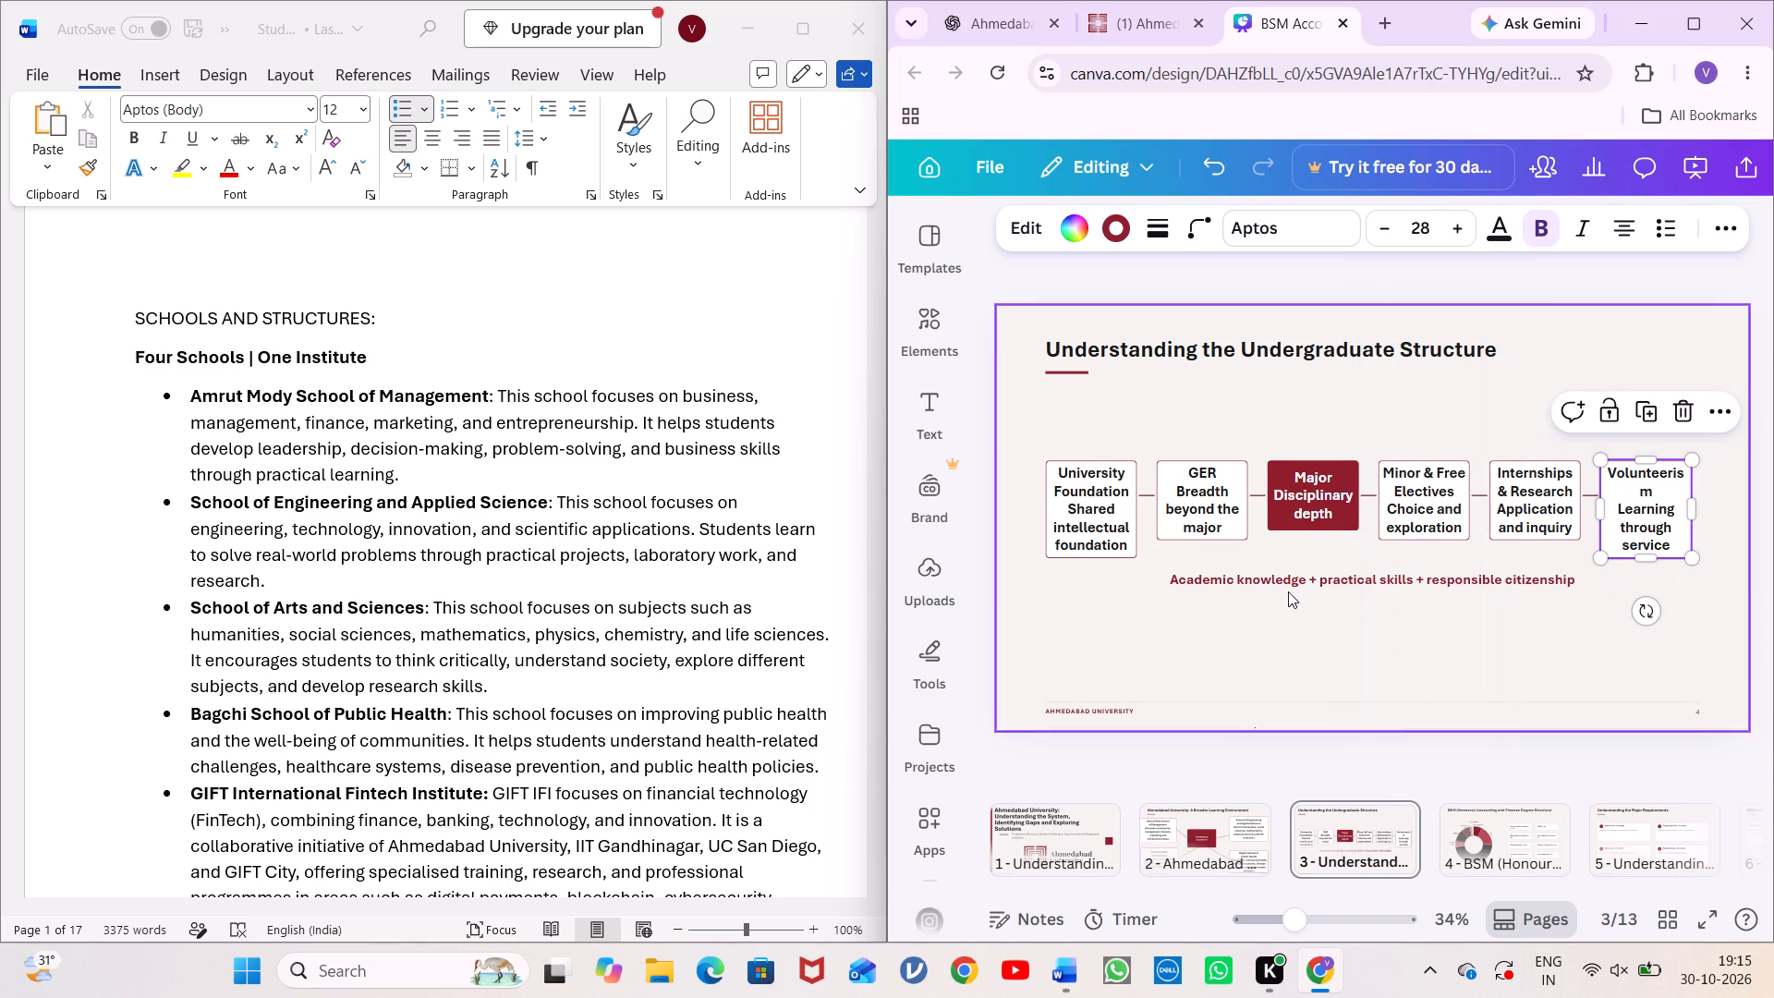
Widen the University Foundation box toward the slide's left edge and deepen it, and increase the GER box's height to about 251.
{"action": "left_click", "coordinate": [1109, 483]}
{"action": "left_click_drag", "start_coordinate": [1038, 507], "coordinate": [1000, 522]}
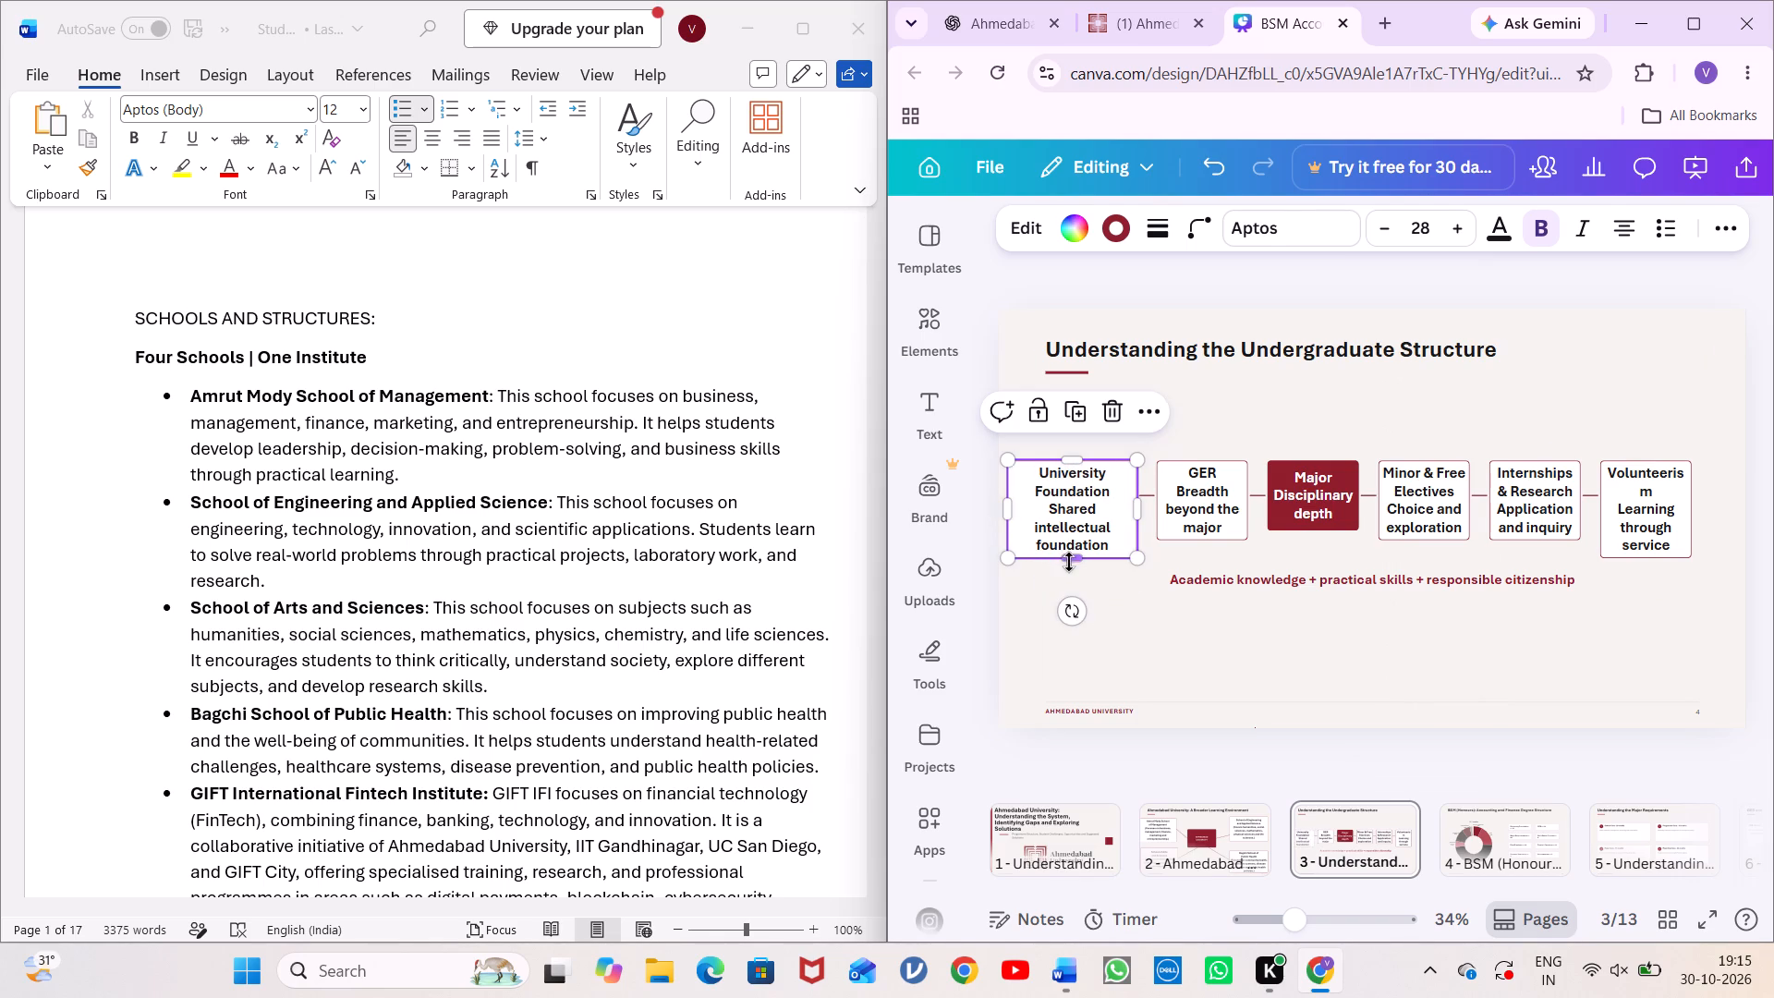
{"action": "left_click_drag", "start_coordinate": [1069, 562], "coordinate": [1075, 592]}
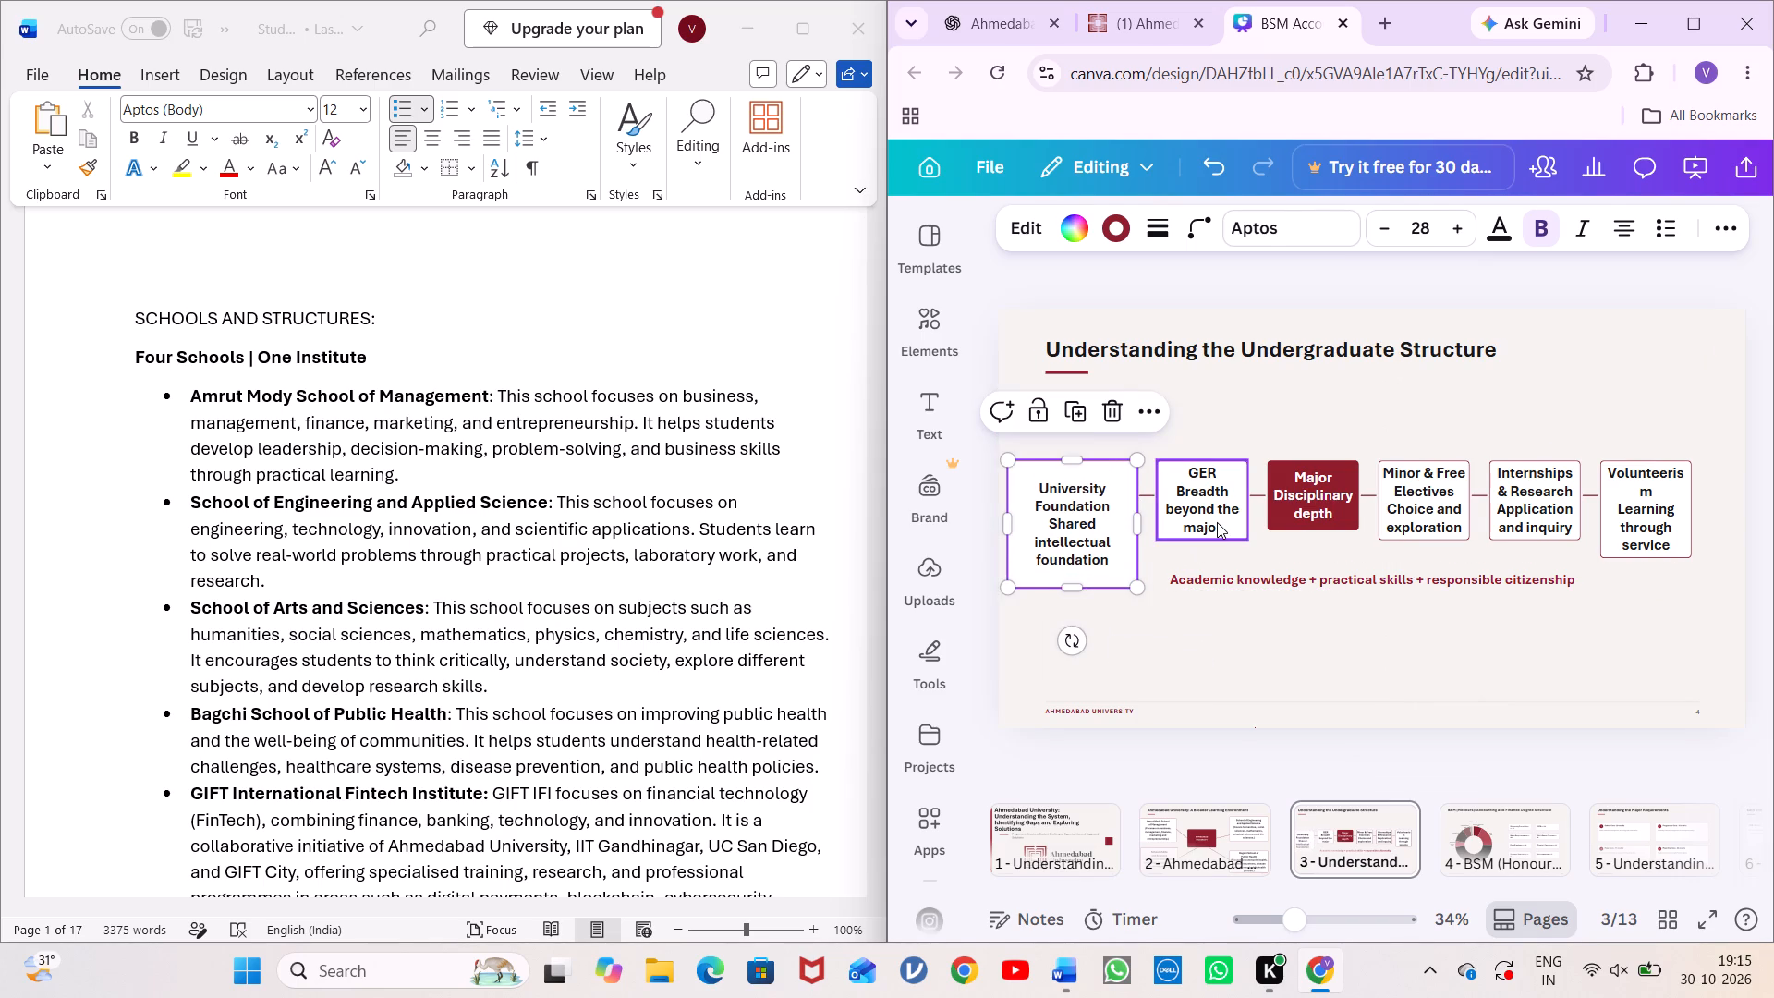
{"action": "left_click", "coordinate": [1217, 522]}
{"action": "left_click_drag", "start_coordinate": [1206, 542], "coordinate": [1209, 556]}
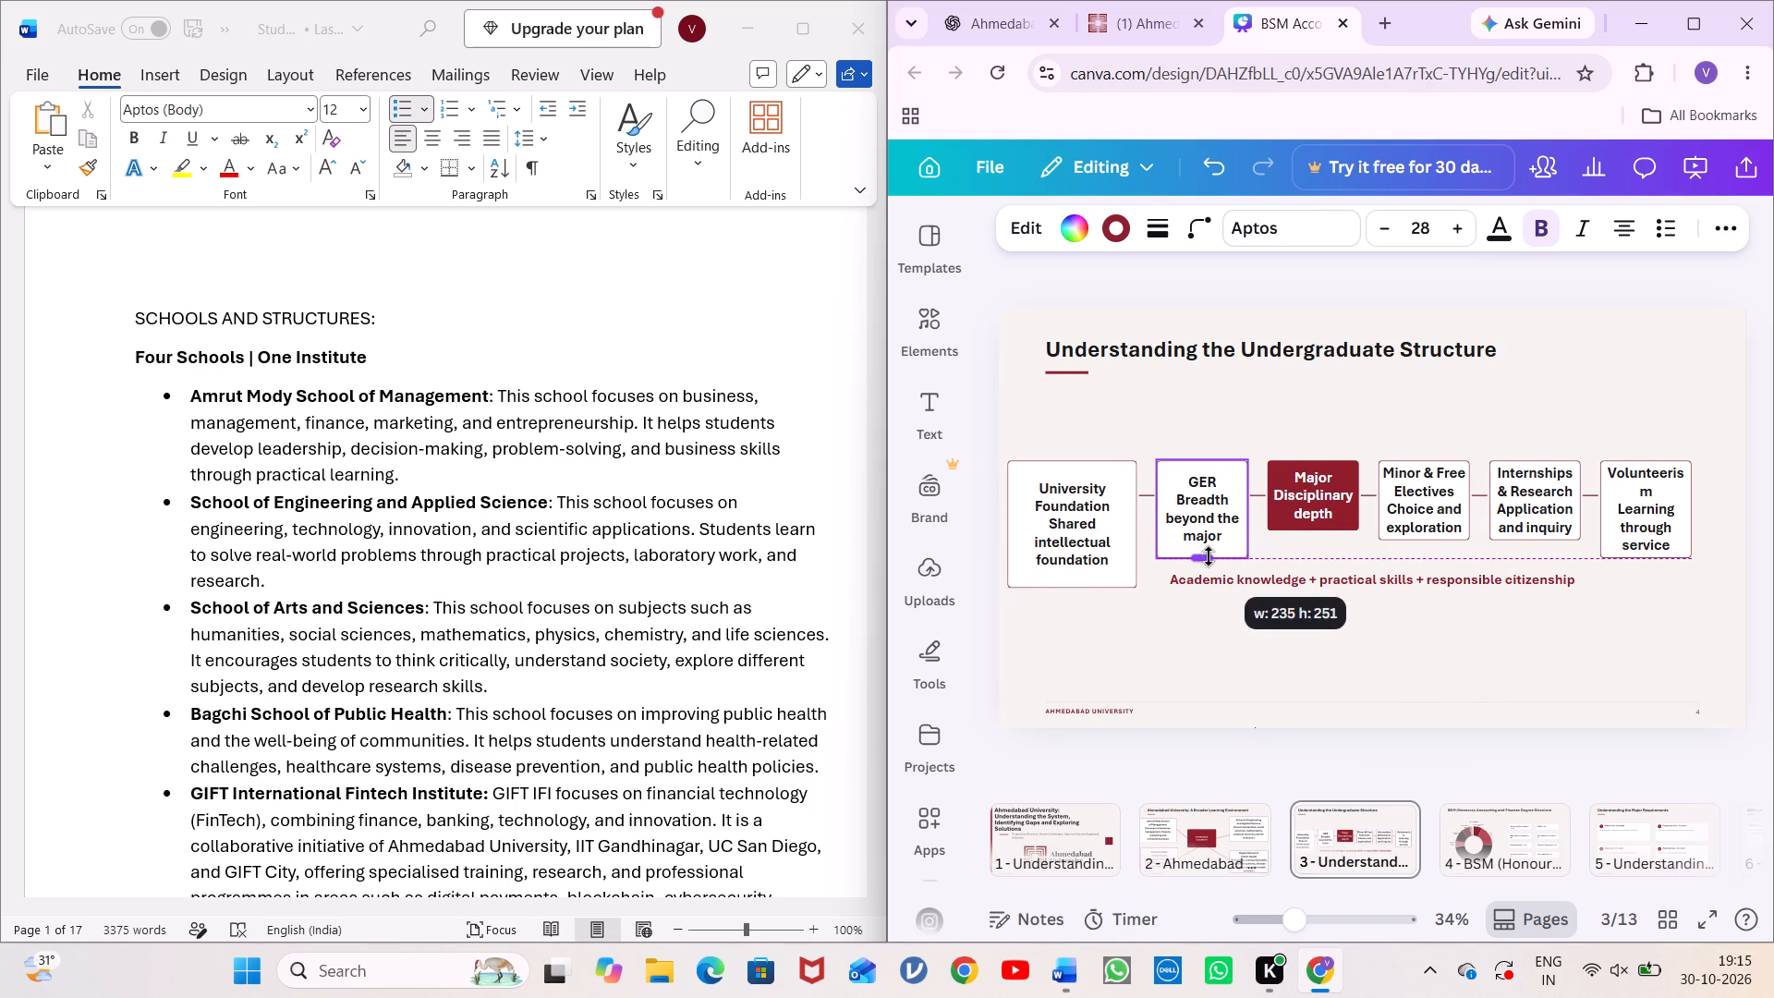
Move the Volunteerism box rightward, enlarge it to about 287 by 306, and shift its connector toward it.
{"action": "left_click_drag", "start_coordinate": [1660, 517], "coordinate": [1687, 519]}
{"action": "left_click_drag", "start_coordinate": [1720, 558], "coordinate": [1749, 567]}
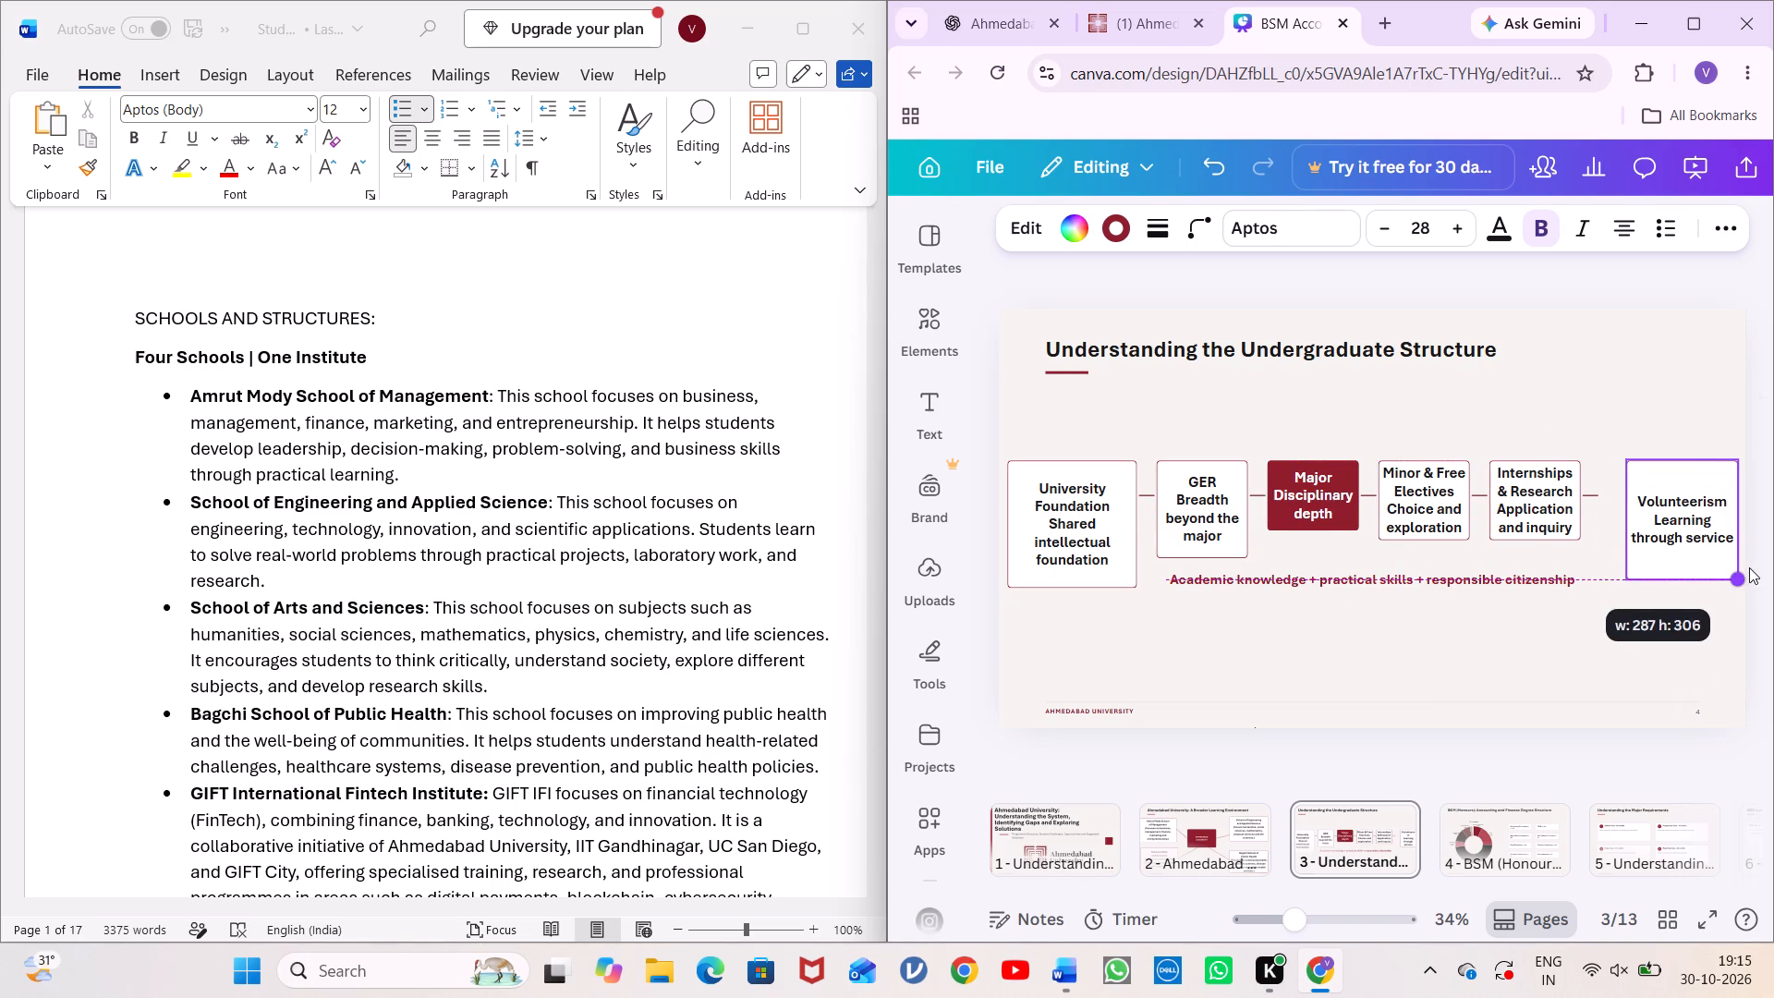
{"action": "left_click_drag", "start_coordinate": [1749, 567], "coordinate": [1752, 566]}
{"action": "left_click", "coordinate": [1561, 503]}
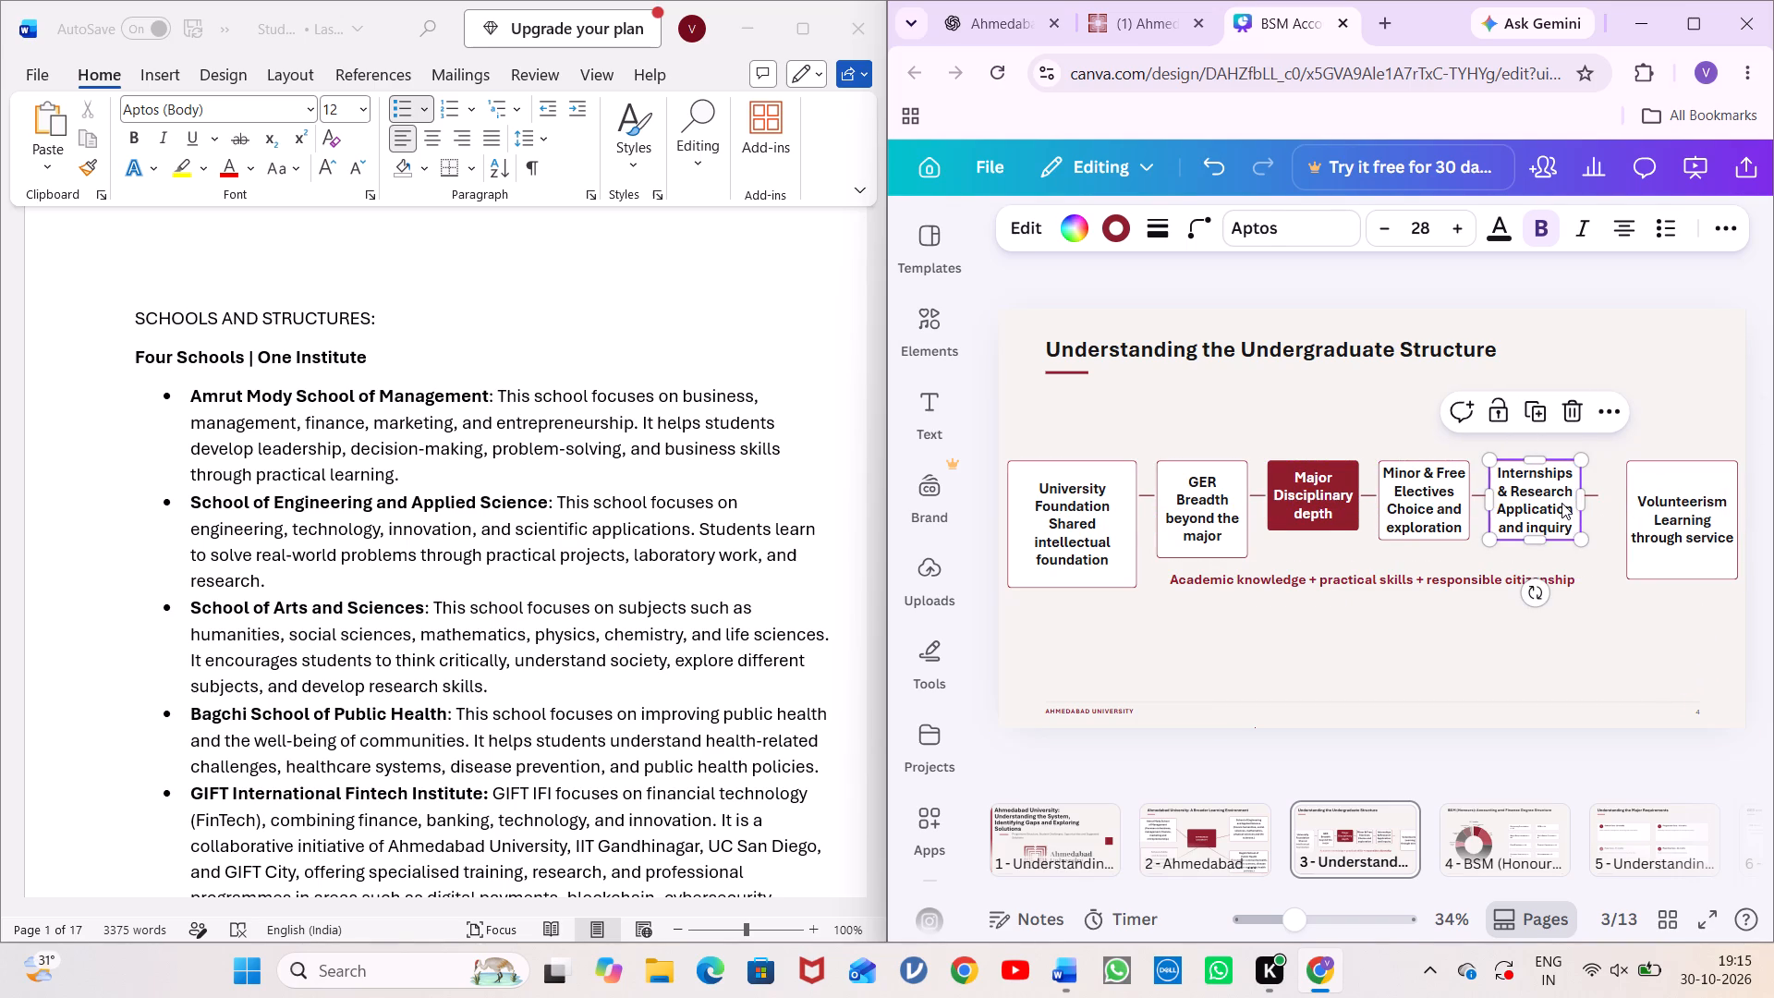
{"action": "left_click_drag", "start_coordinate": [1594, 496], "coordinate": [1611, 499]}
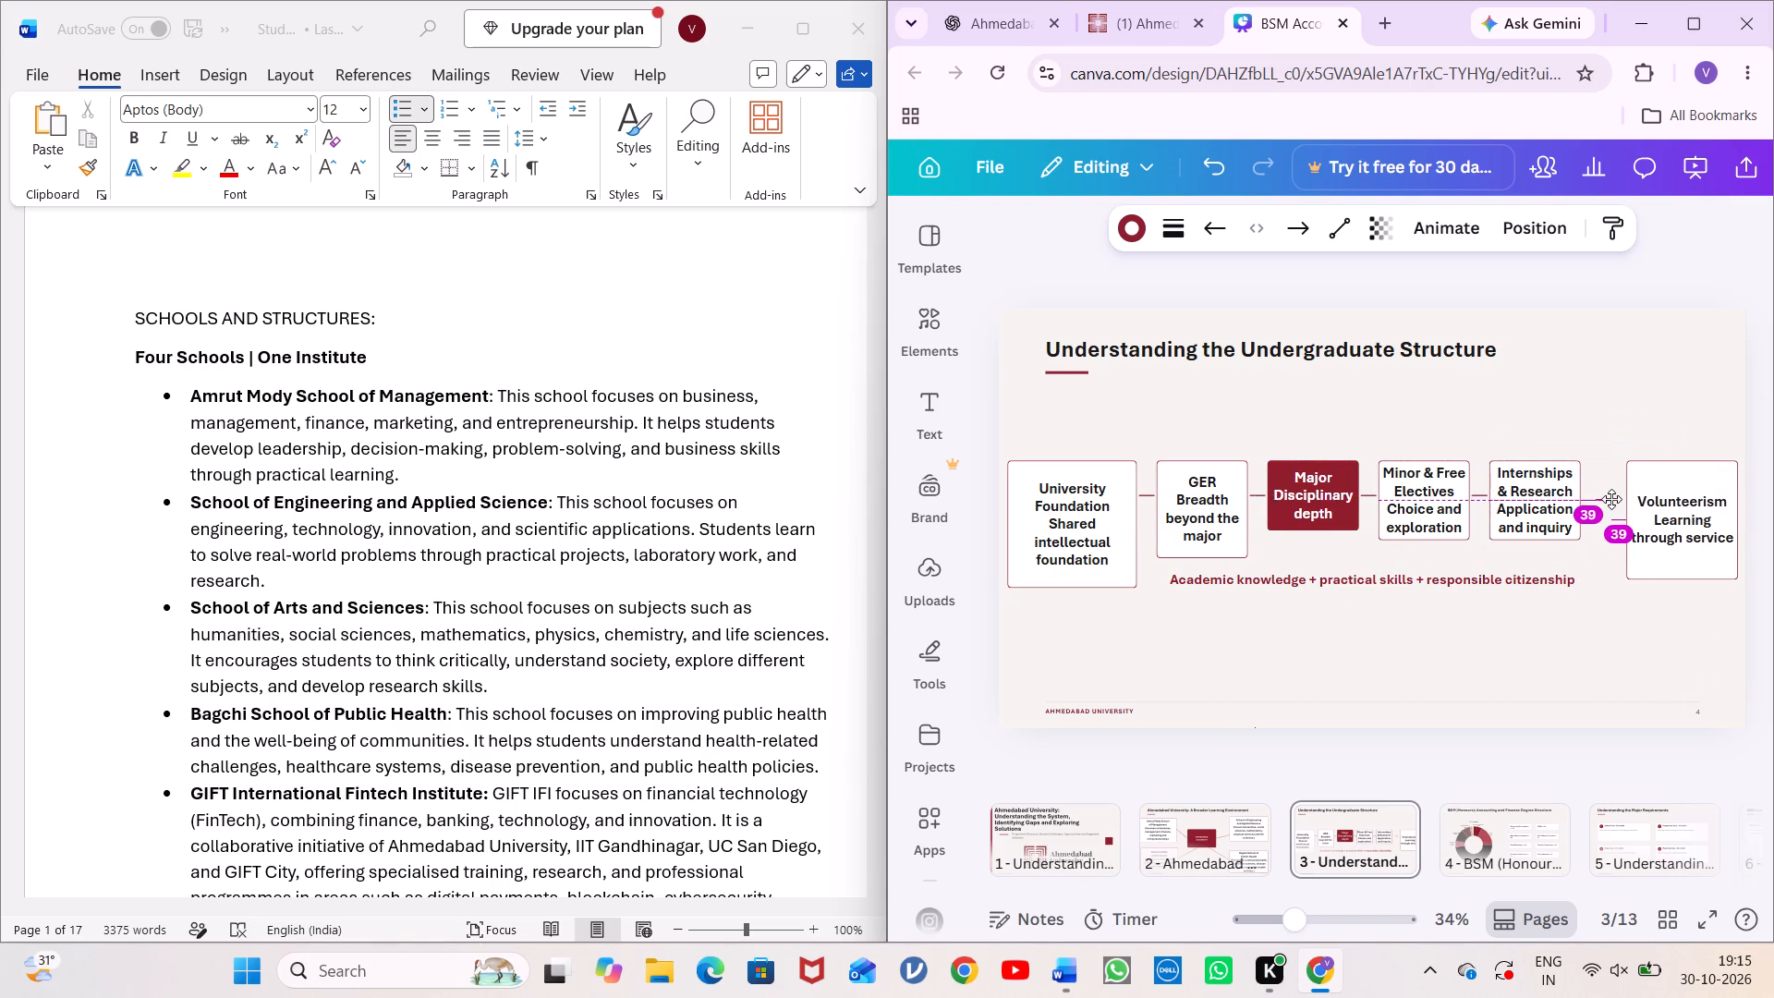
{"action": "left_click_drag", "start_coordinate": [1611, 499], "coordinate": [1616, 500]}
Enlarge the Internships & Research box to the right and downward, and slightly enlarge the Minor & Free Electives box and nudge it left.
{"action": "left_click_drag", "start_coordinate": [1548, 503], "coordinate": [1551, 511]}
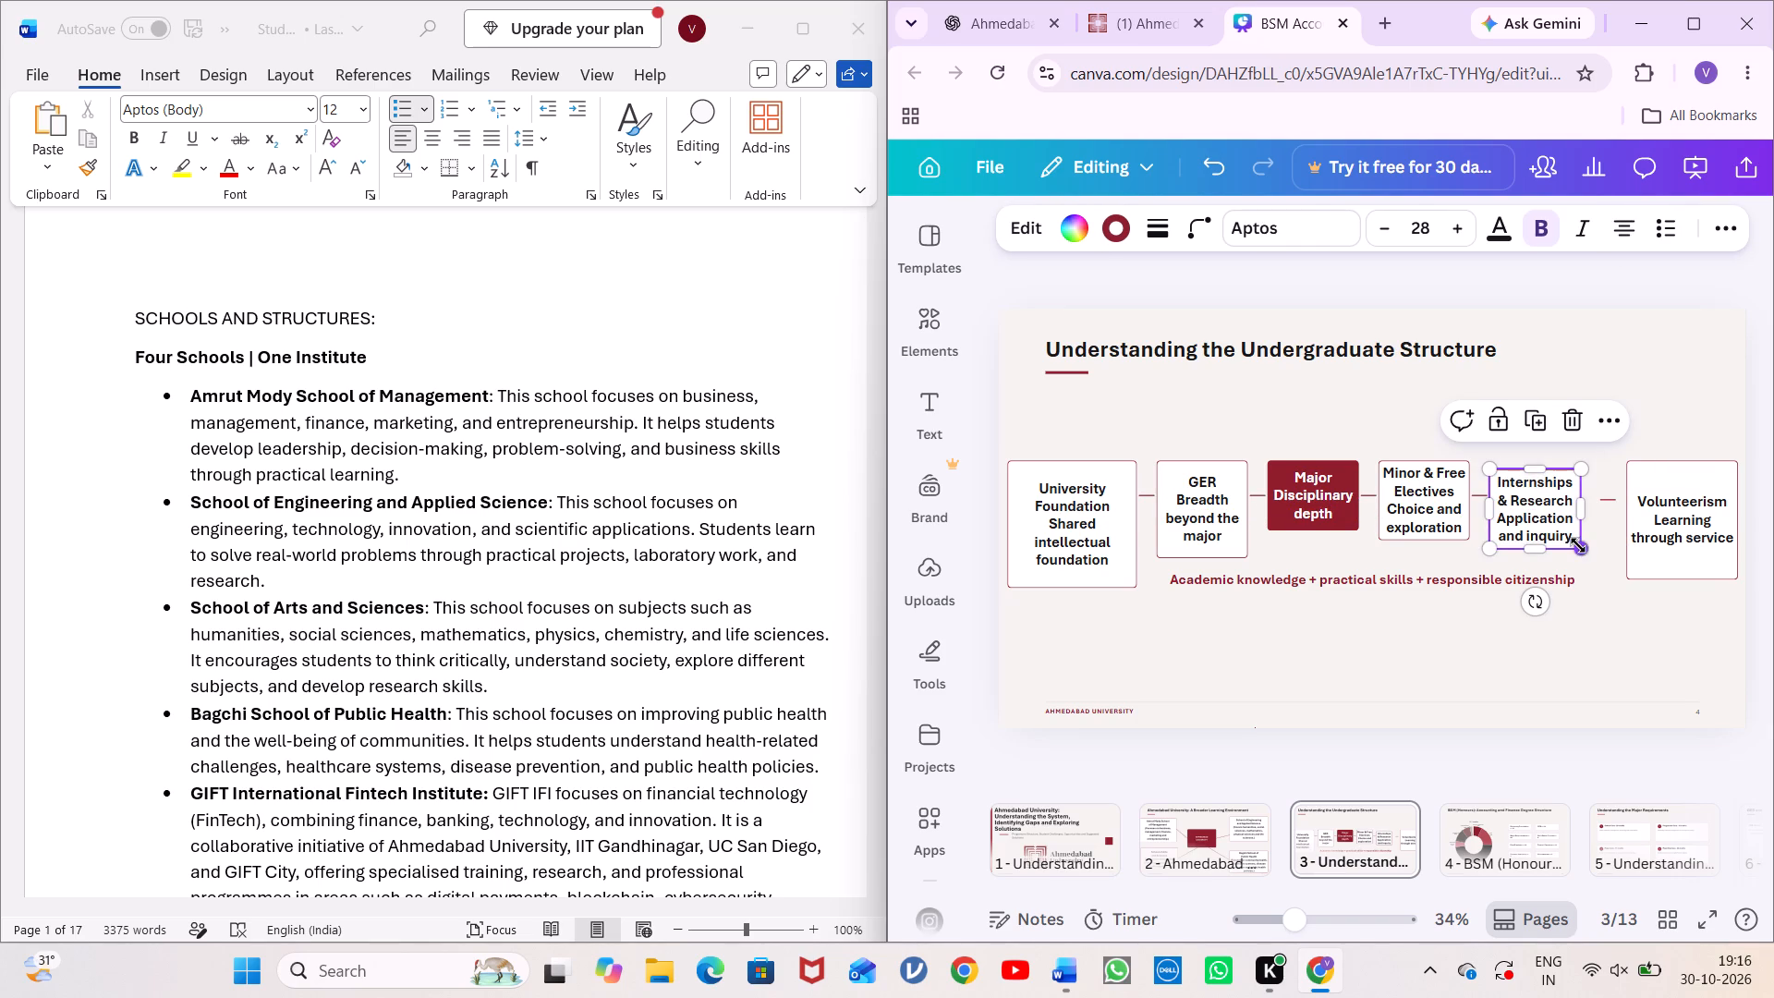
{"action": "left_click_drag", "start_coordinate": [1578, 545], "coordinate": [1605, 547]}
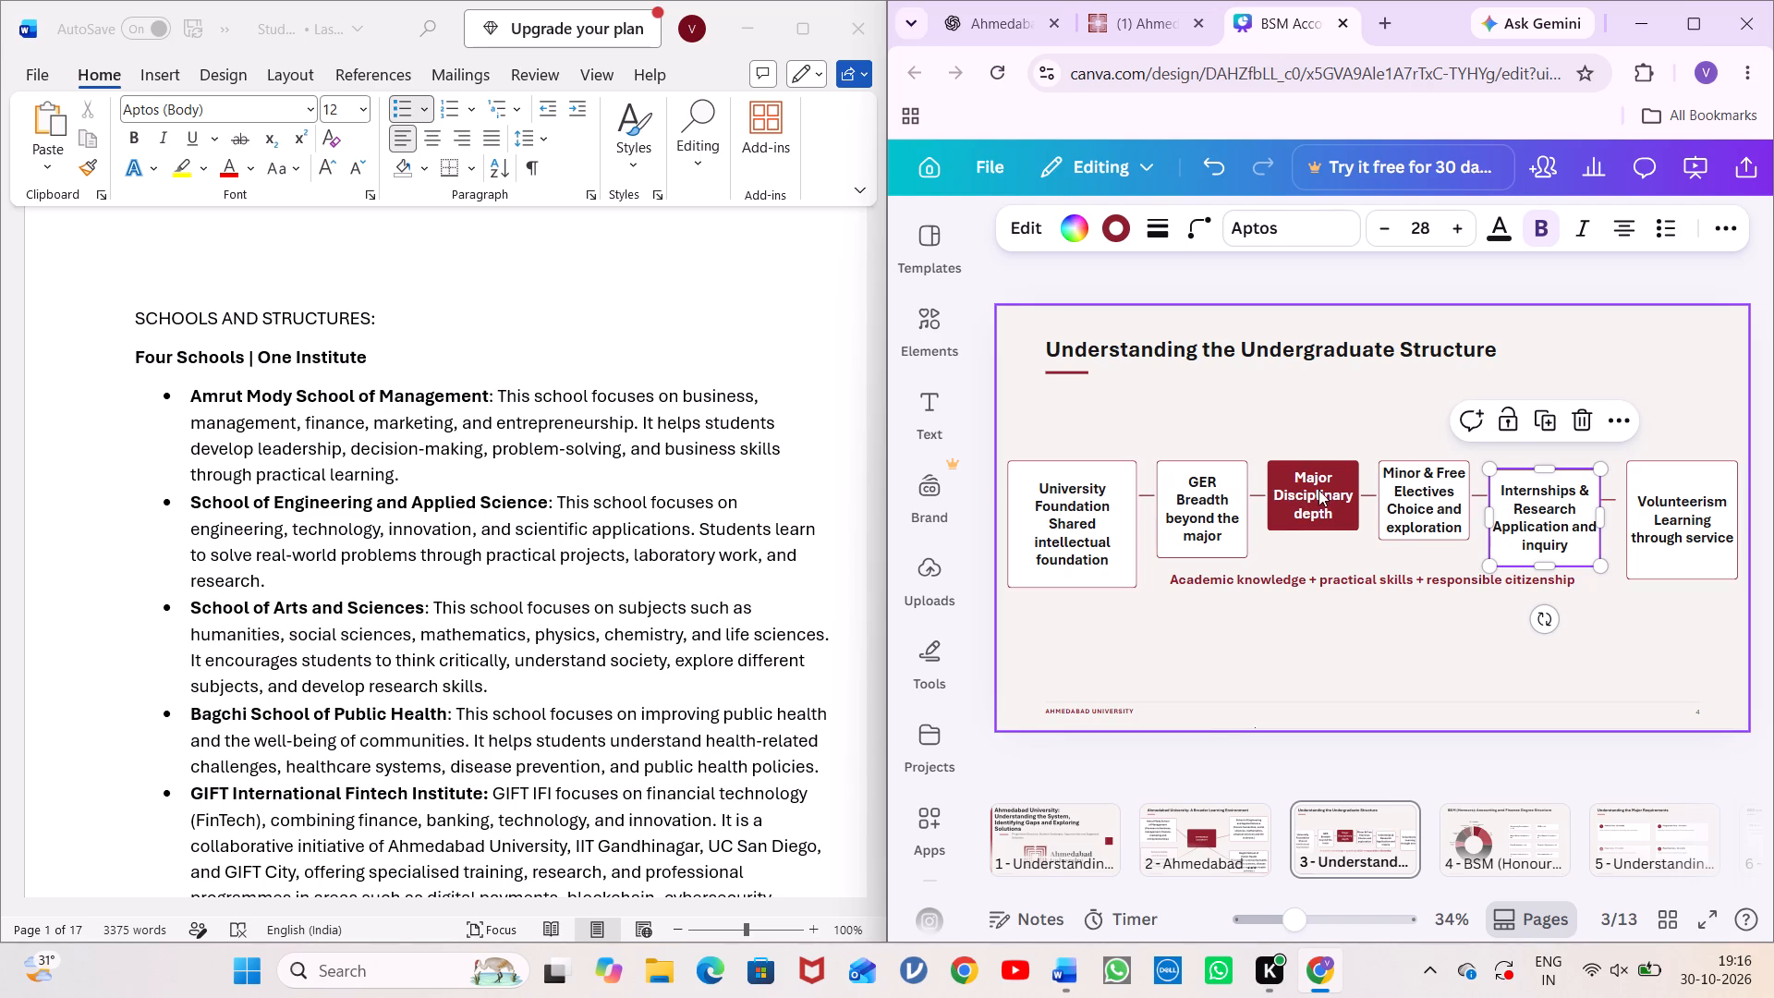
{"action": "left_click", "coordinate": [1425, 498]}
{"action": "left_click_drag", "start_coordinate": [1469, 543], "coordinate": [1472, 550]}
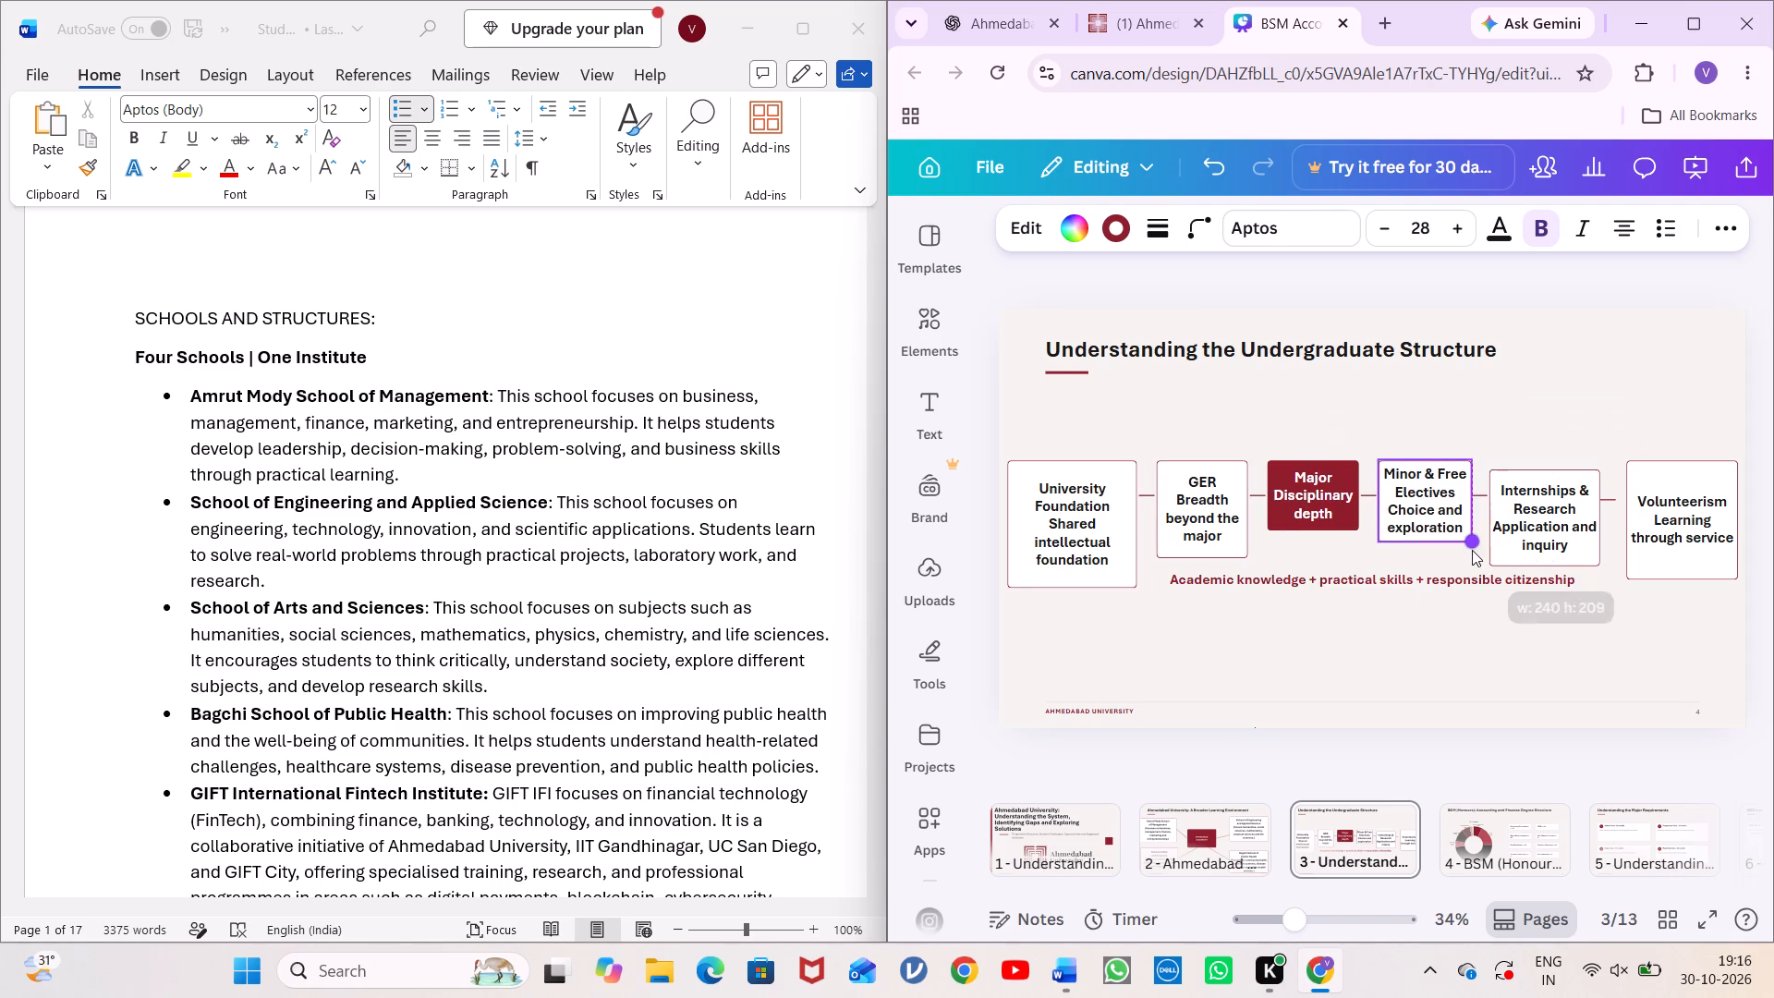
{"action": "left_click_drag", "start_coordinate": [1472, 550], "coordinate": [1476, 553]}
{"action": "left_click", "coordinate": [1430, 493]}
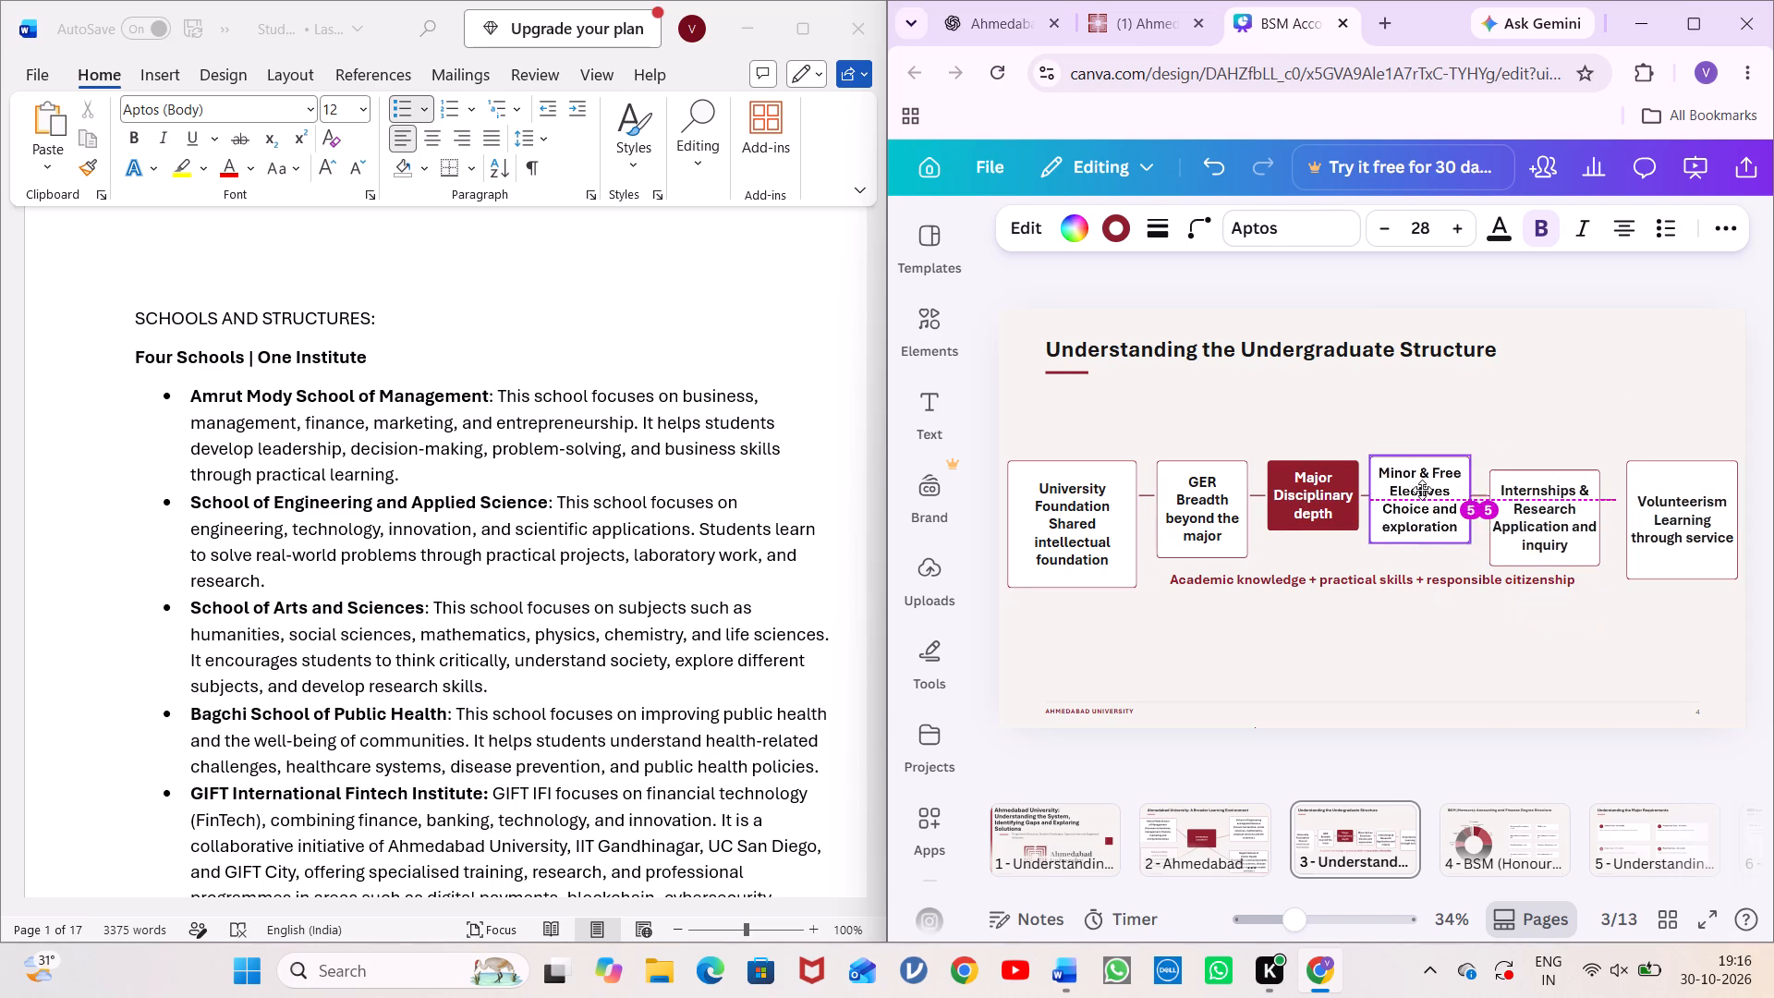
{"action": "left_click", "coordinate": [1563, 401]}
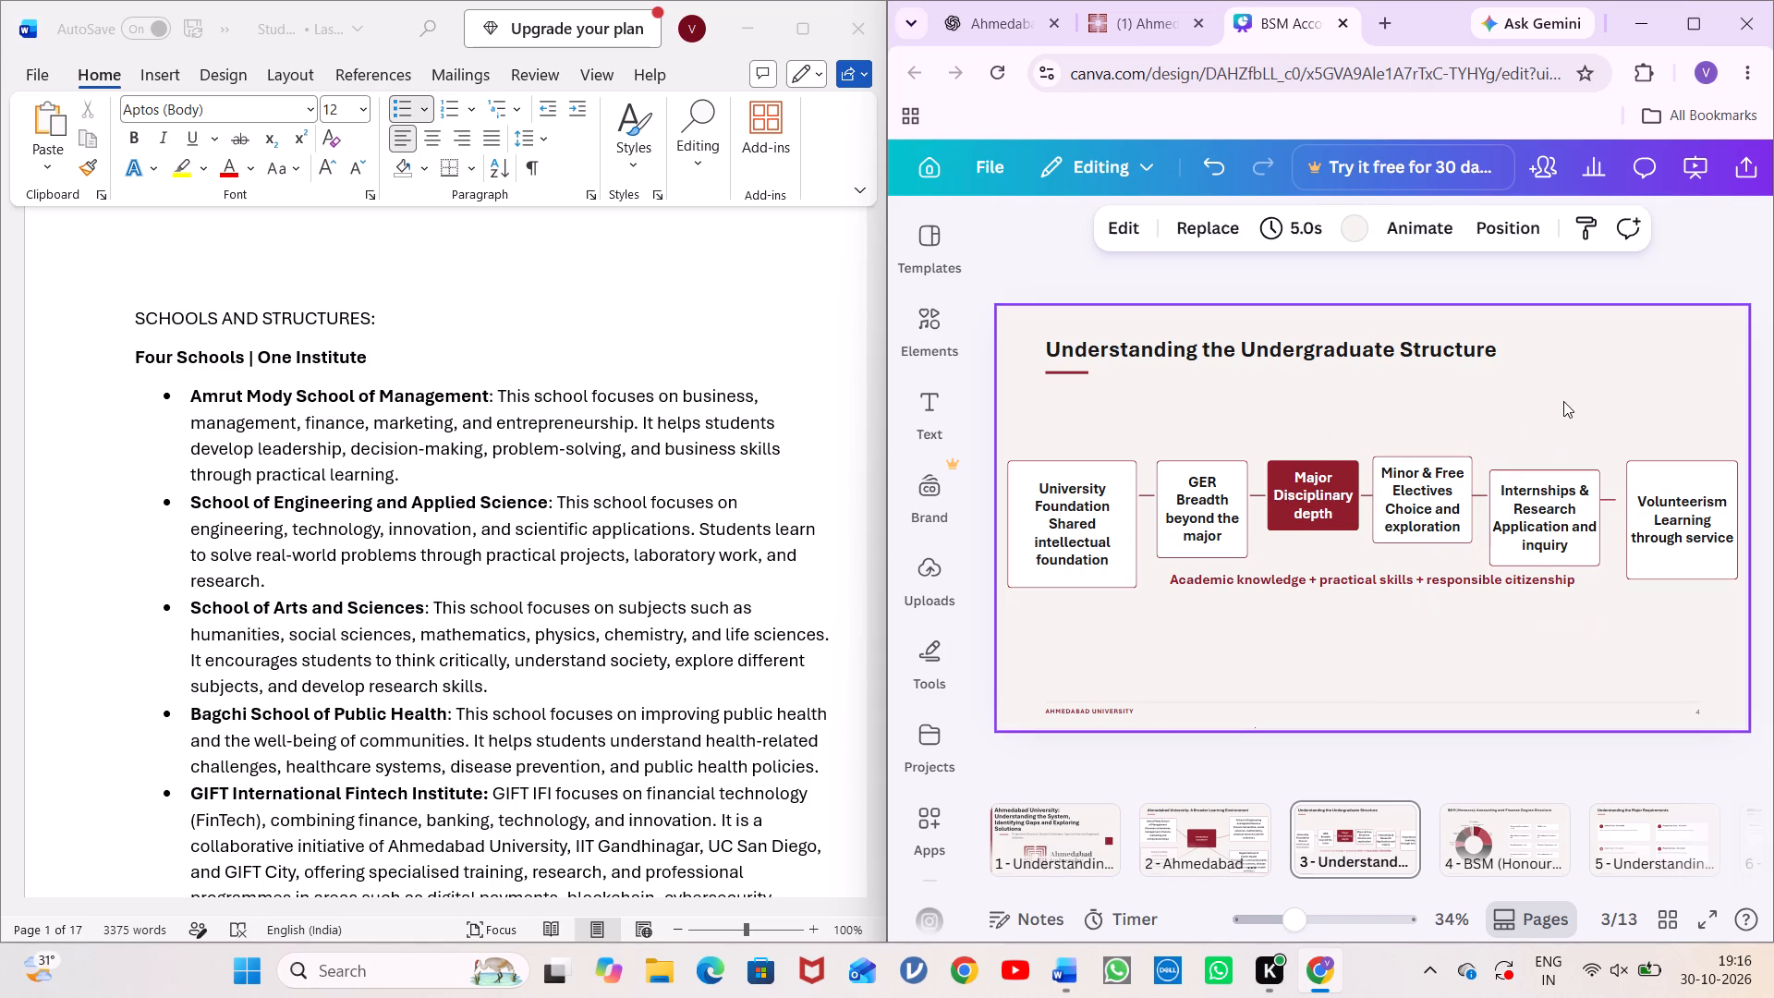
Raise the Internships & Research box into the row, and move the Volunteerism box up and left against its connector, trimming its size slightly.
{"action": "left_click_drag", "start_coordinate": [1558, 472], "coordinate": [1558, 463]}
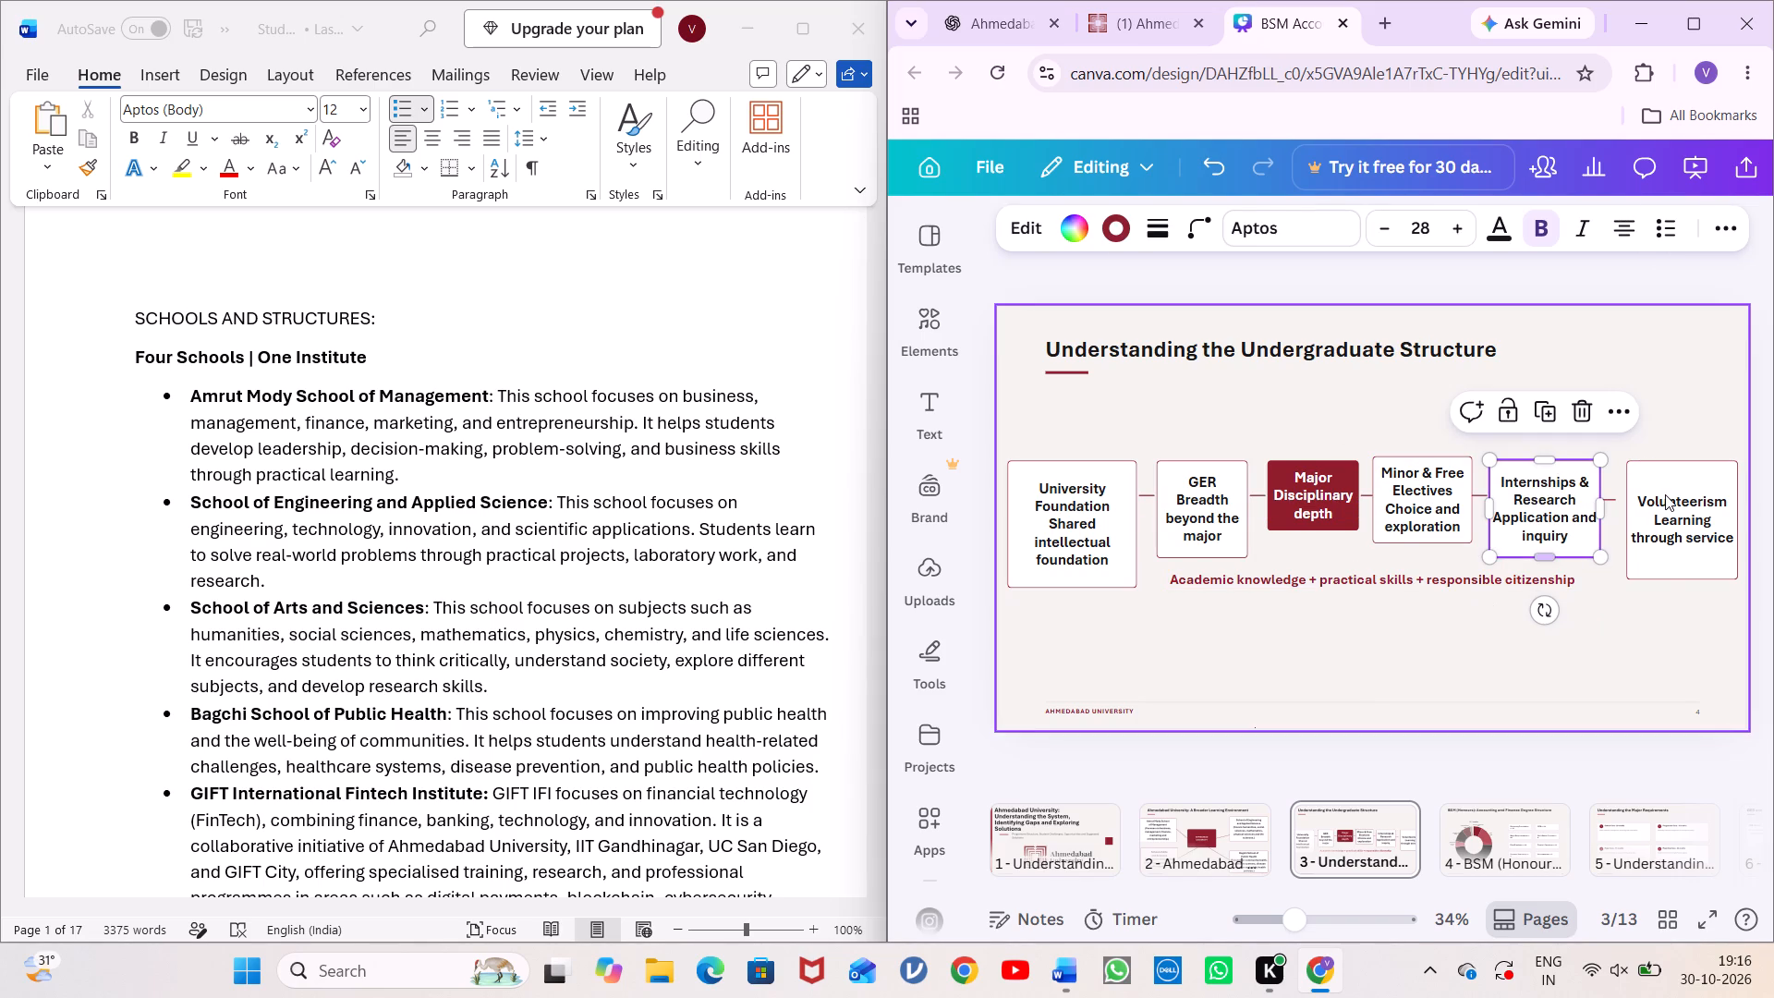
{"action": "left_click_drag", "start_coordinate": [1665, 494], "coordinate": [1653, 487]}
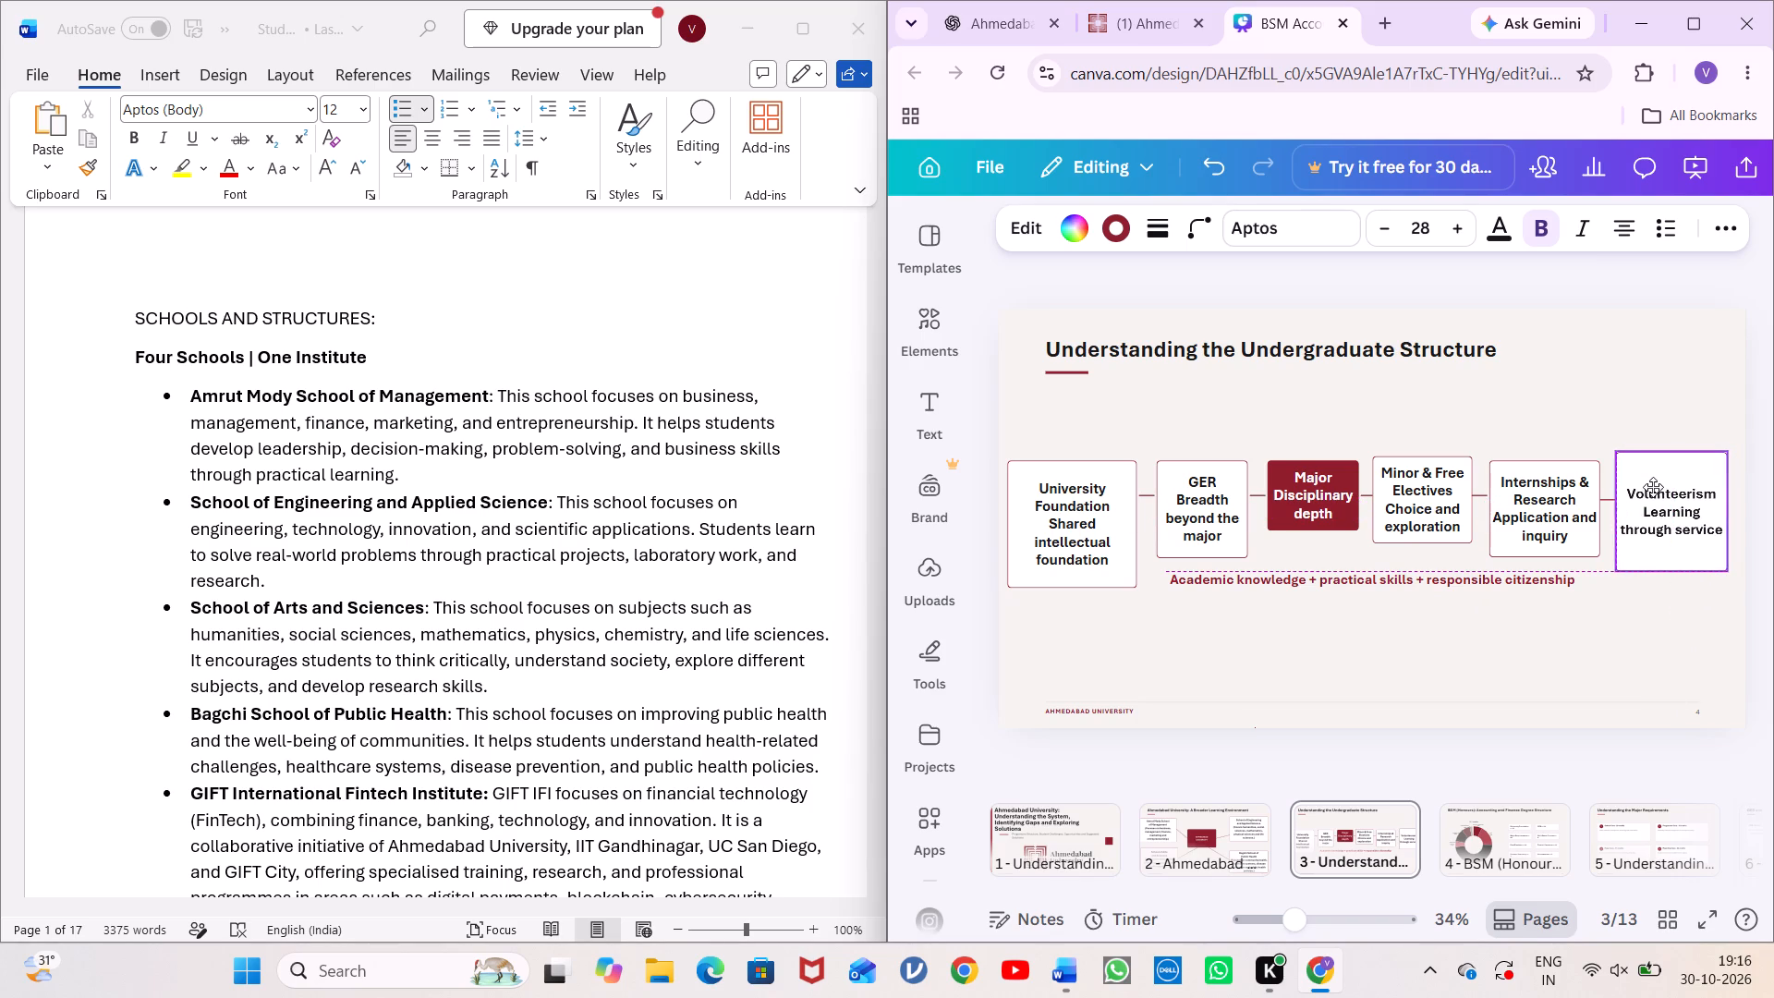
{"action": "left_click_drag", "start_coordinate": [1653, 487], "coordinate": [1652, 486]}
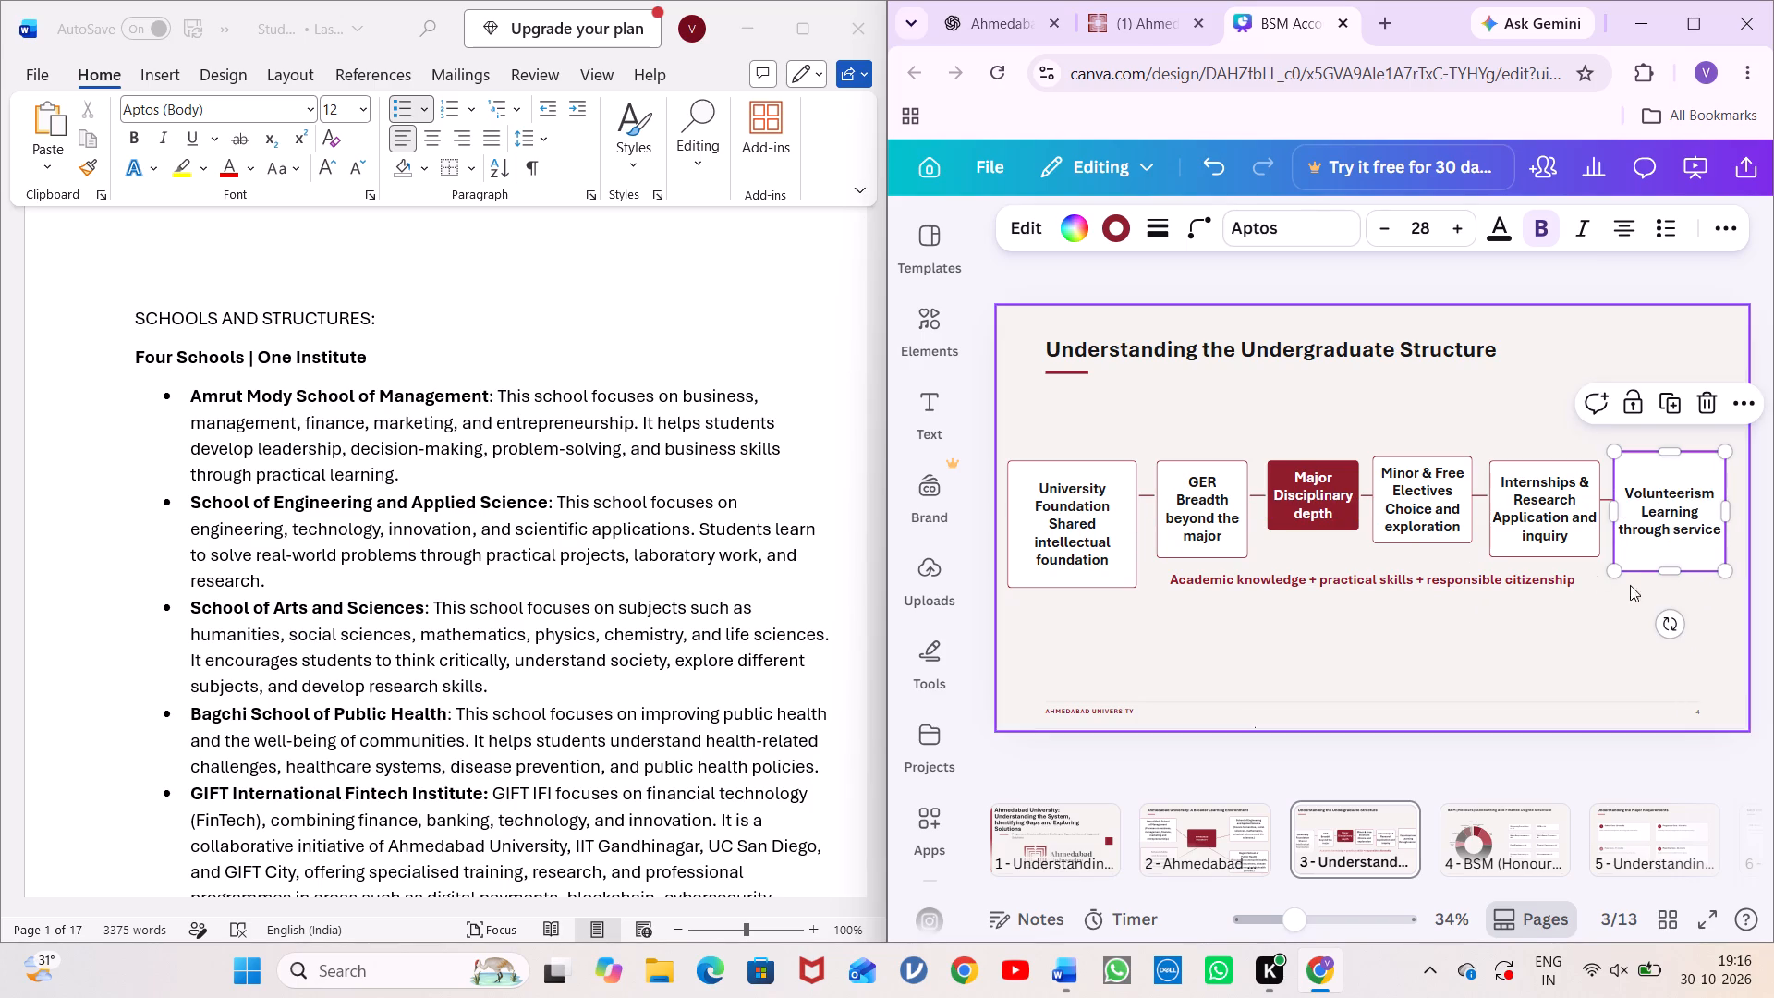
{"action": "left_click_drag", "start_coordinate": [1613, 569], "coordinate": [1624, 567]}
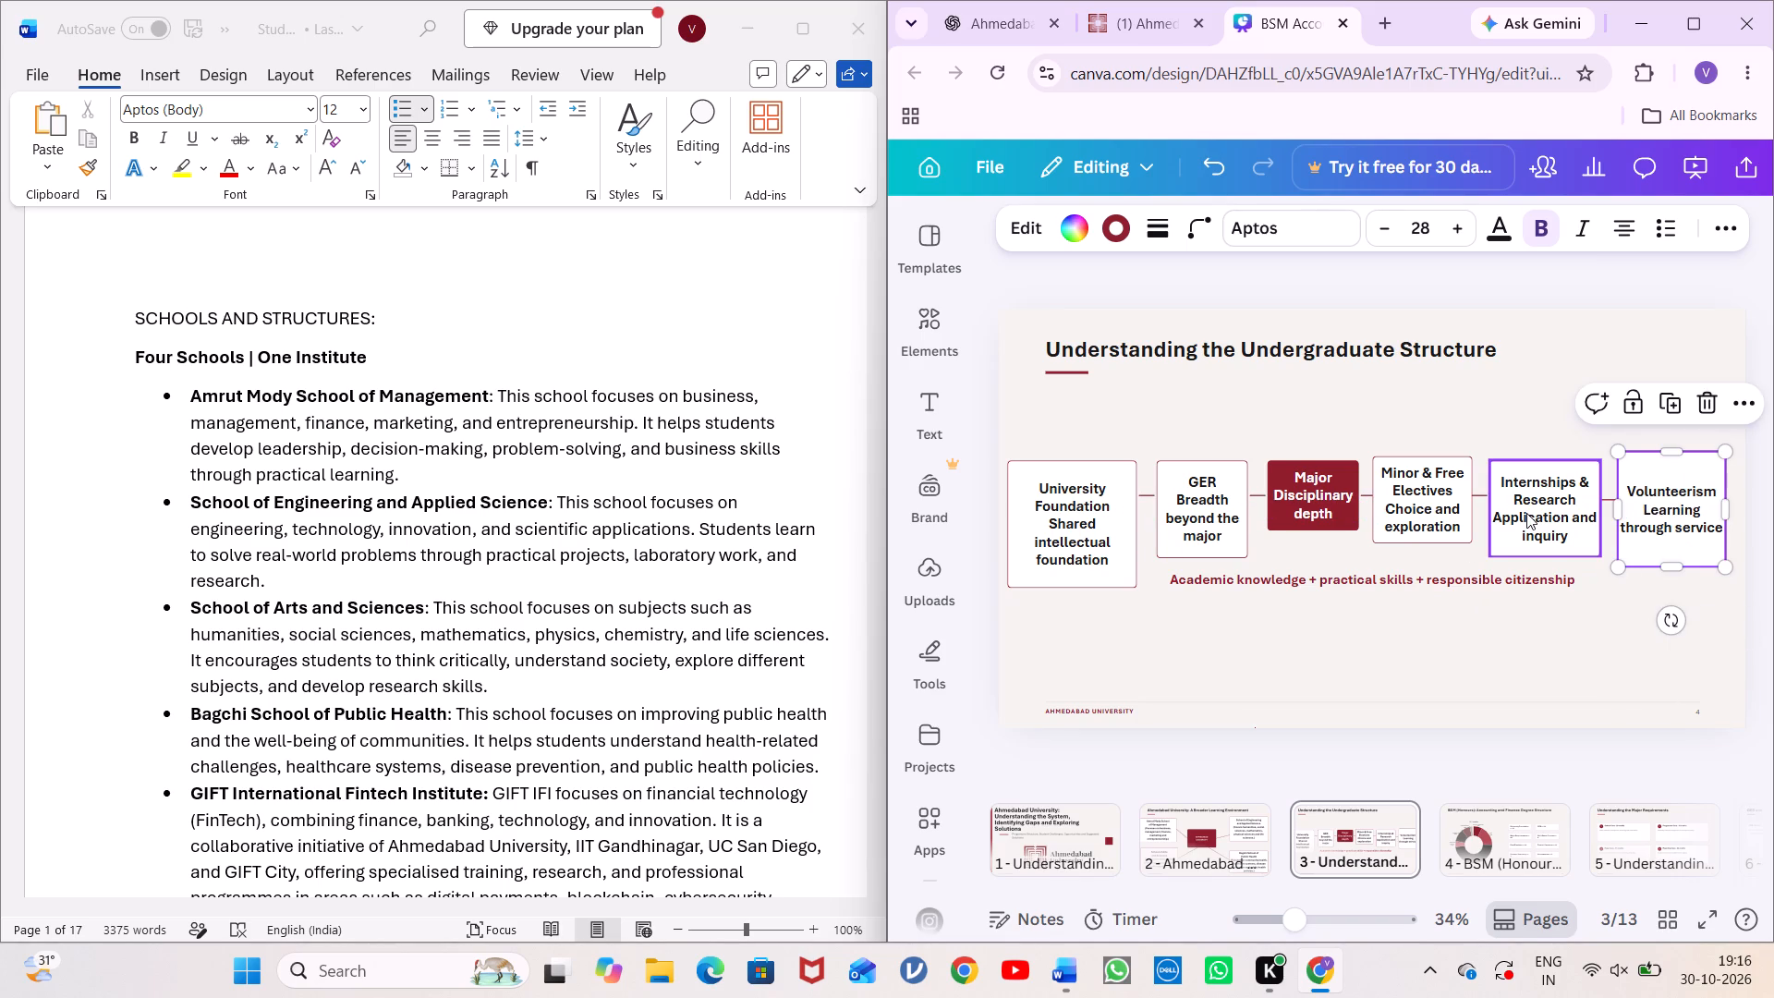
Slightly enlarge the Internships & Research box to give its text more room.
{"action": "double_click", "coordinate": [1526, 513]}
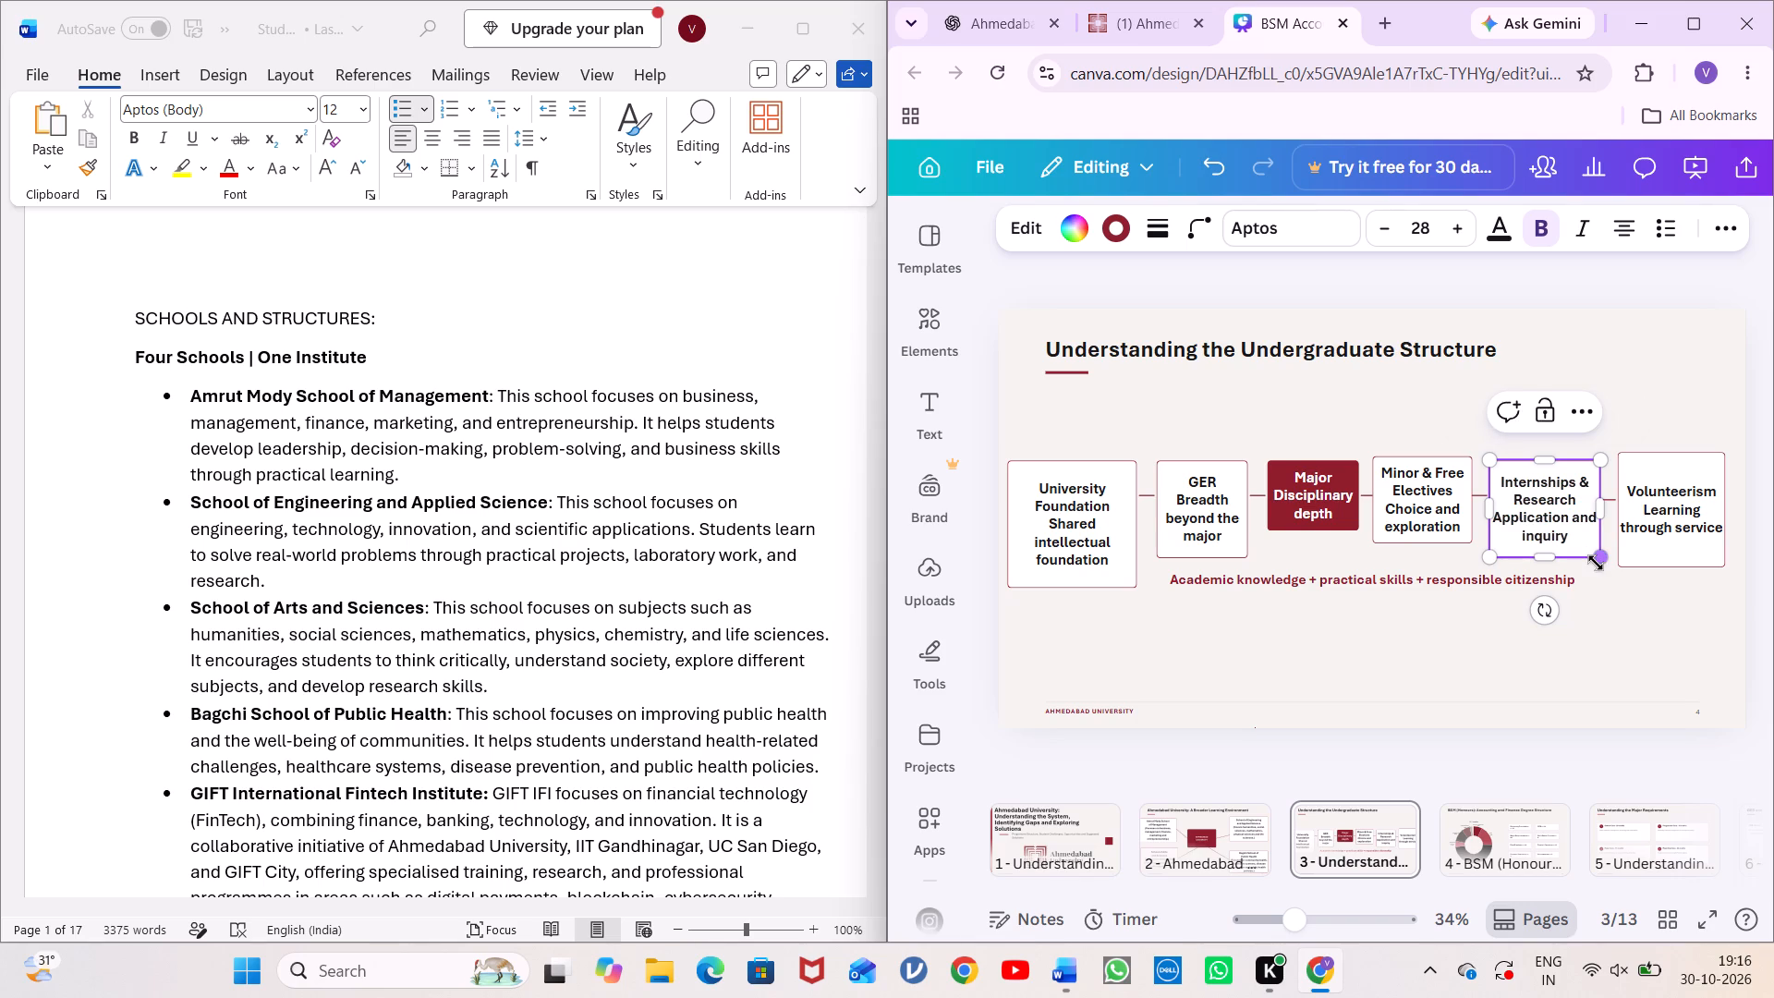
{"action": "left_click_drag", "start_coordinate": [1596, 563], "coordinate": [1604, 570]}
{"action": "left_click", "coordinate": [1588, 473]}
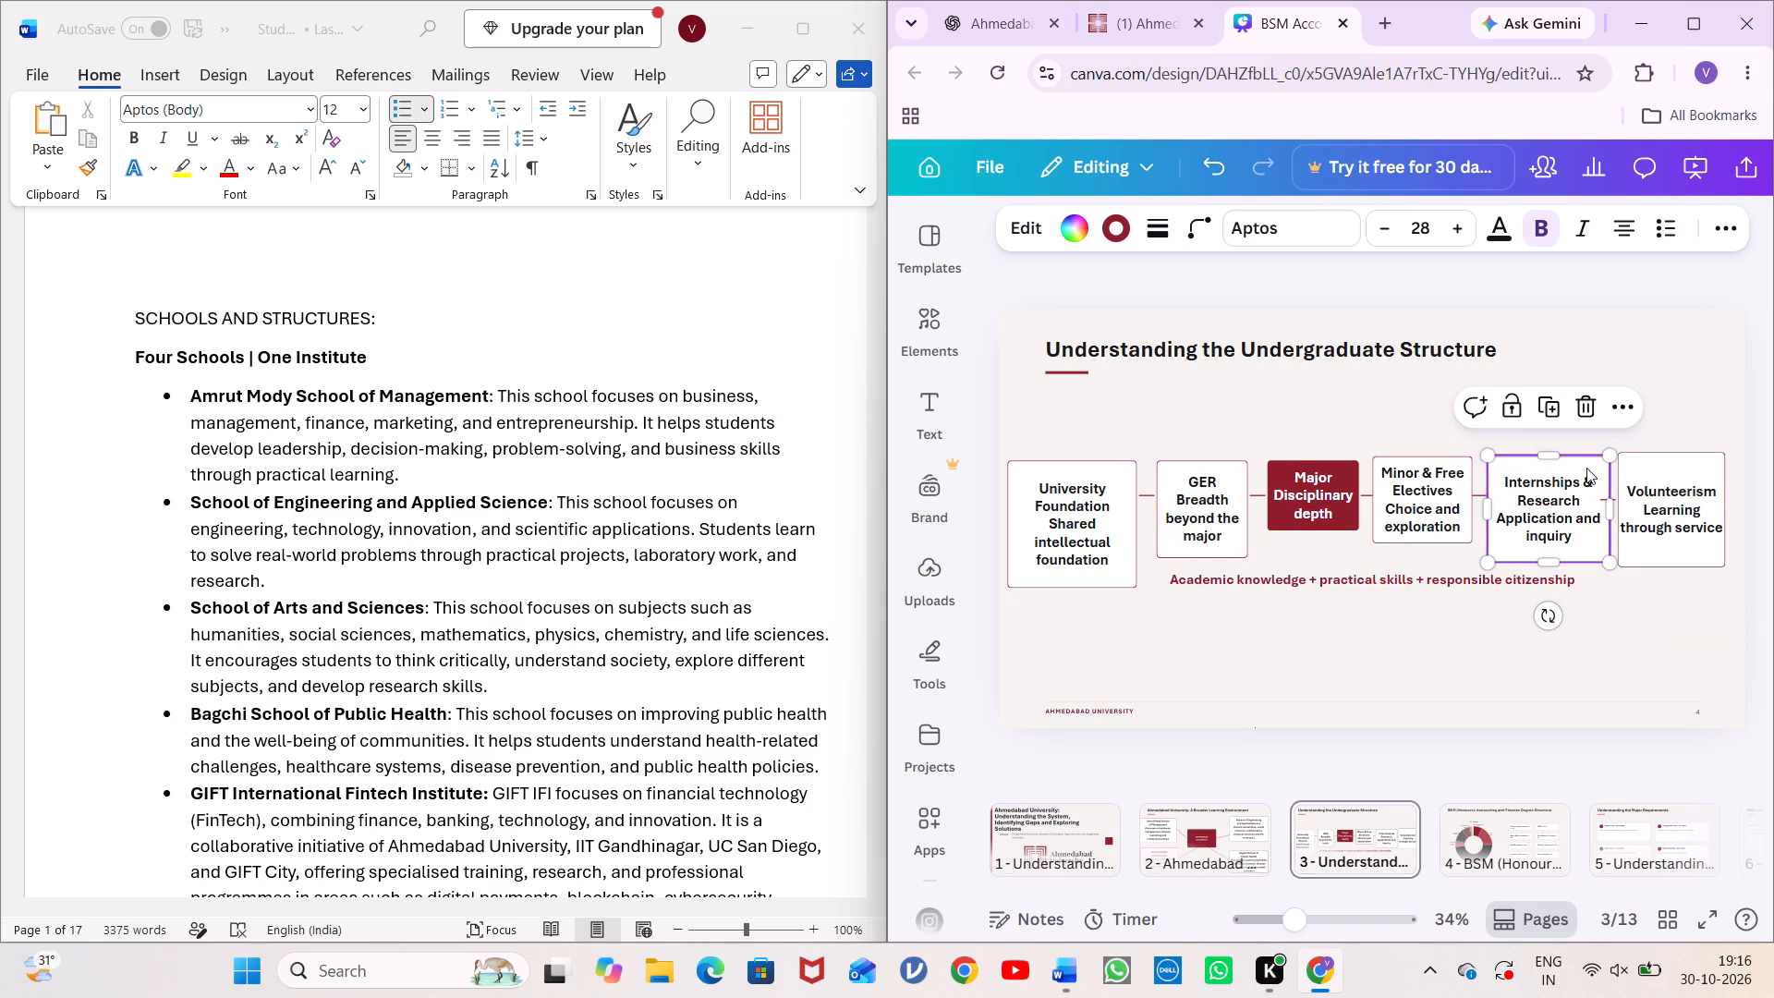
Enlarge the Minor & Free Electives box leftward and downward, and shift the Major box left to clear it.
{"action": "left_click", "coordinate": [1452, 462]}
{"action": "left_click_drag", "start_coordinate": [1378, 539], "coordinate": [1378, 569]}
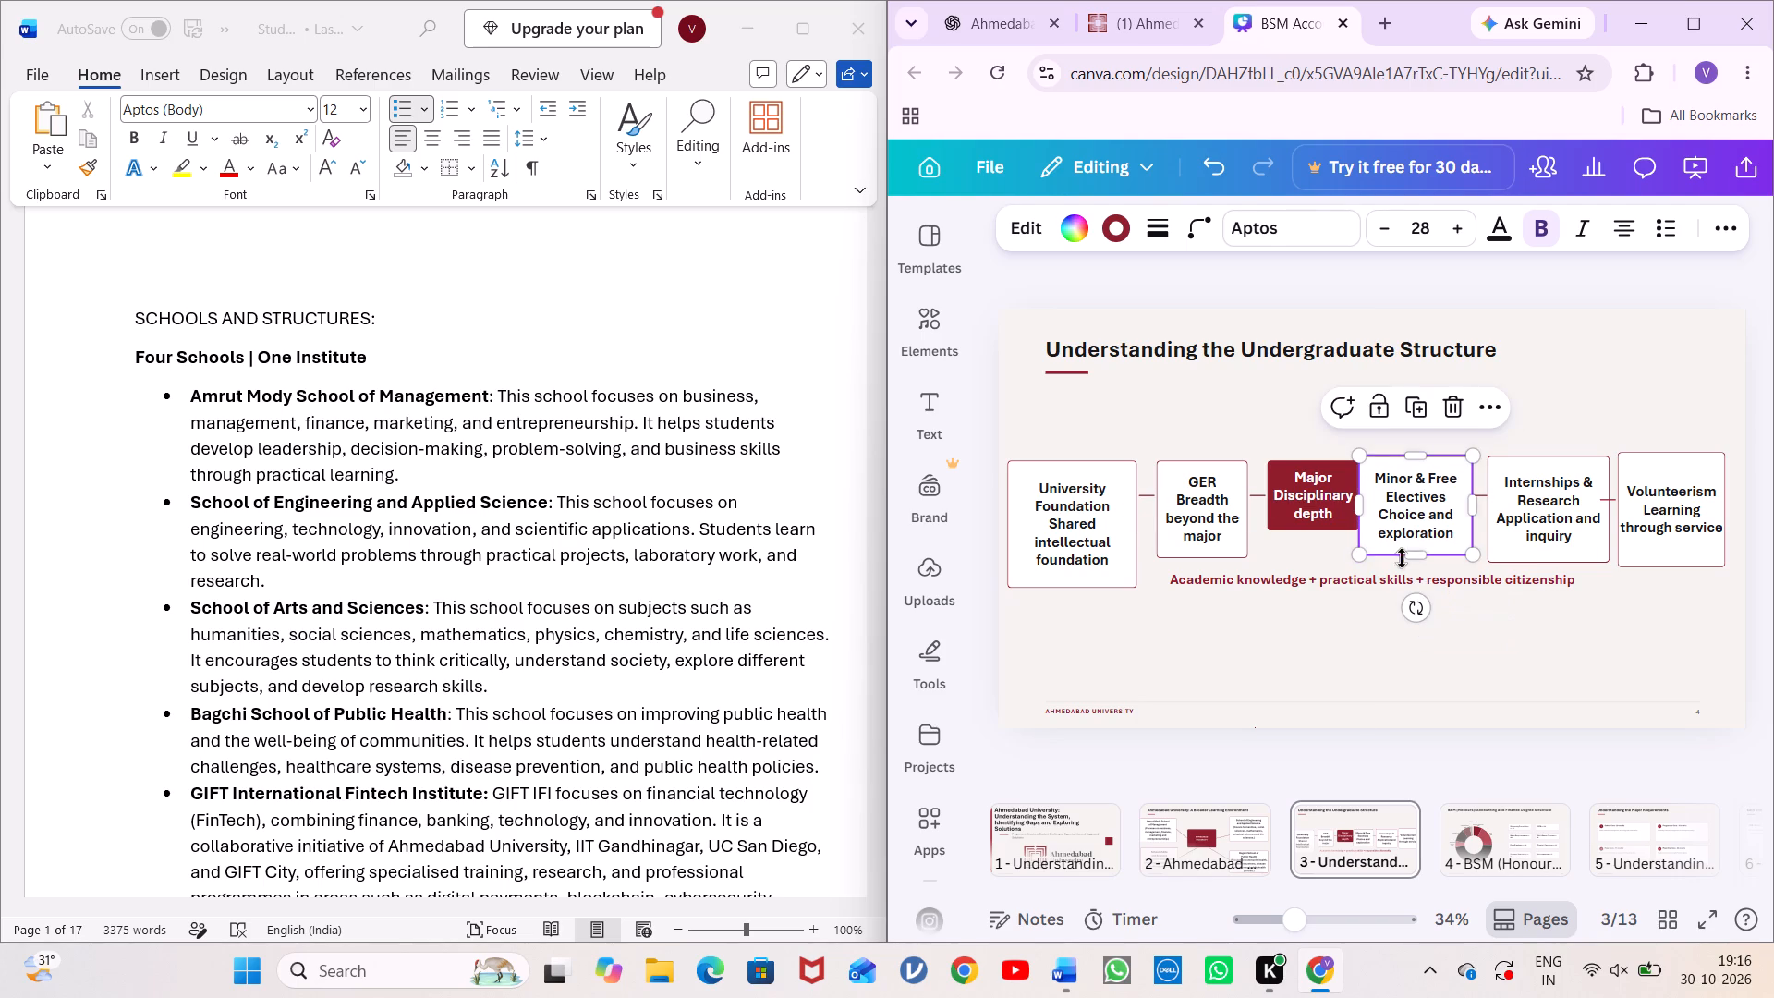
{"action": "left_click", "coordinate": [1478, 553]}
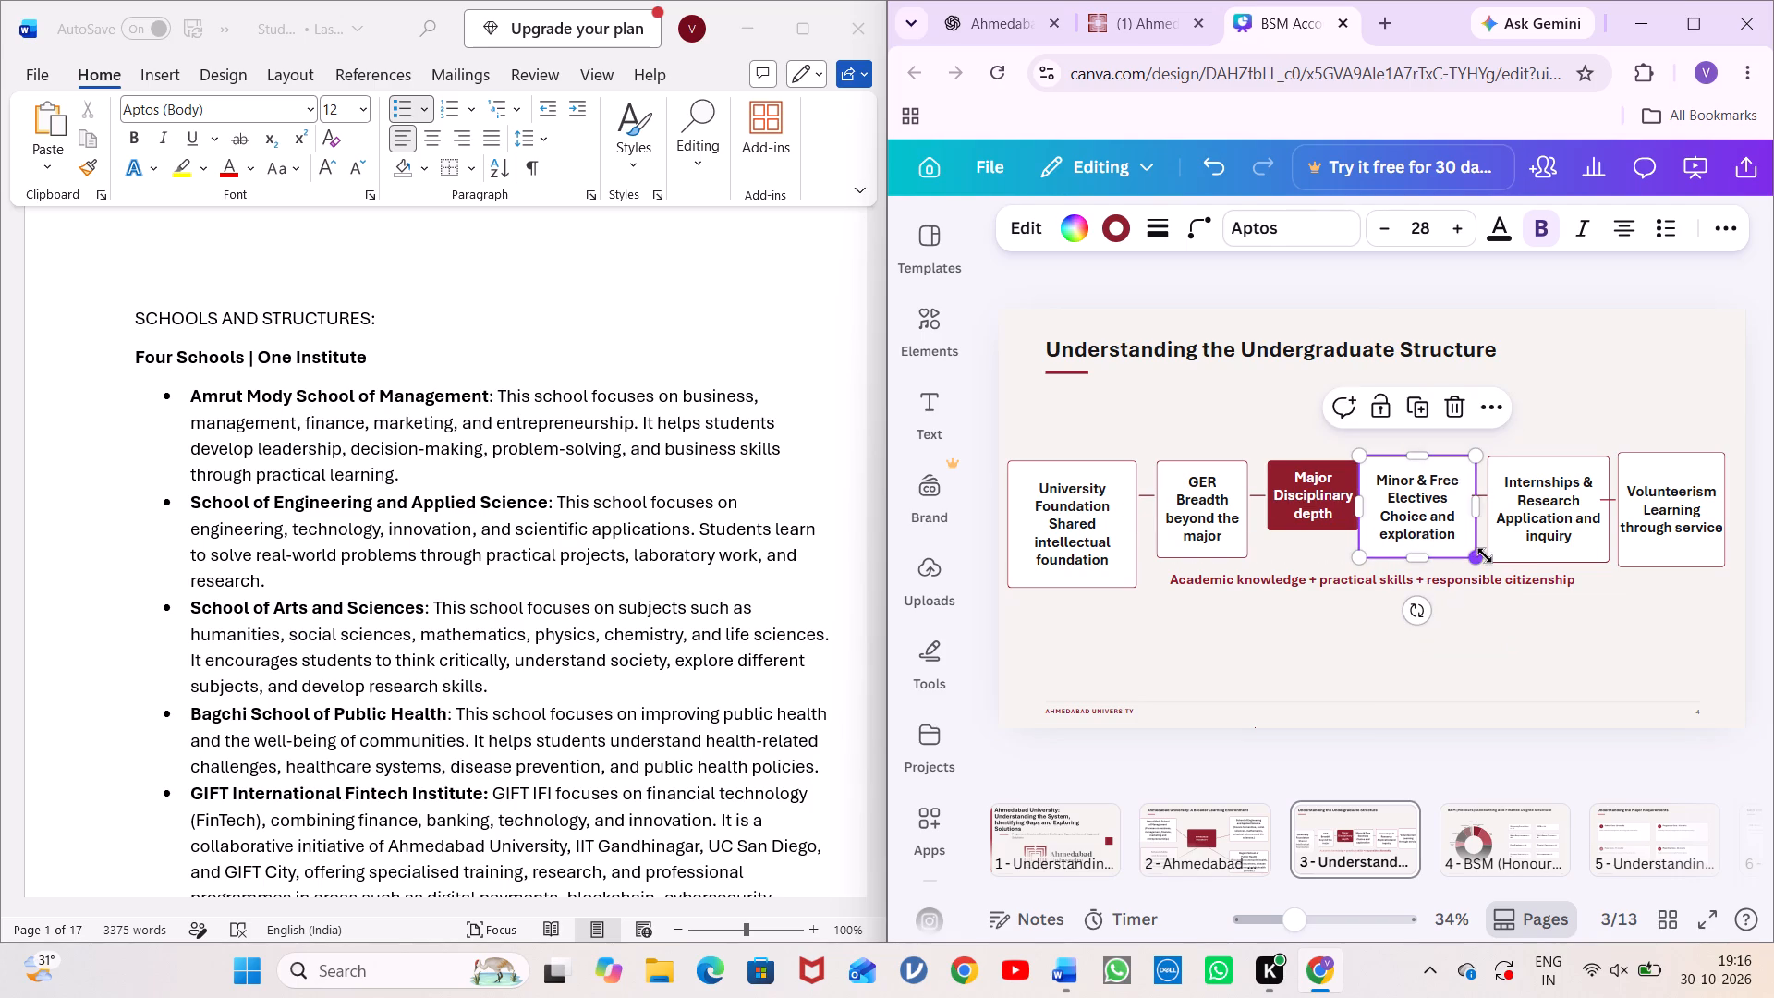
{"action": "left_click", "coordinate": [1309, 519]}
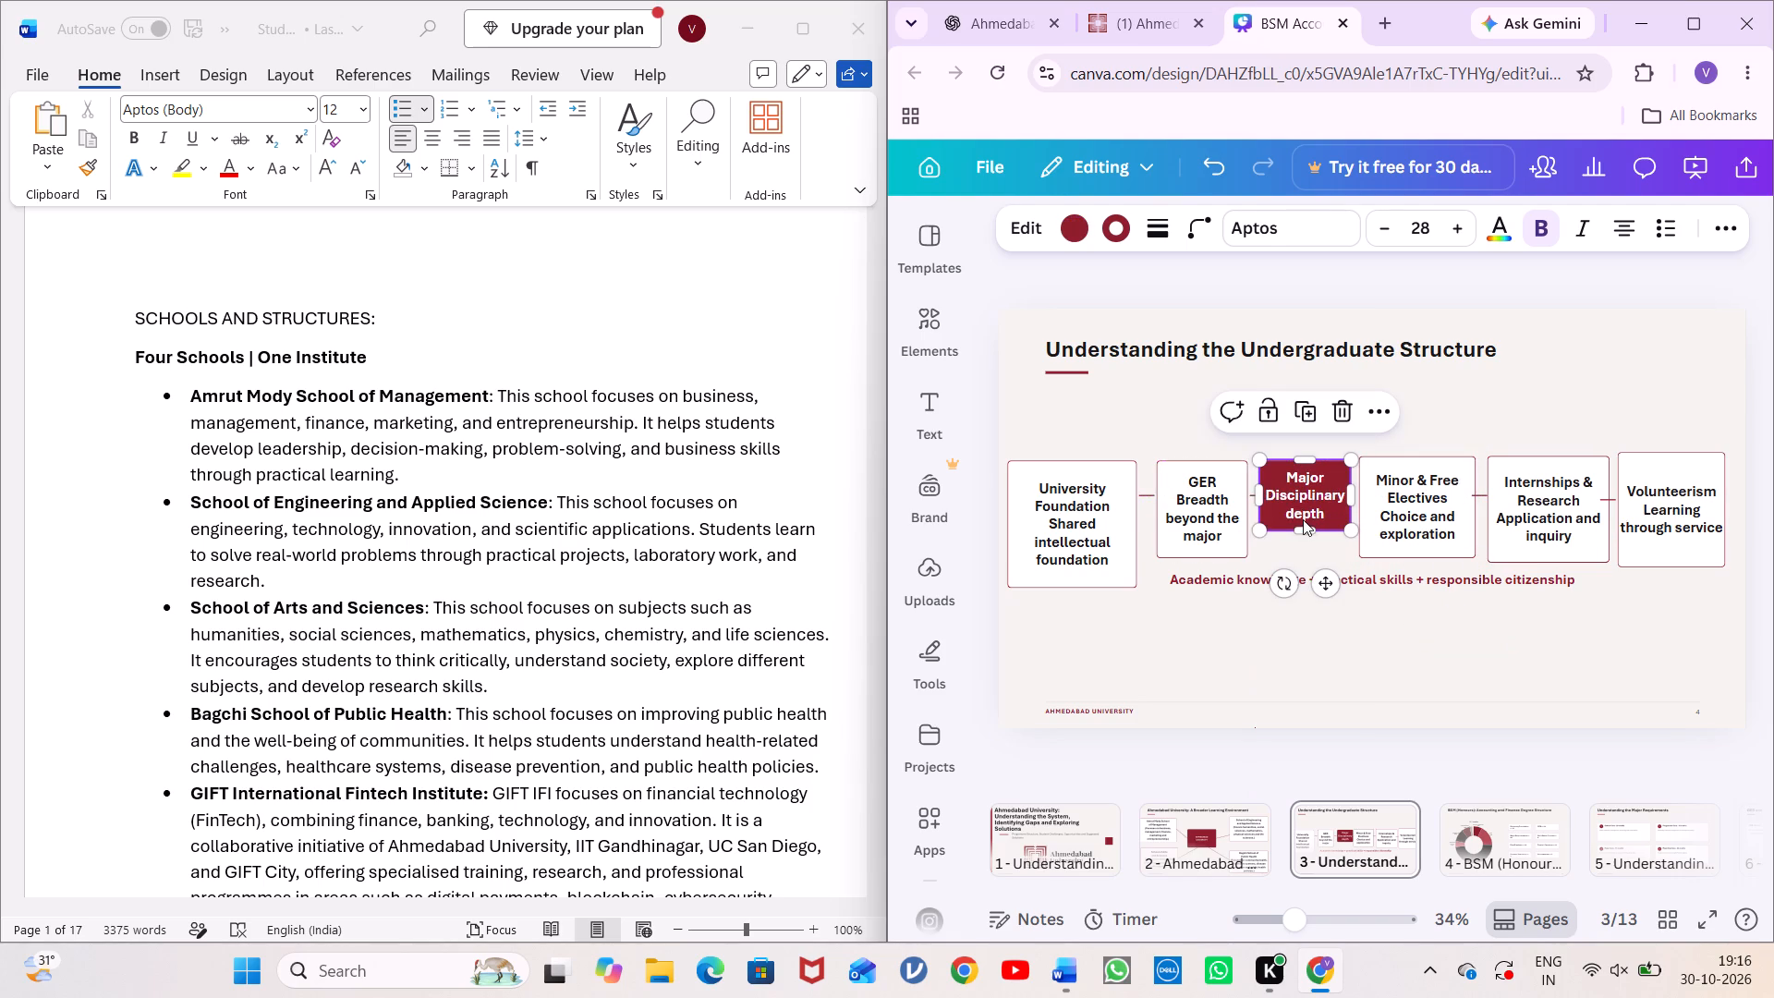
Shrink the University Foundation box, move it to the slide's left edge, and shift its connector left into the gap before the GER box.
{"action": "left_click", "coordinate": [1094, 490]}
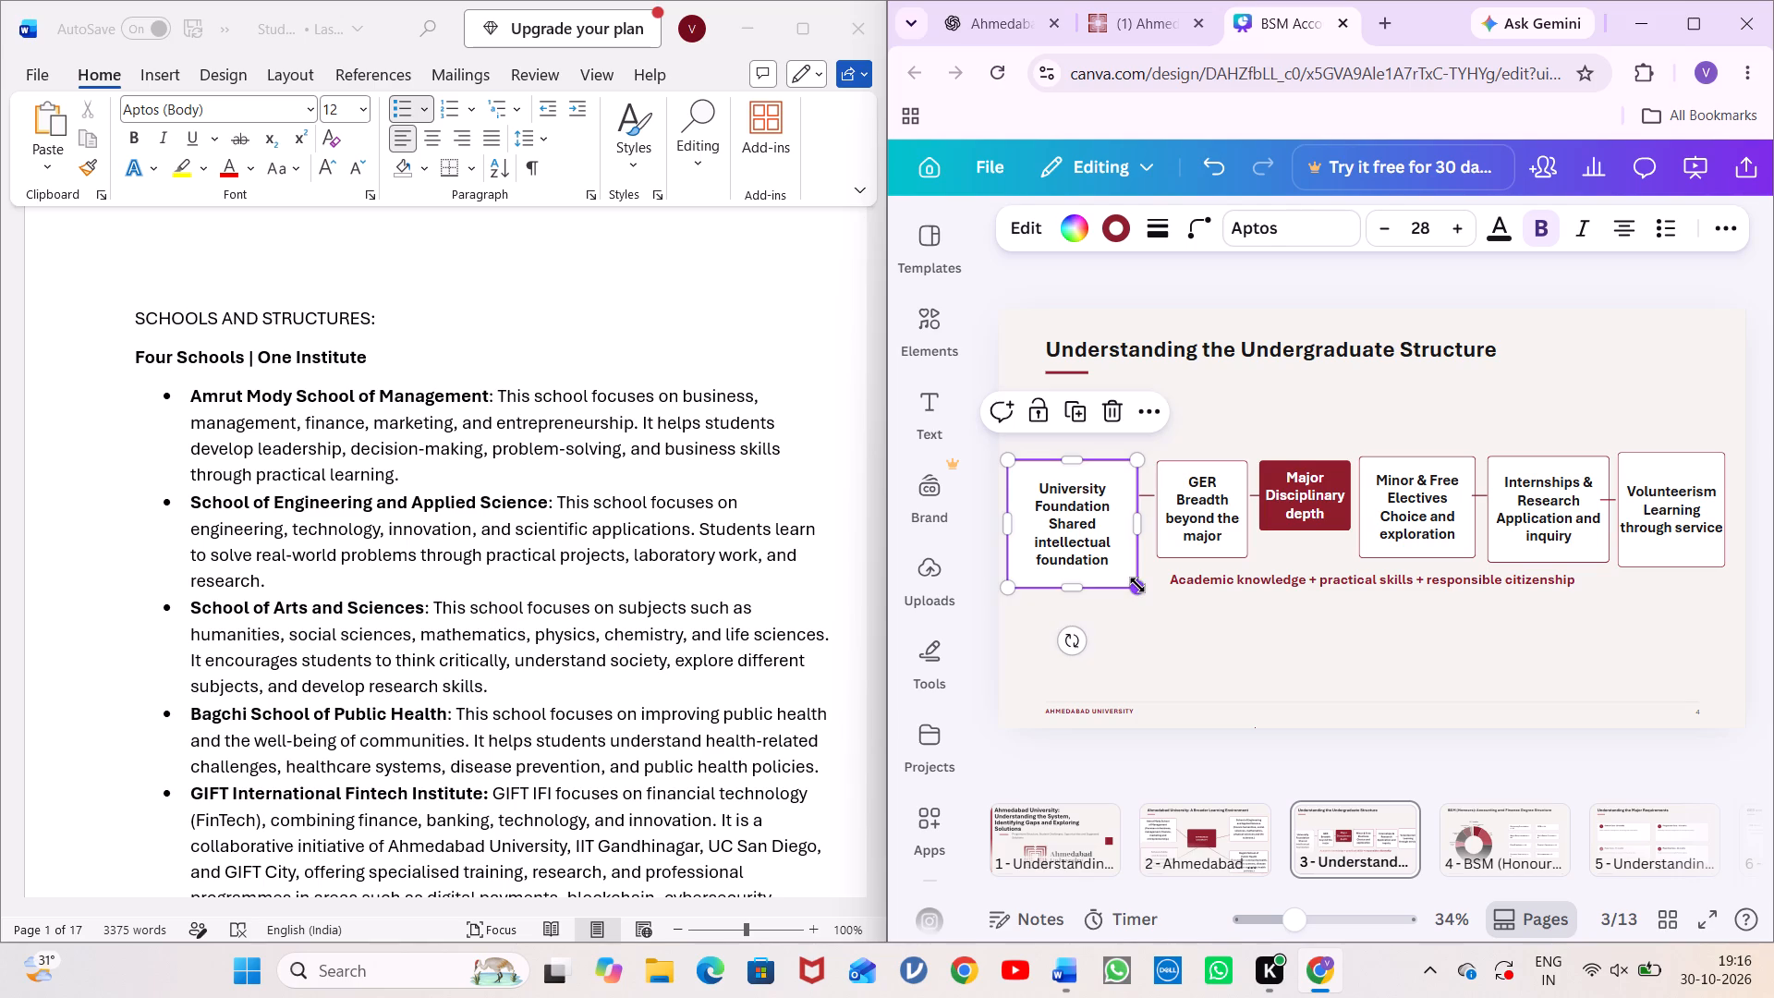
{"action": "left_click_drag", "start_coordinate": [1137, 585], "coordinate": [1142, 559]}
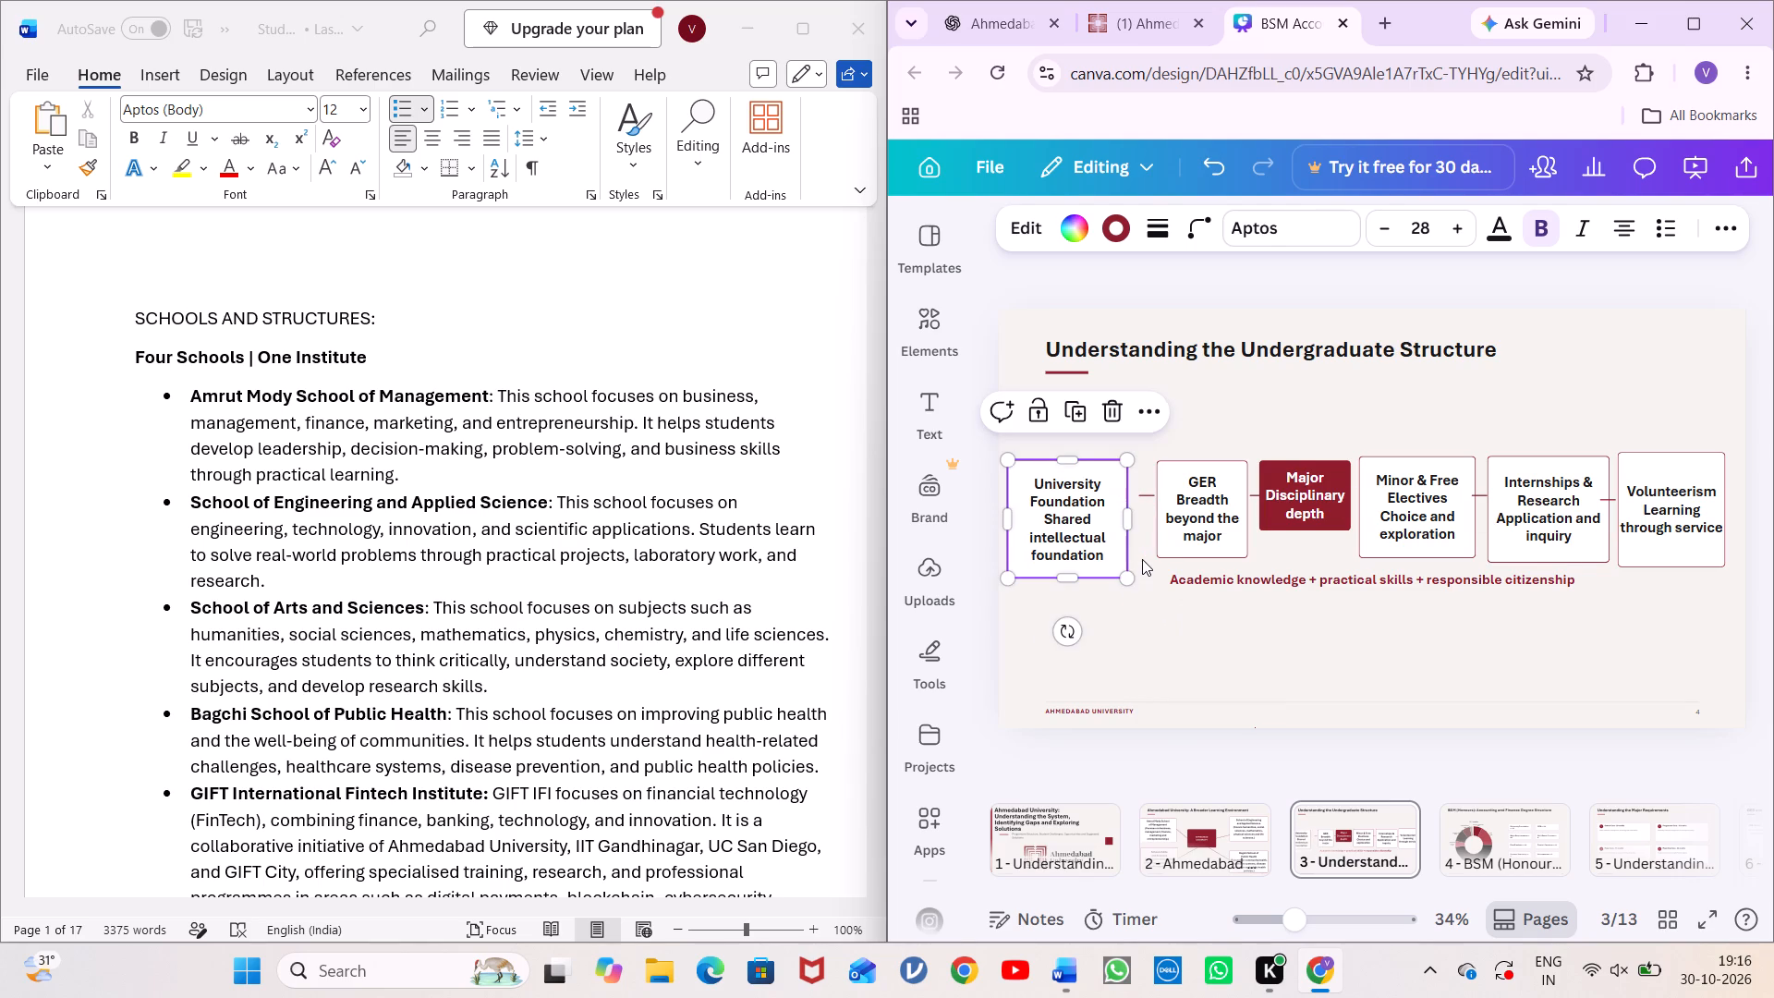
{"action": "left_click_drag", "start_coordinate": [1111, 532], "coordinate": [1105, 524]}
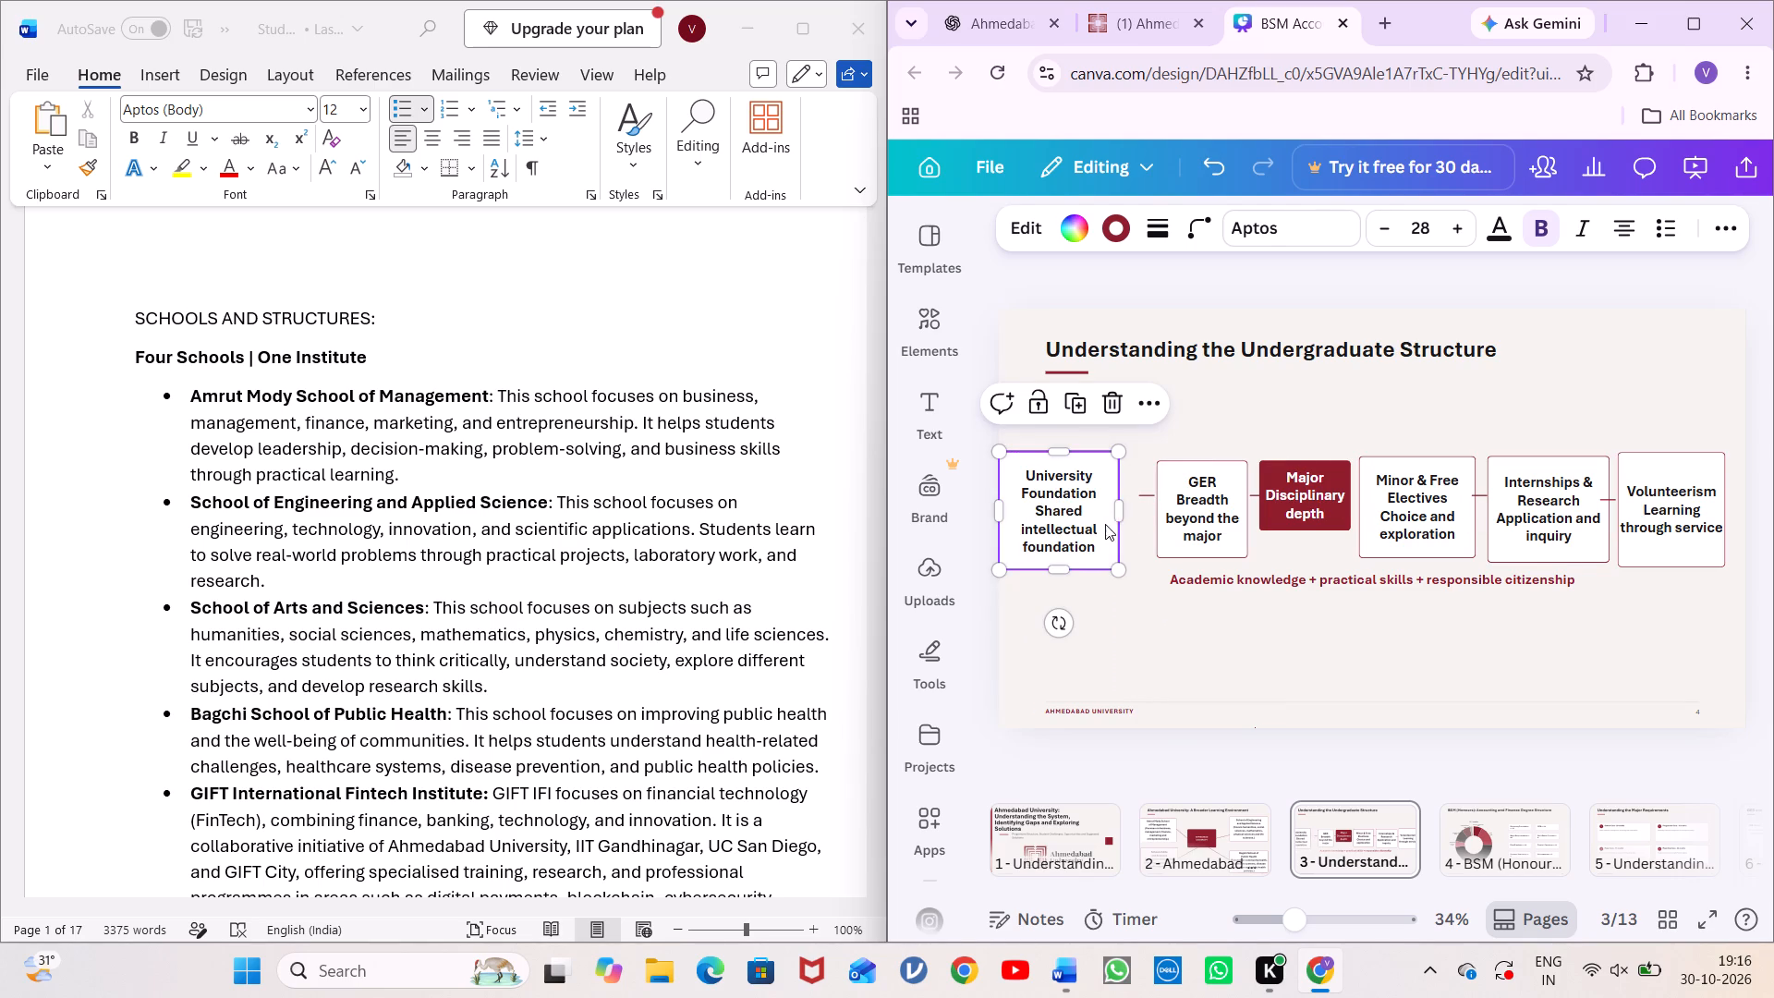
{"action": "left_click_drag", "start_coordinate": [1148, 499], "coordinate": [1140, 499]}
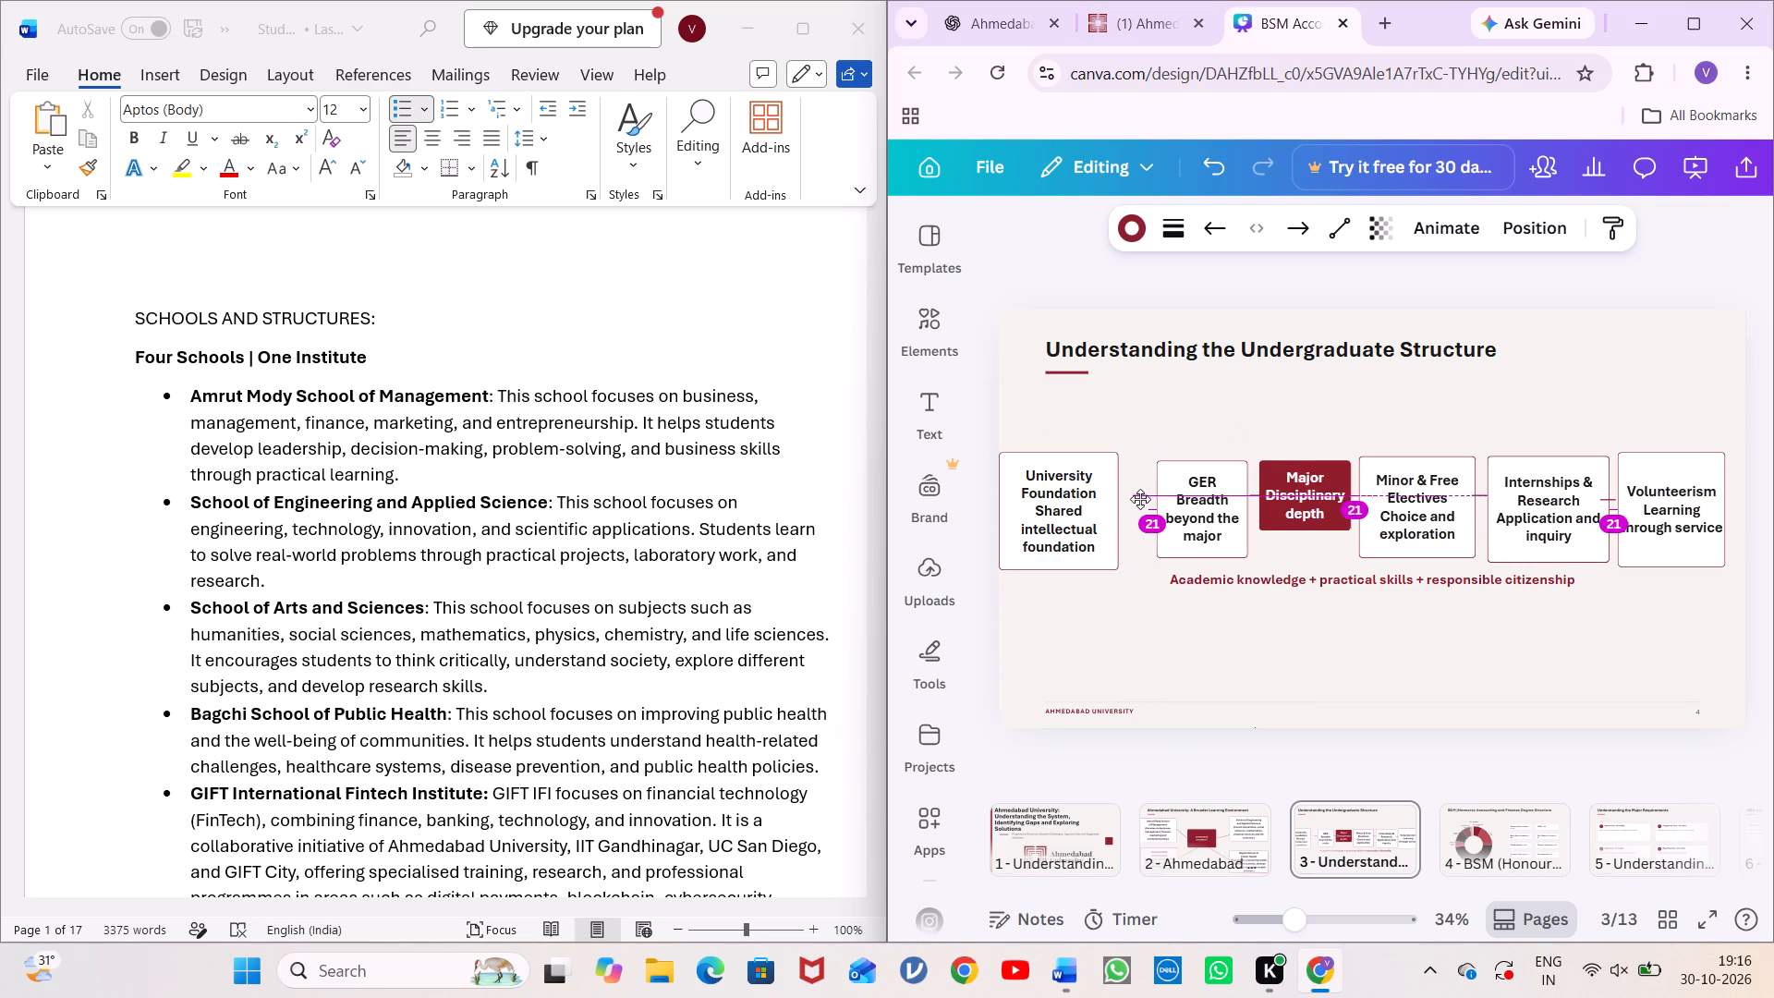
{"action": "left_click_drag", "start_coordinate": [1140, 499], "coordinate": [1133, 499]}
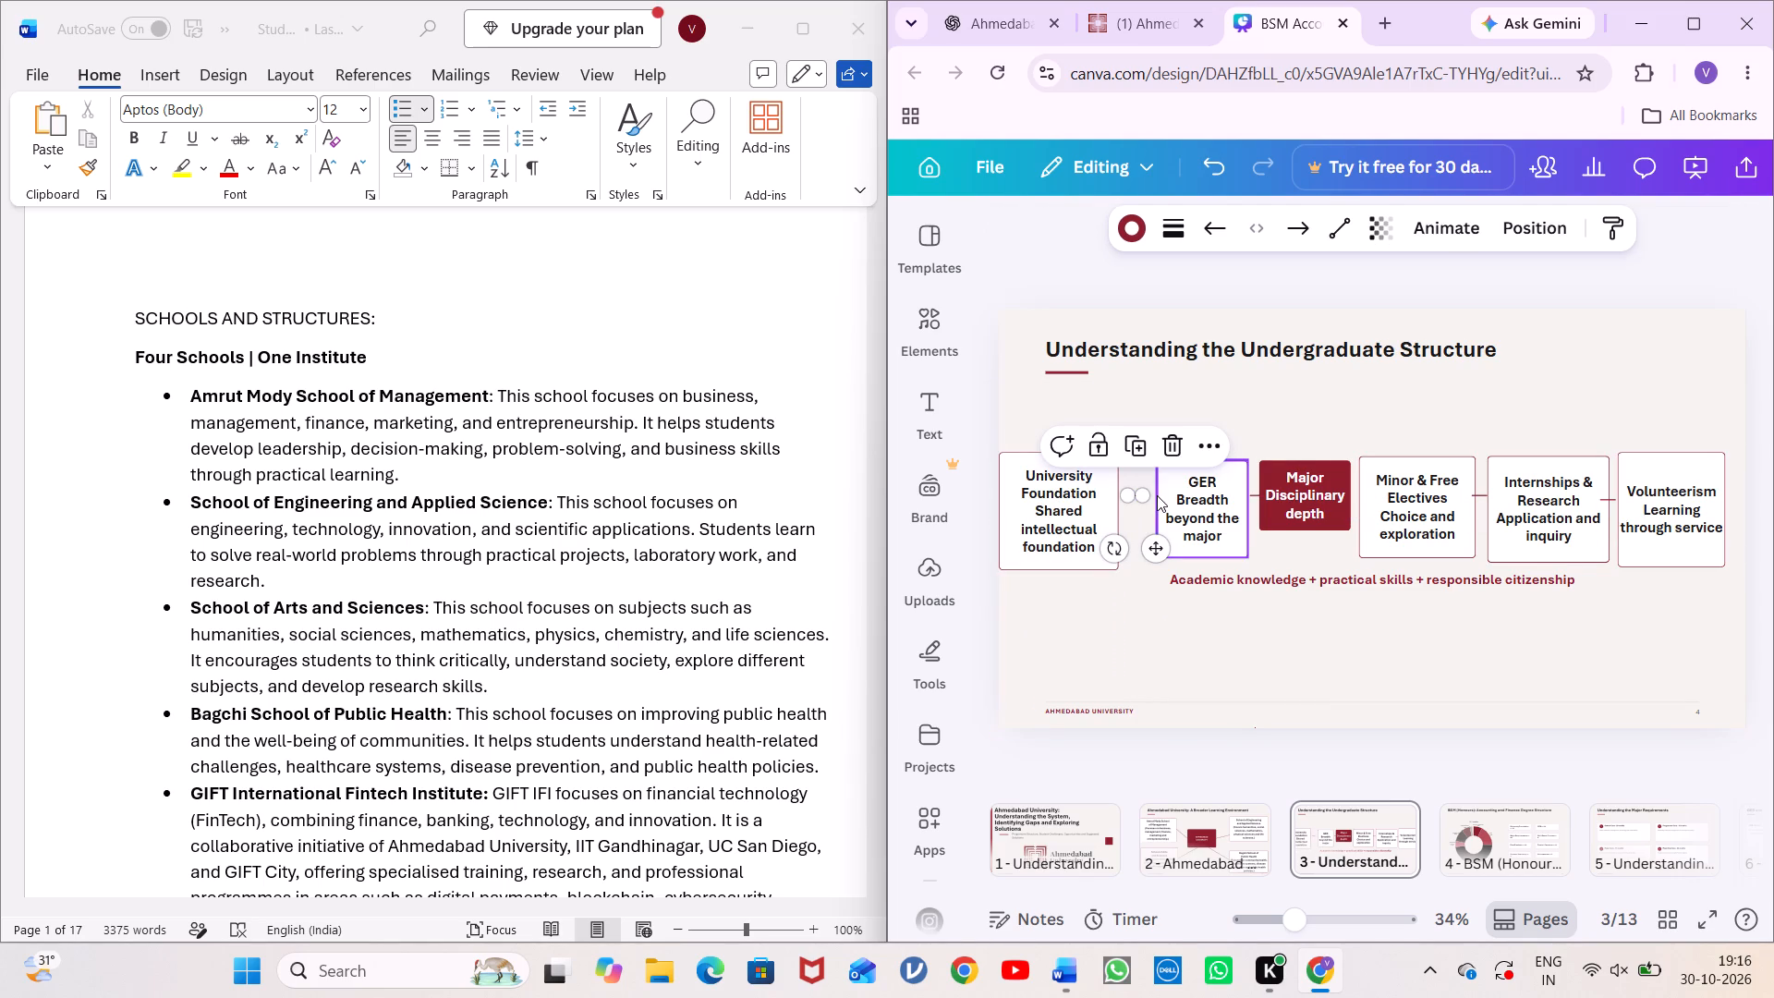
Lengthen the connector between the University Foundation and GER boxes, shift it left, and enlarge the GER box slightly rightward and downward.
{"action": "left_click_drag", "start_coordinate": [1147, 494], "coordinate": [1156, 494]}
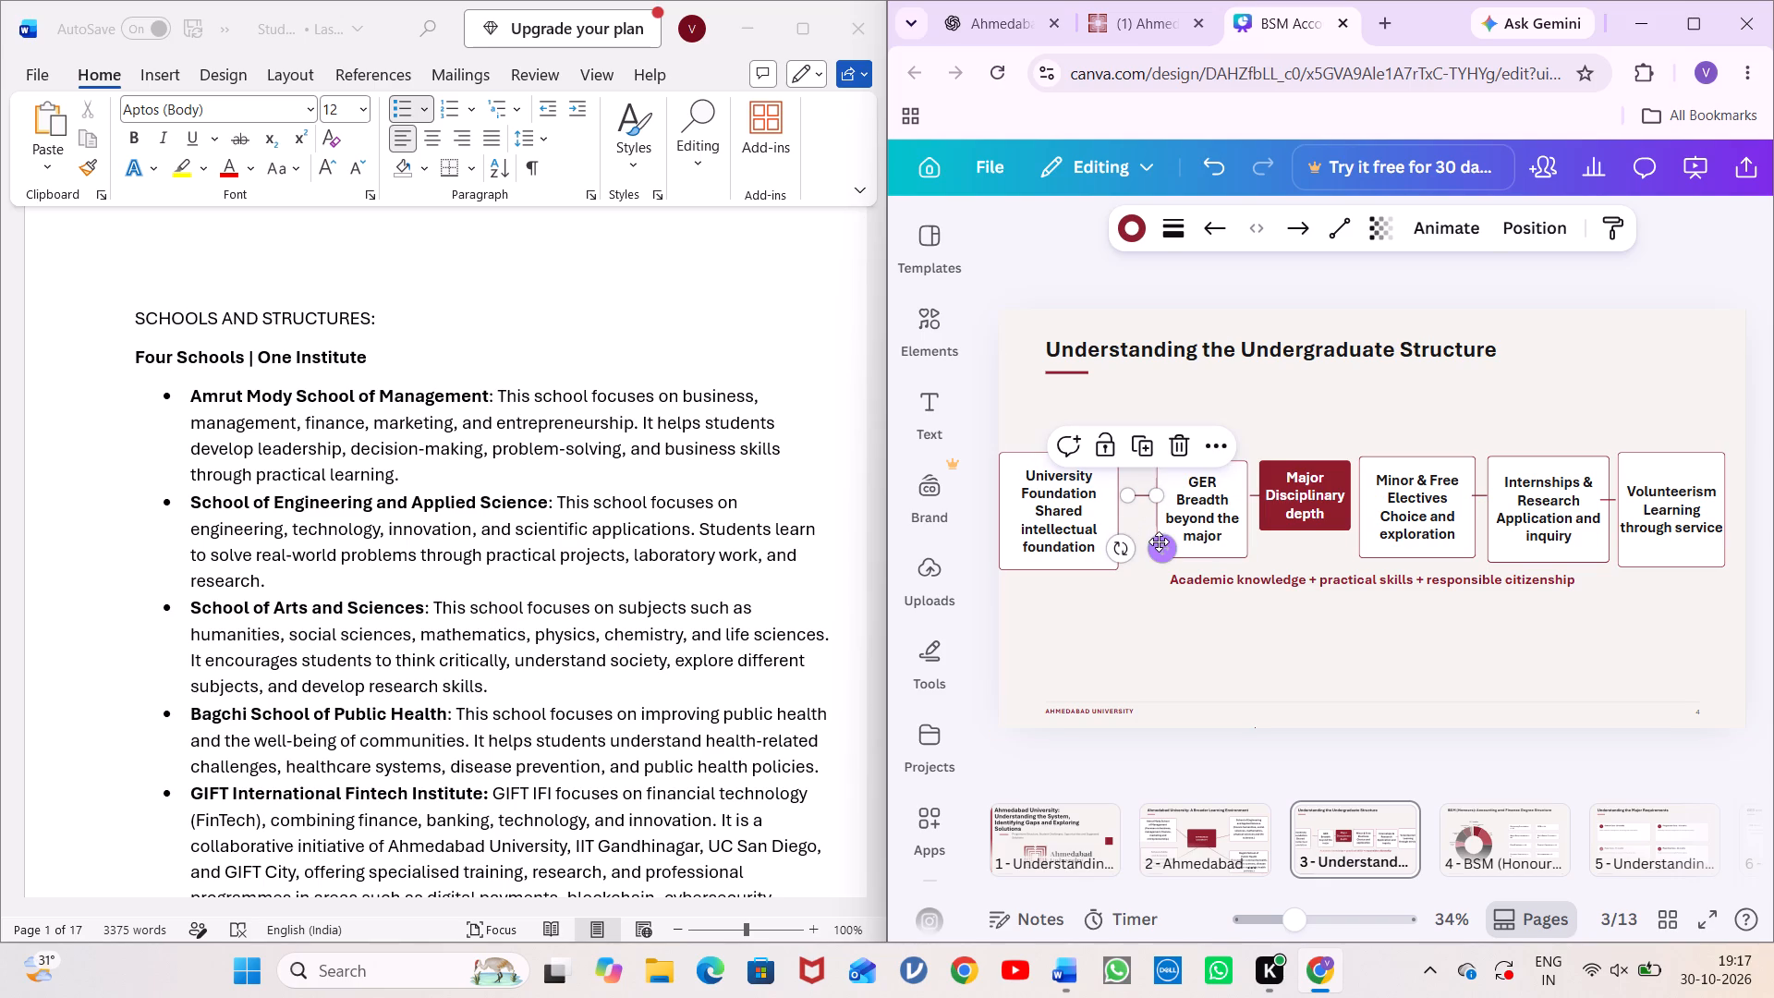
{"action": "left_click_drag", "start_coordinate": [1159, 542], "coordinate": [1149, 539]}
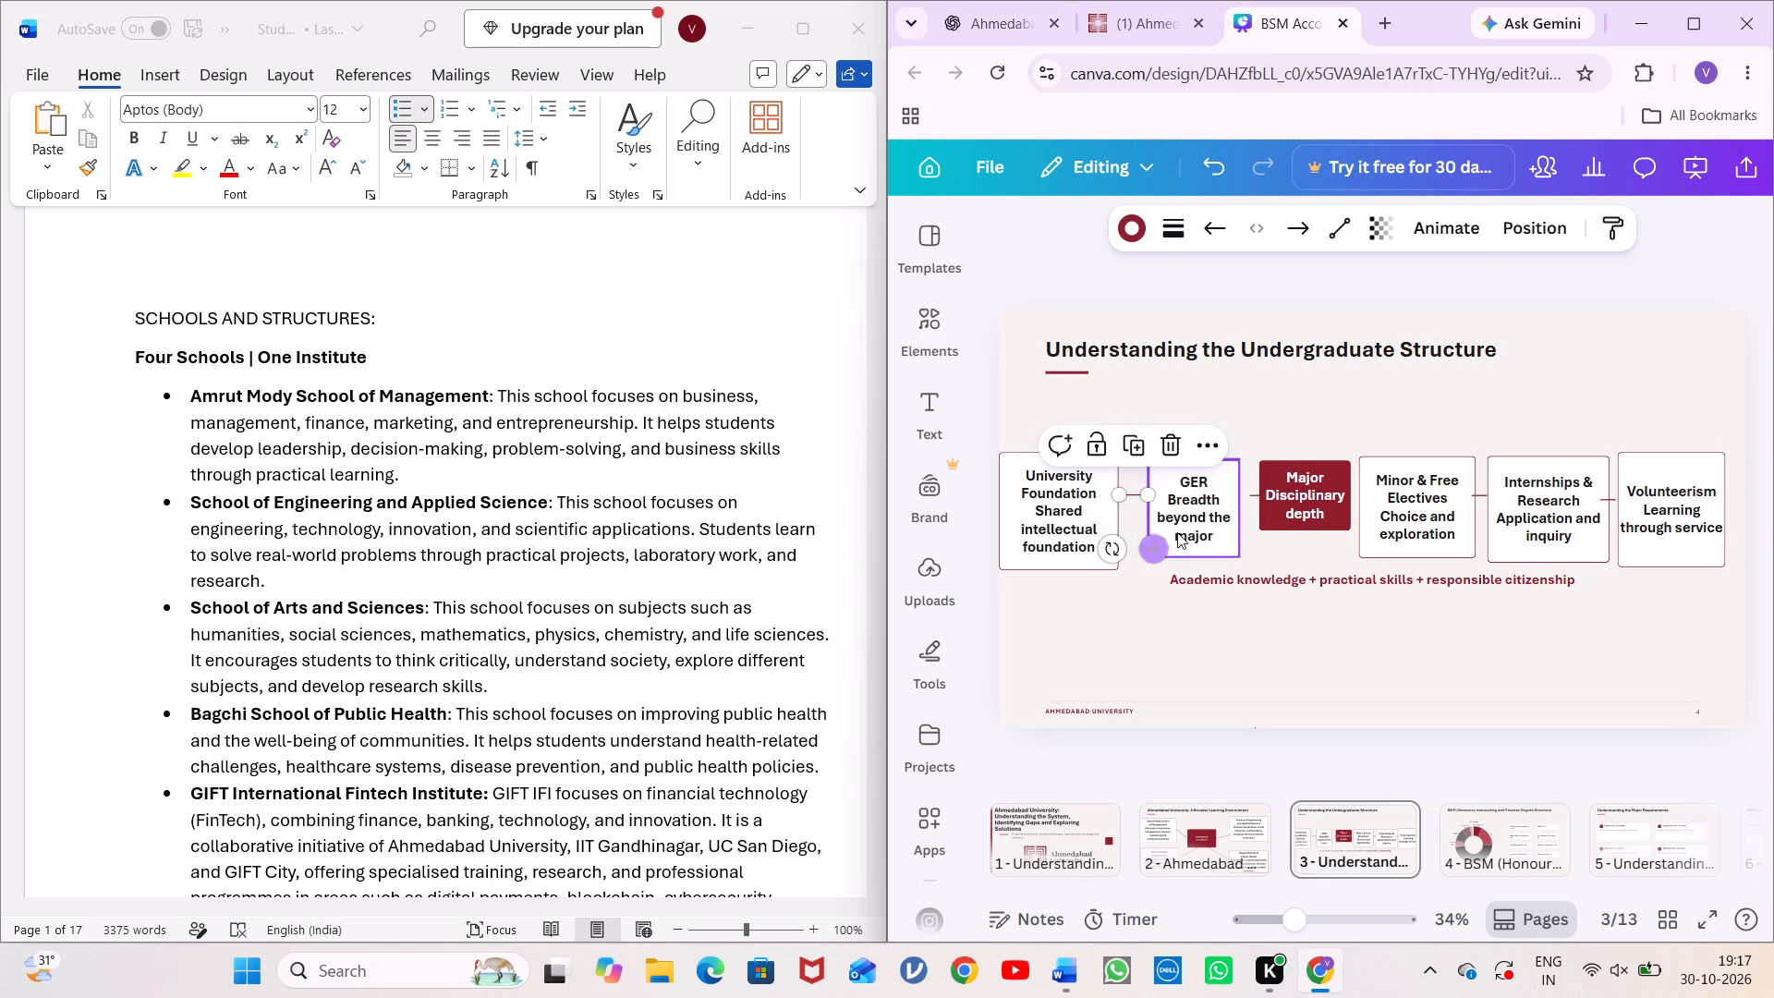
{"action": "left_click", "coordinate": [1196, 530]}
{"action": "left_click_drag", "start_coordinate": [1242, 555], "coordinate": [1255, 555]}
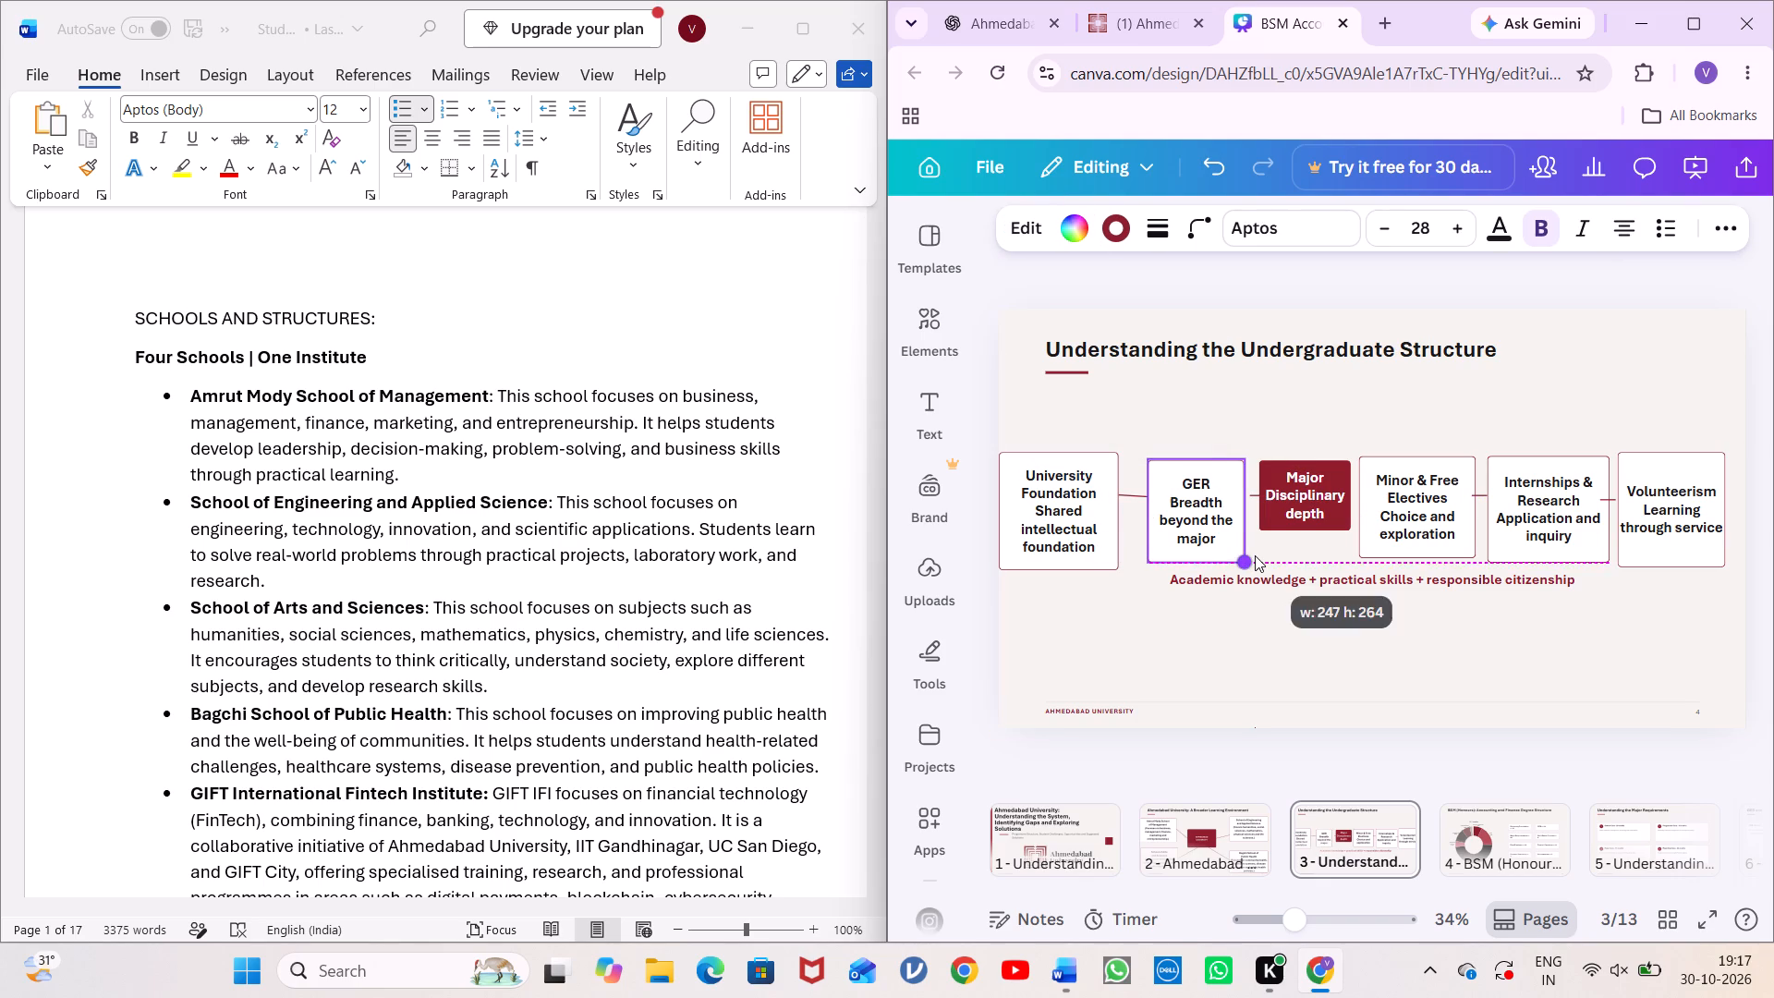
{"action": "left_click_drag", "start_coordinate": [1255, 555], "coordinate": [1261, 556]}
Extend the dark red Major box downward to about the height of the neighbouring boxes.
{"action": "left_click", "coordinate": [1294, 499]}
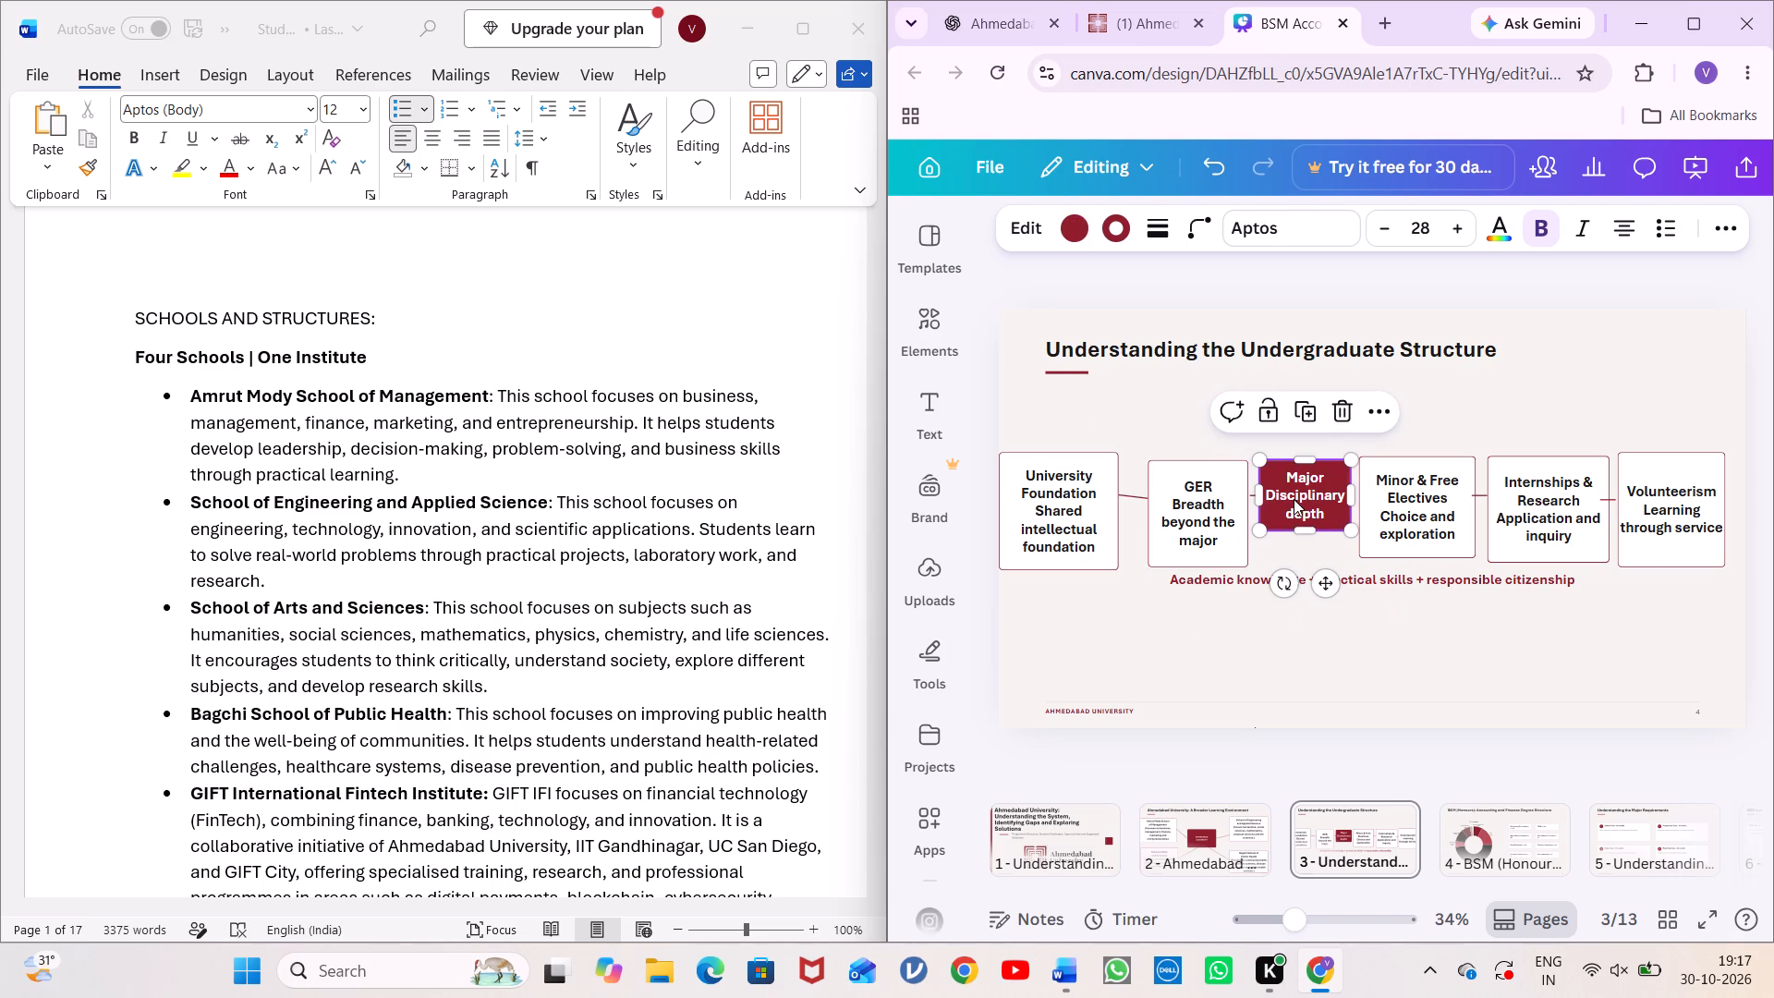
{"action": "left_click_drag", "start_coordinate": [1306, 523], "coordinate": [1312, 548]}
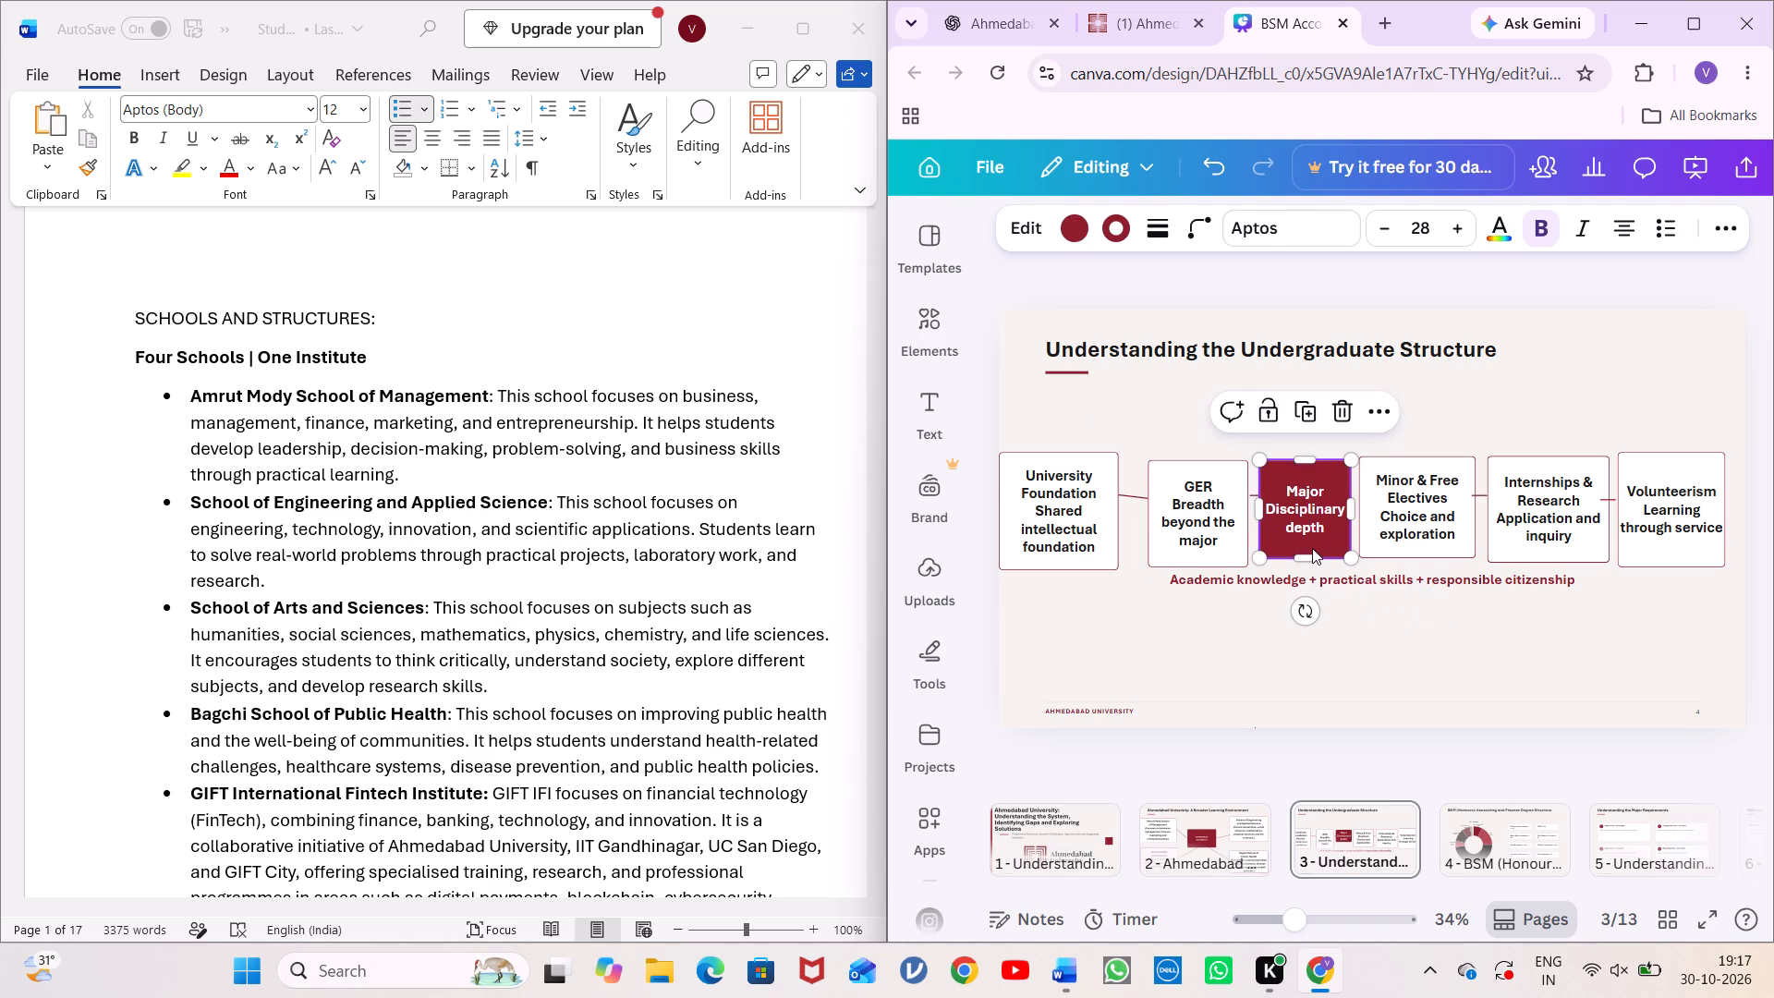
Raise the connector between the University Foundation and GER boxes and adjust its left end on the University Foundation box to level it.
{"action": "left_click", "coordinate": [1136, 494]}
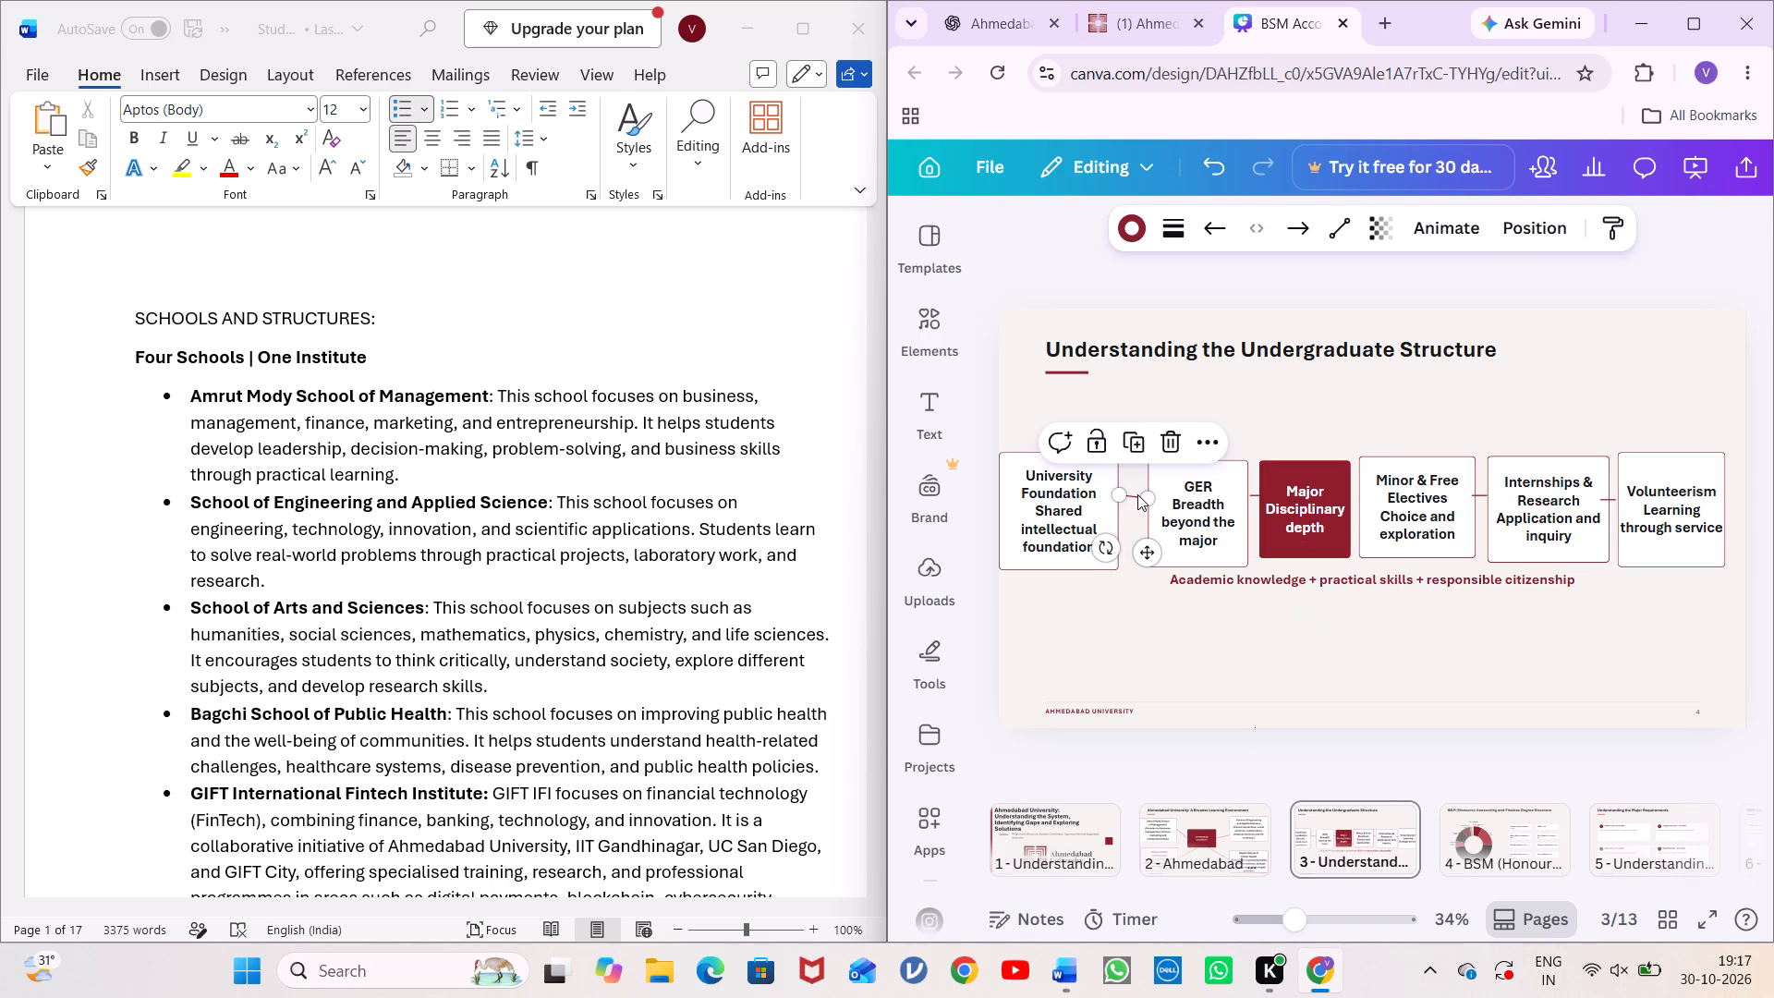
{"action": "left_click_drag", "start_coordinate": [1145, 545], "coordinate": [1145, 535]}
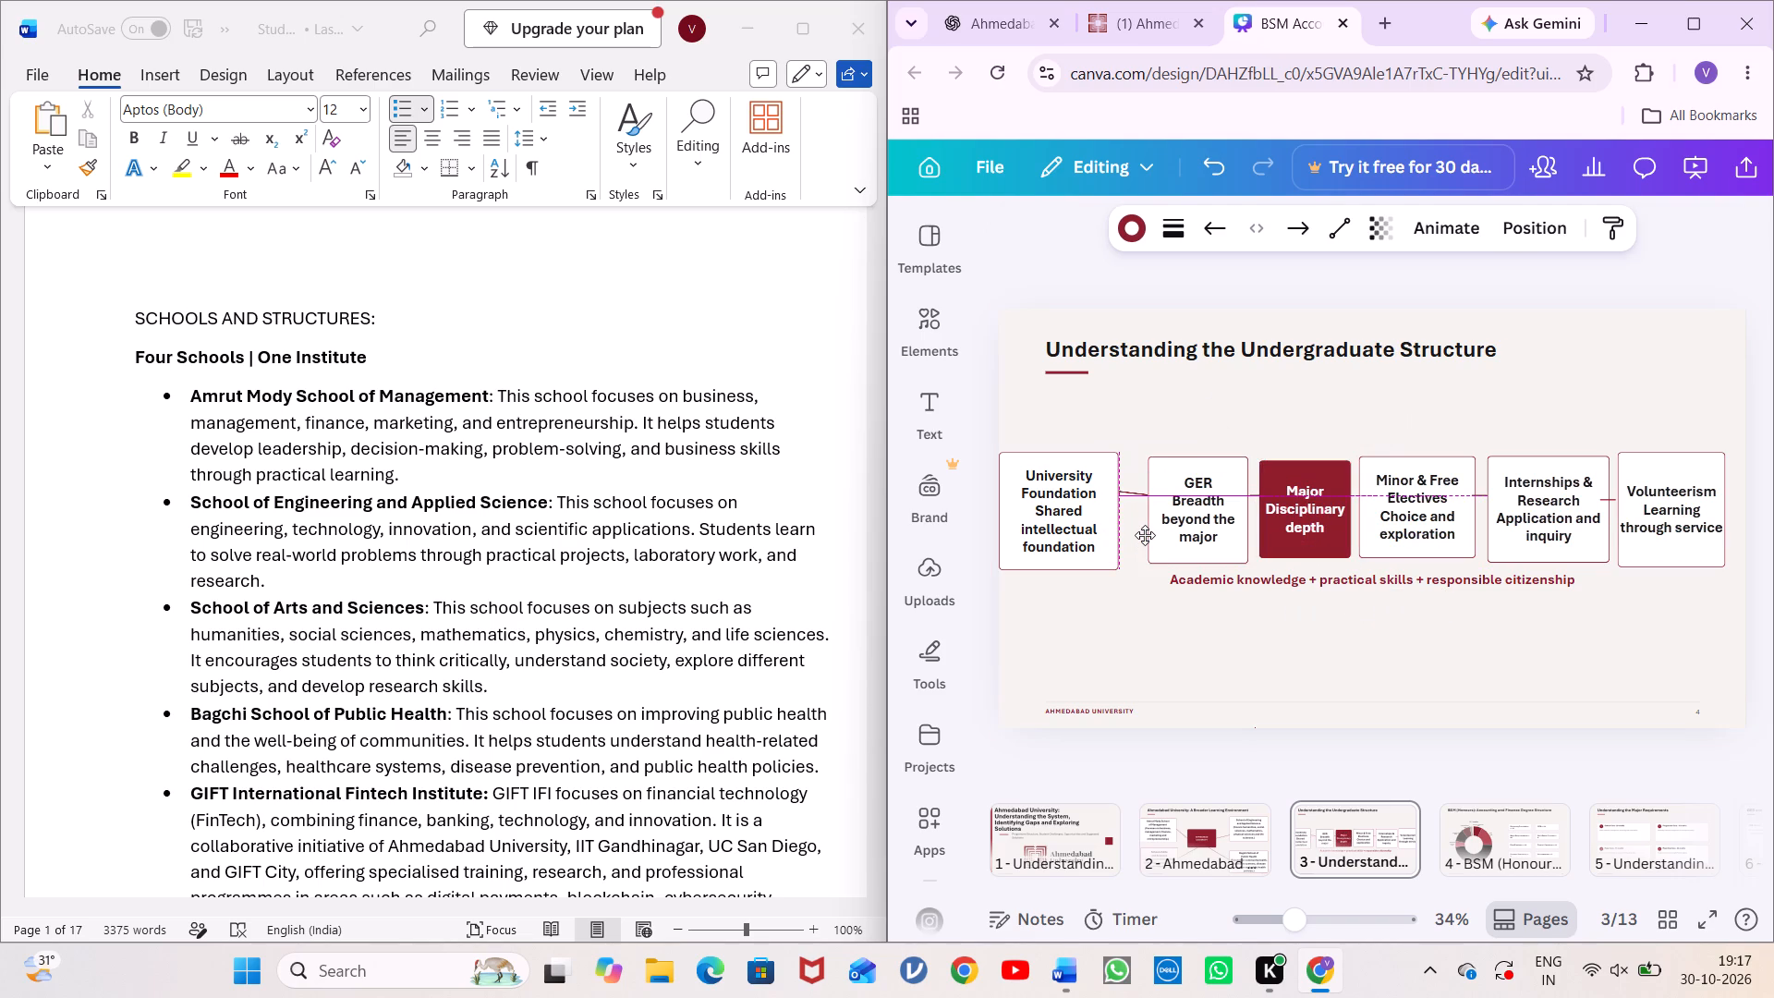
{"action": "left_click_drag", "start_coordinate": [1145, 535], "coordinate": [1145, 536]}
{"action": "left_click", "coordinate": [1112, 496]}
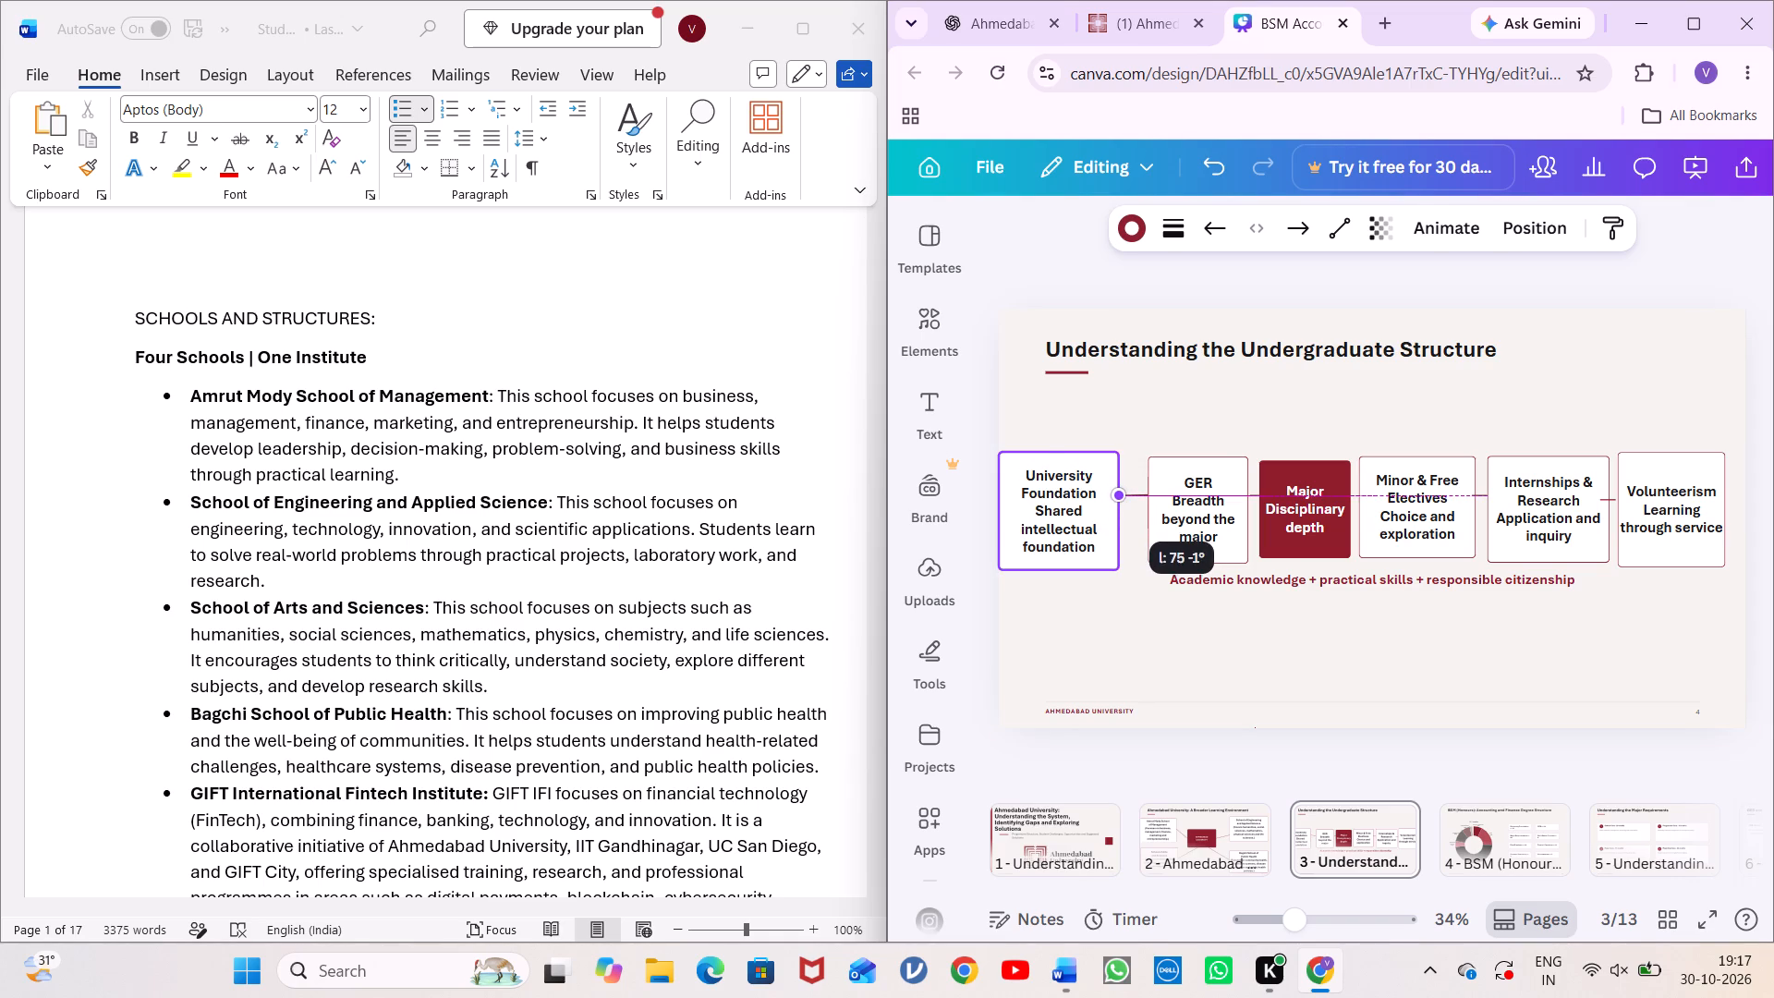
{"action": "left_click", "coordinate": [1326, 651]}
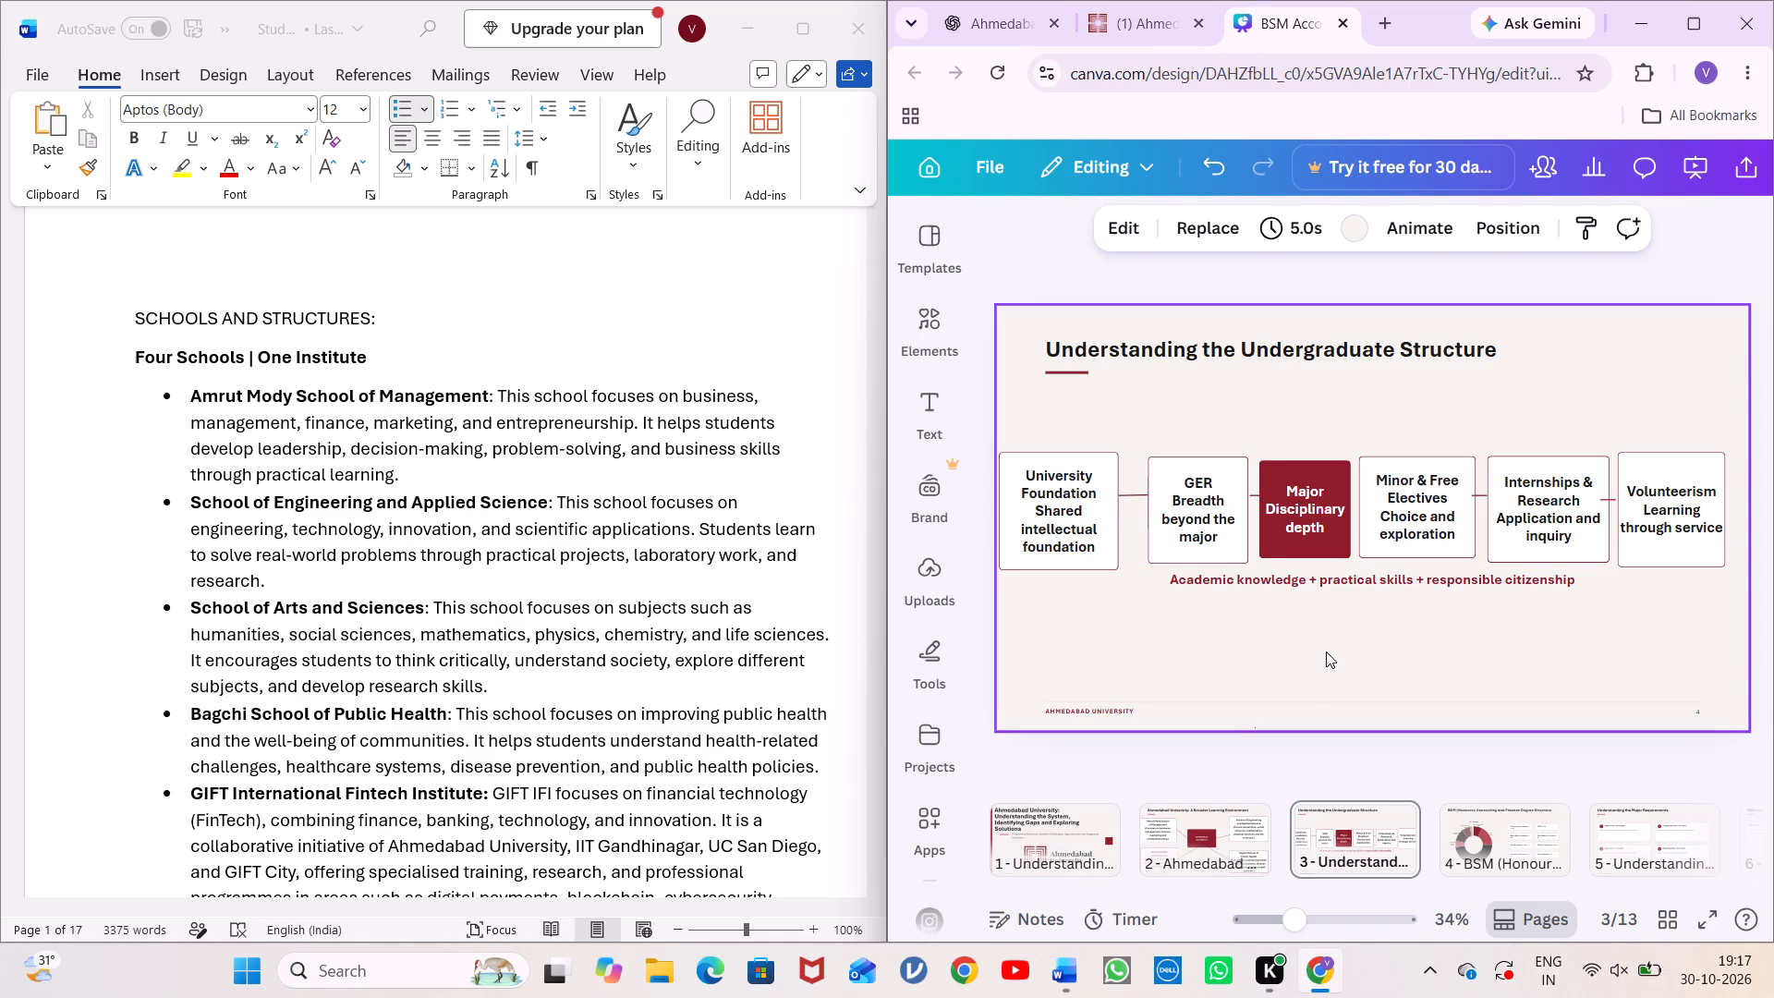
Narrow the Minor & Free Electives box slightly and reposition it beside the Major box, nudging the connector between them left.
{"action": "left_click_drag", "start_coordinate": [1378, 517], "coordinate": [1401, 518]}
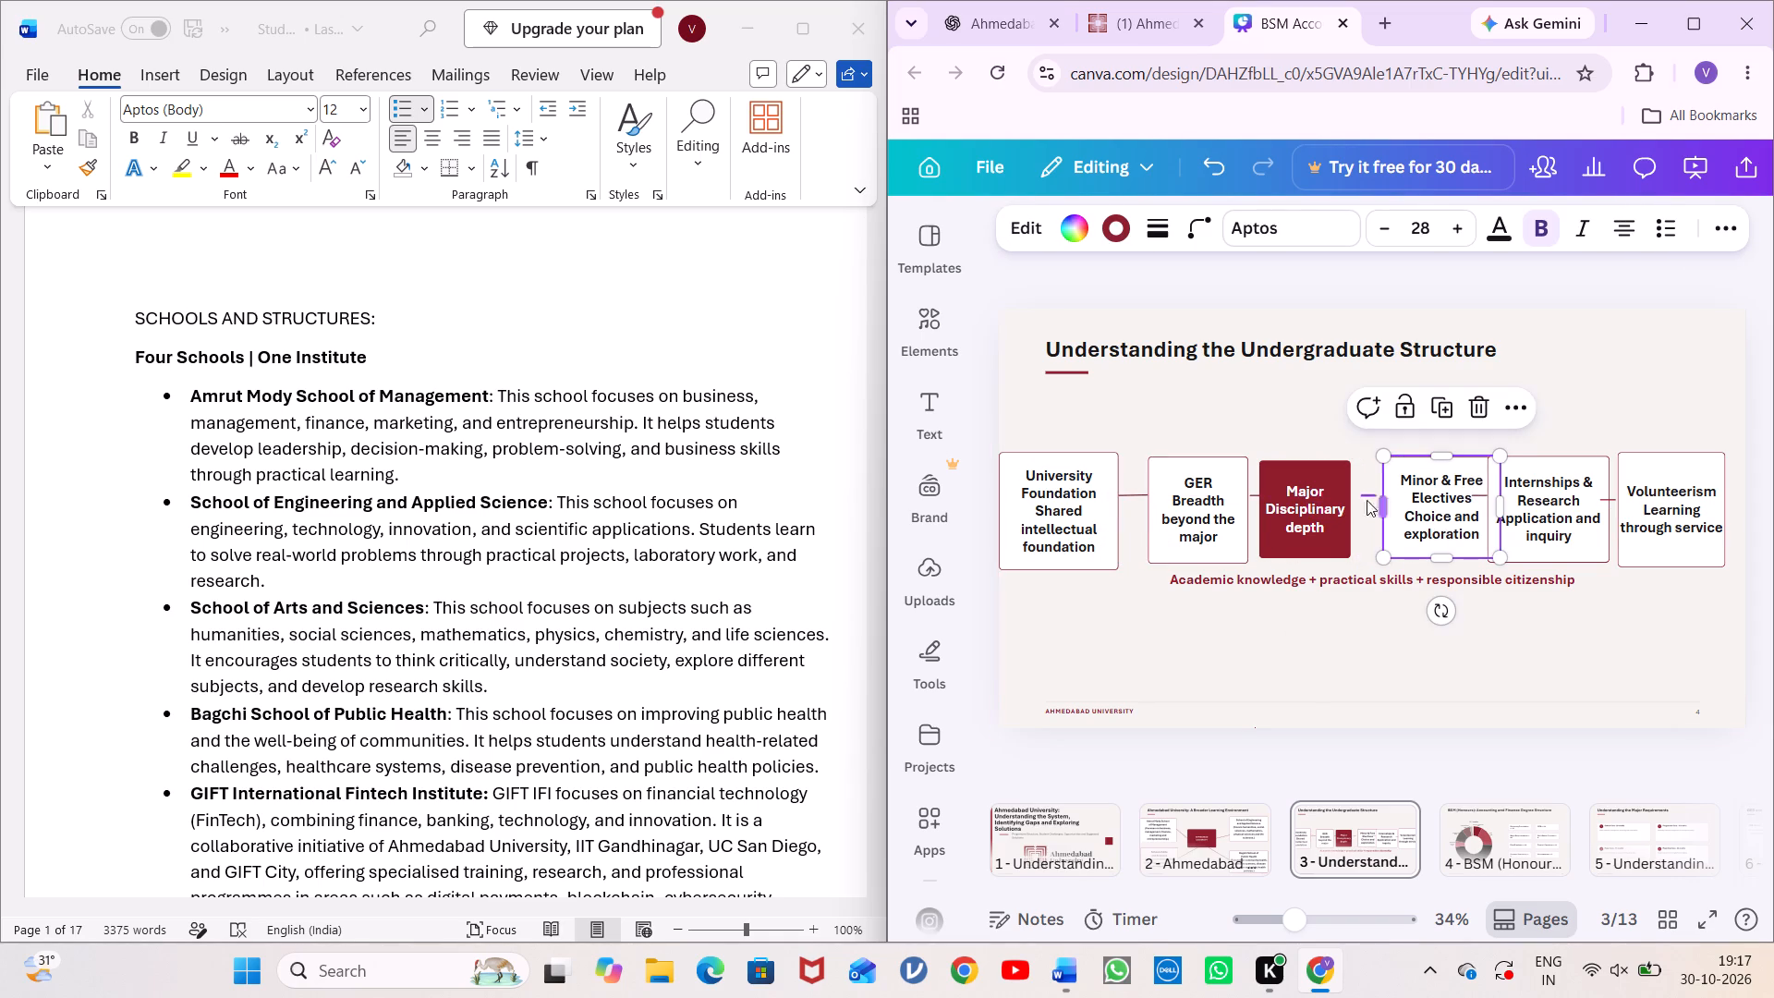
{"action": "left_click", "coordinate": [1363, 492]}
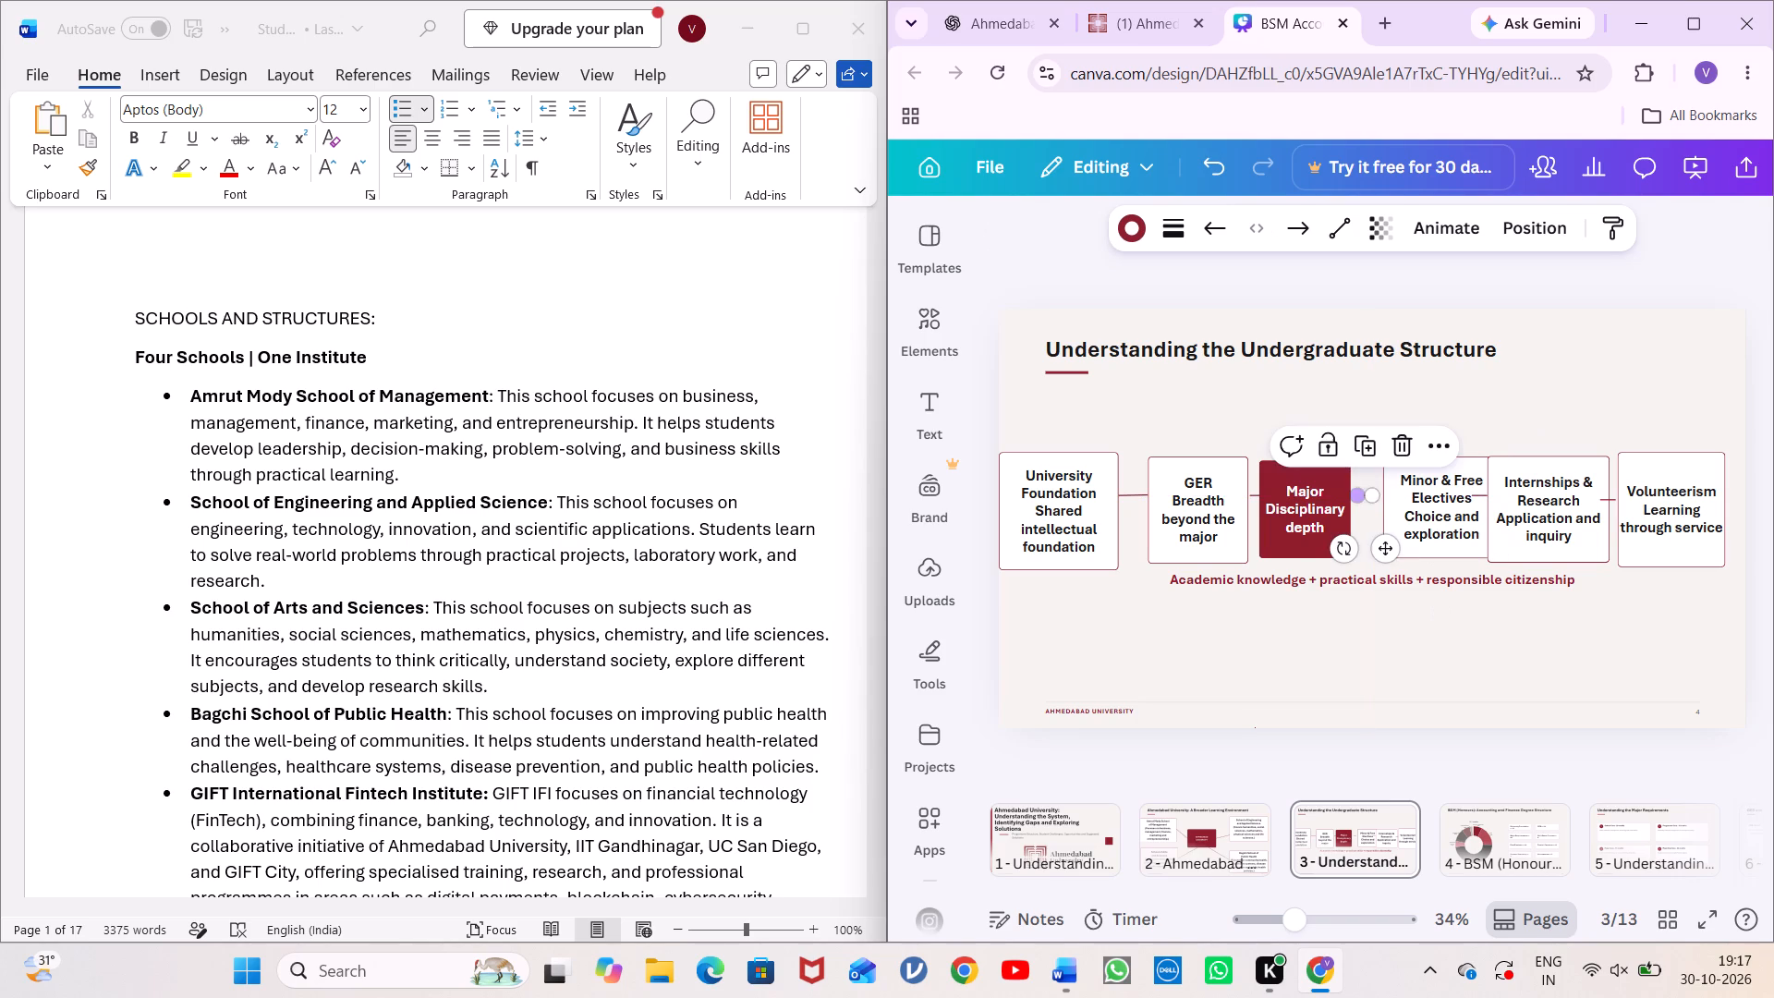
{"action": "left_click", "coordinate": [1406, 508]}
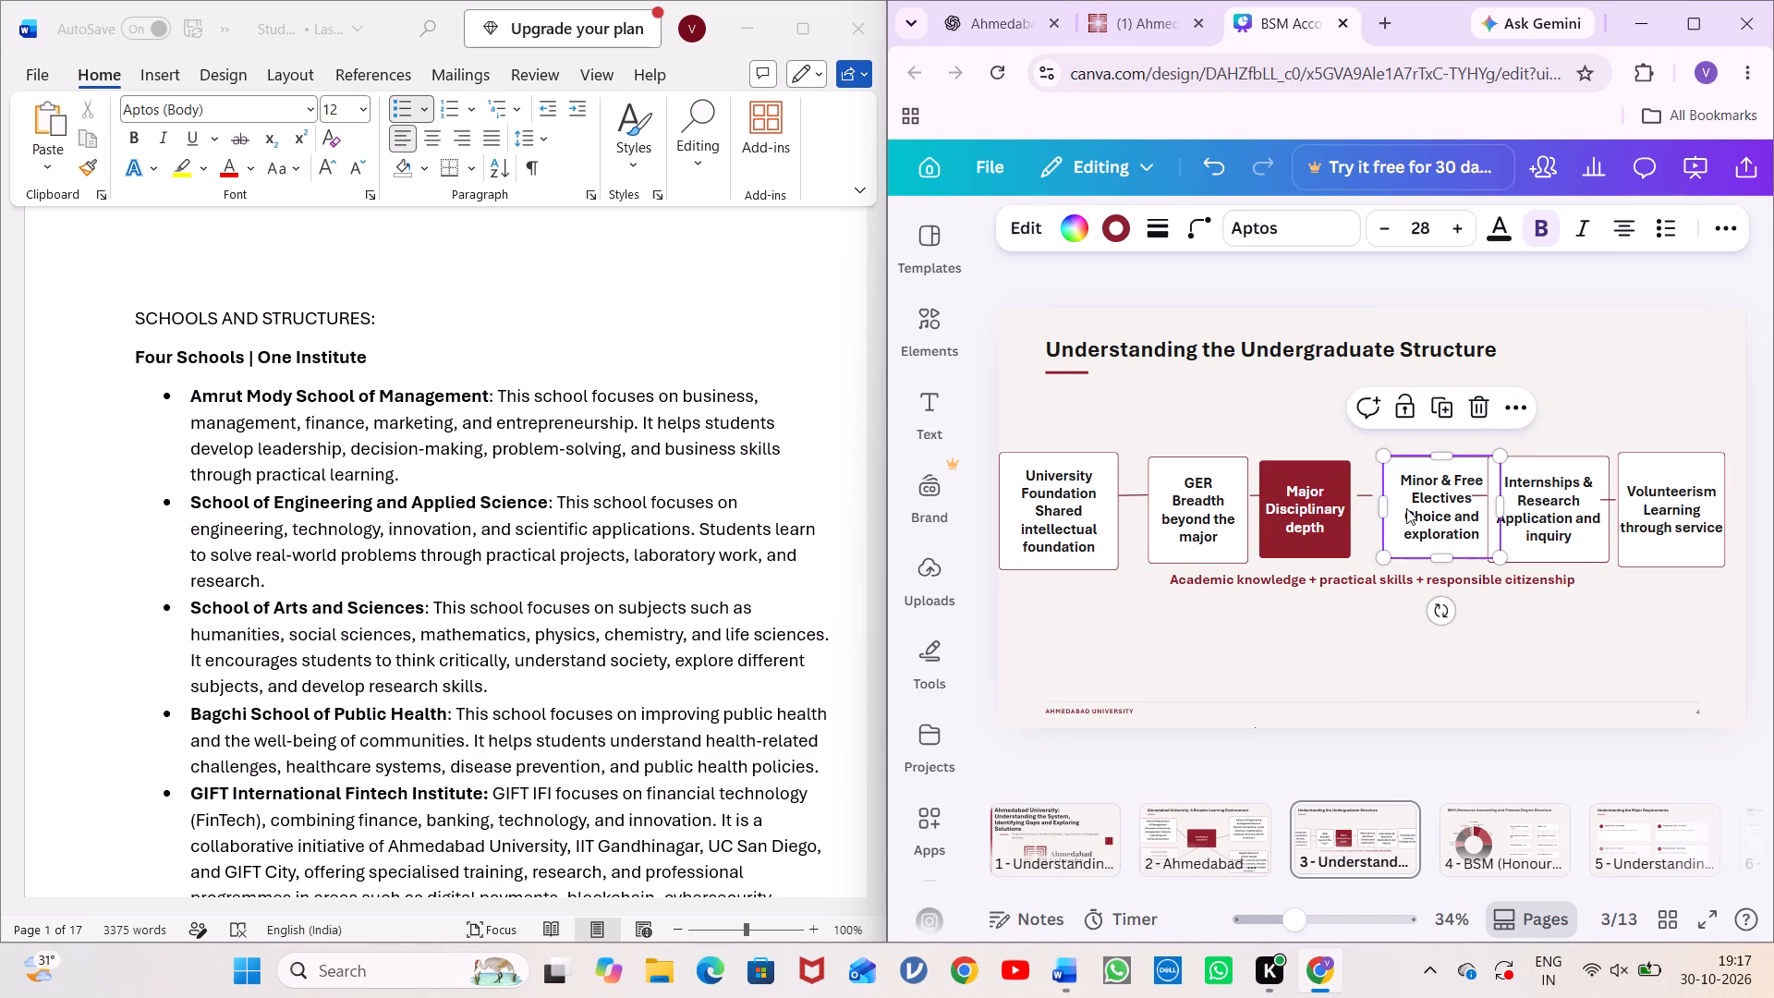
{"action": "left_click_drag", "start_coordinate": [1406, 508], "coordinate": [1393, 507]}
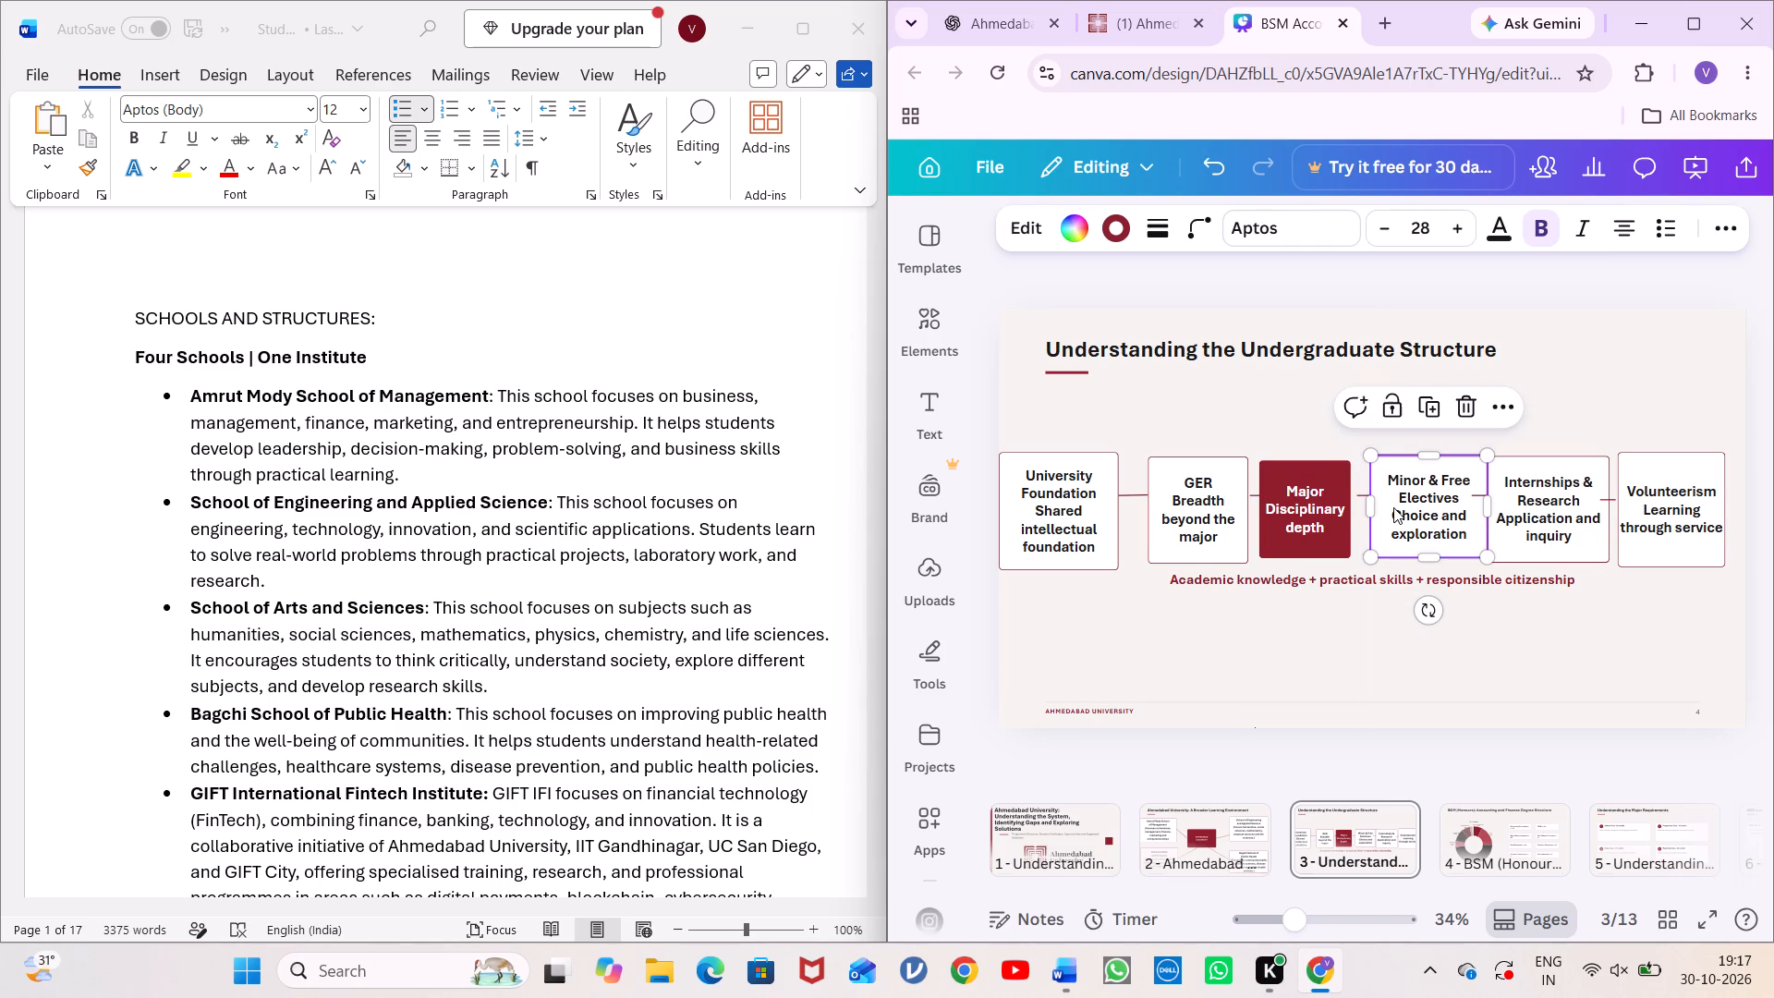
{"action": "left_click", "coordinate": [1362, 498]}
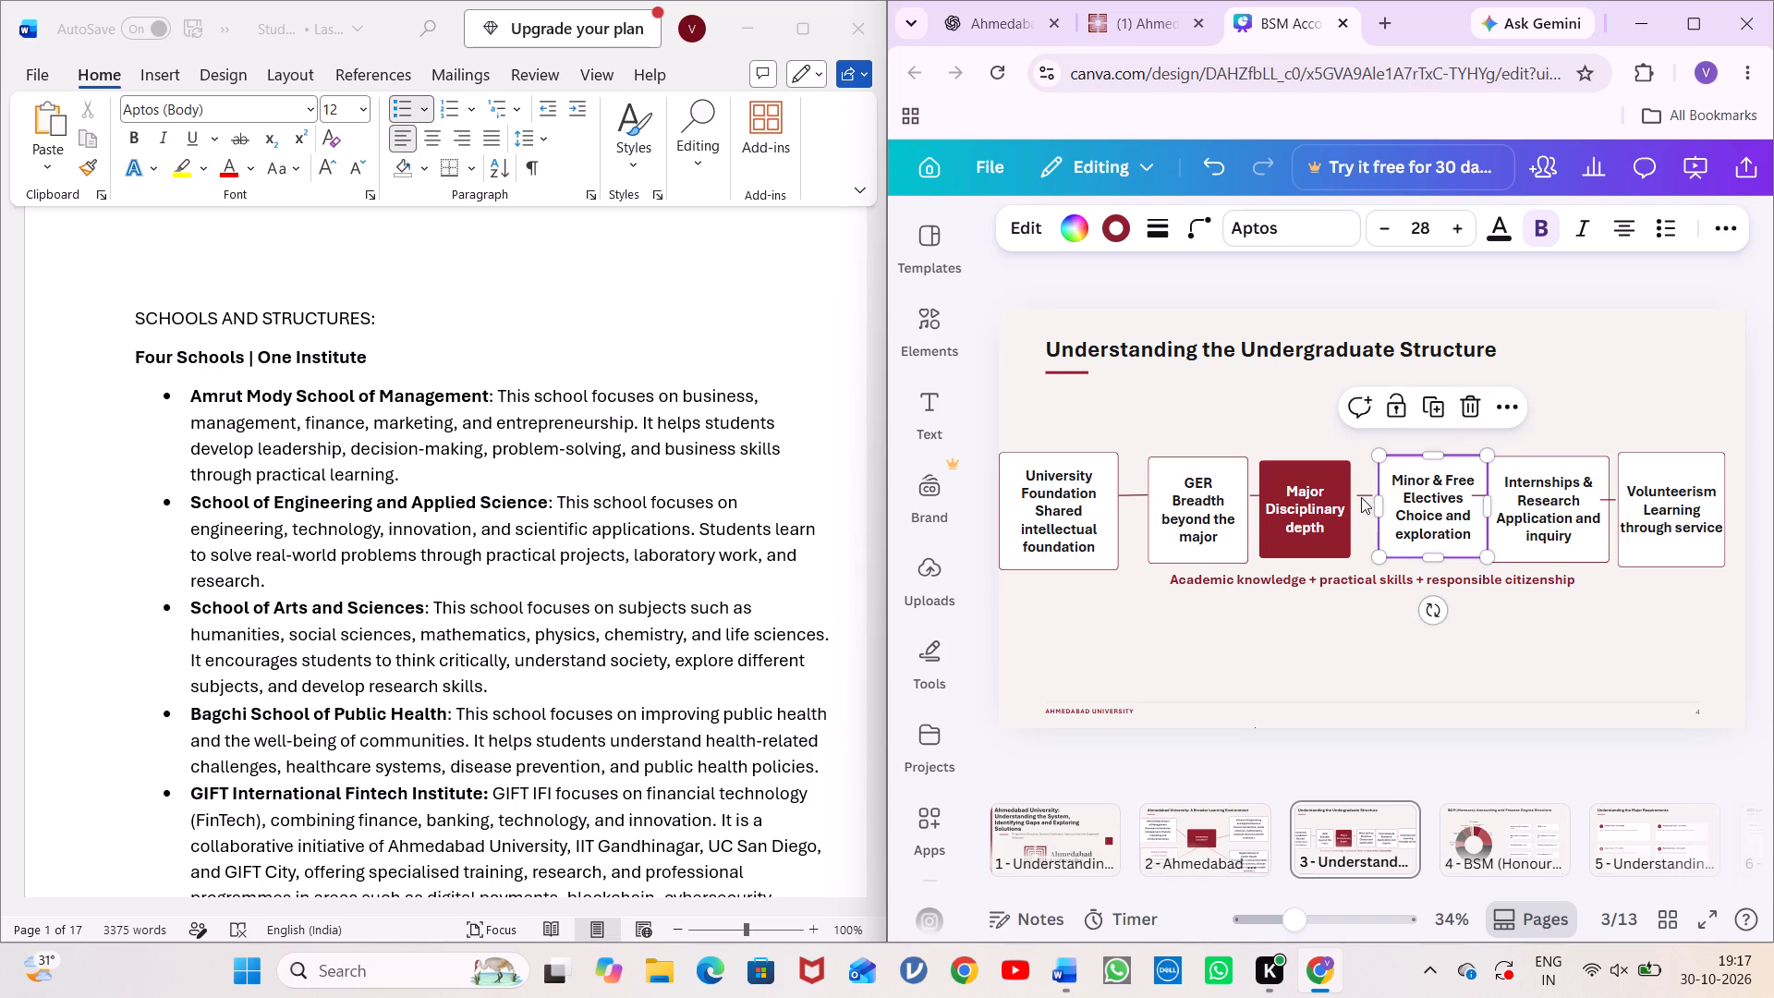
{"action": "left_click", "coordinate": [1362, 495]}
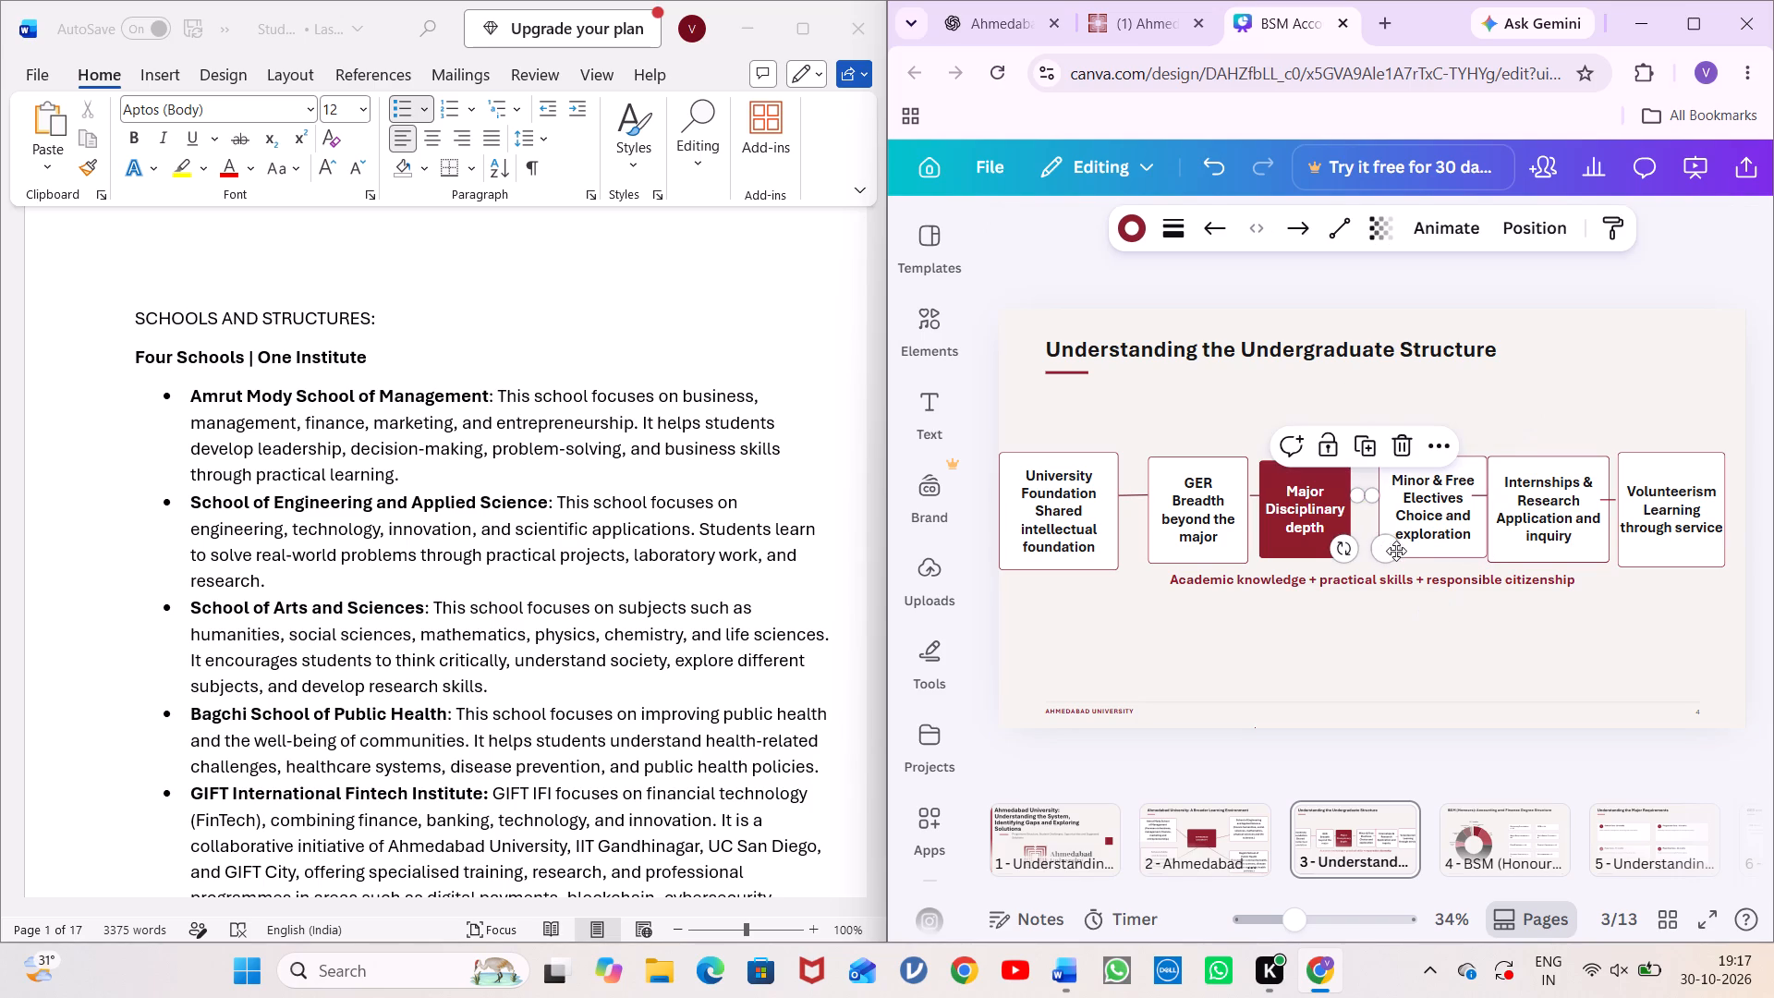
{"action": "left_click", "coordinate": [1391, 552]}
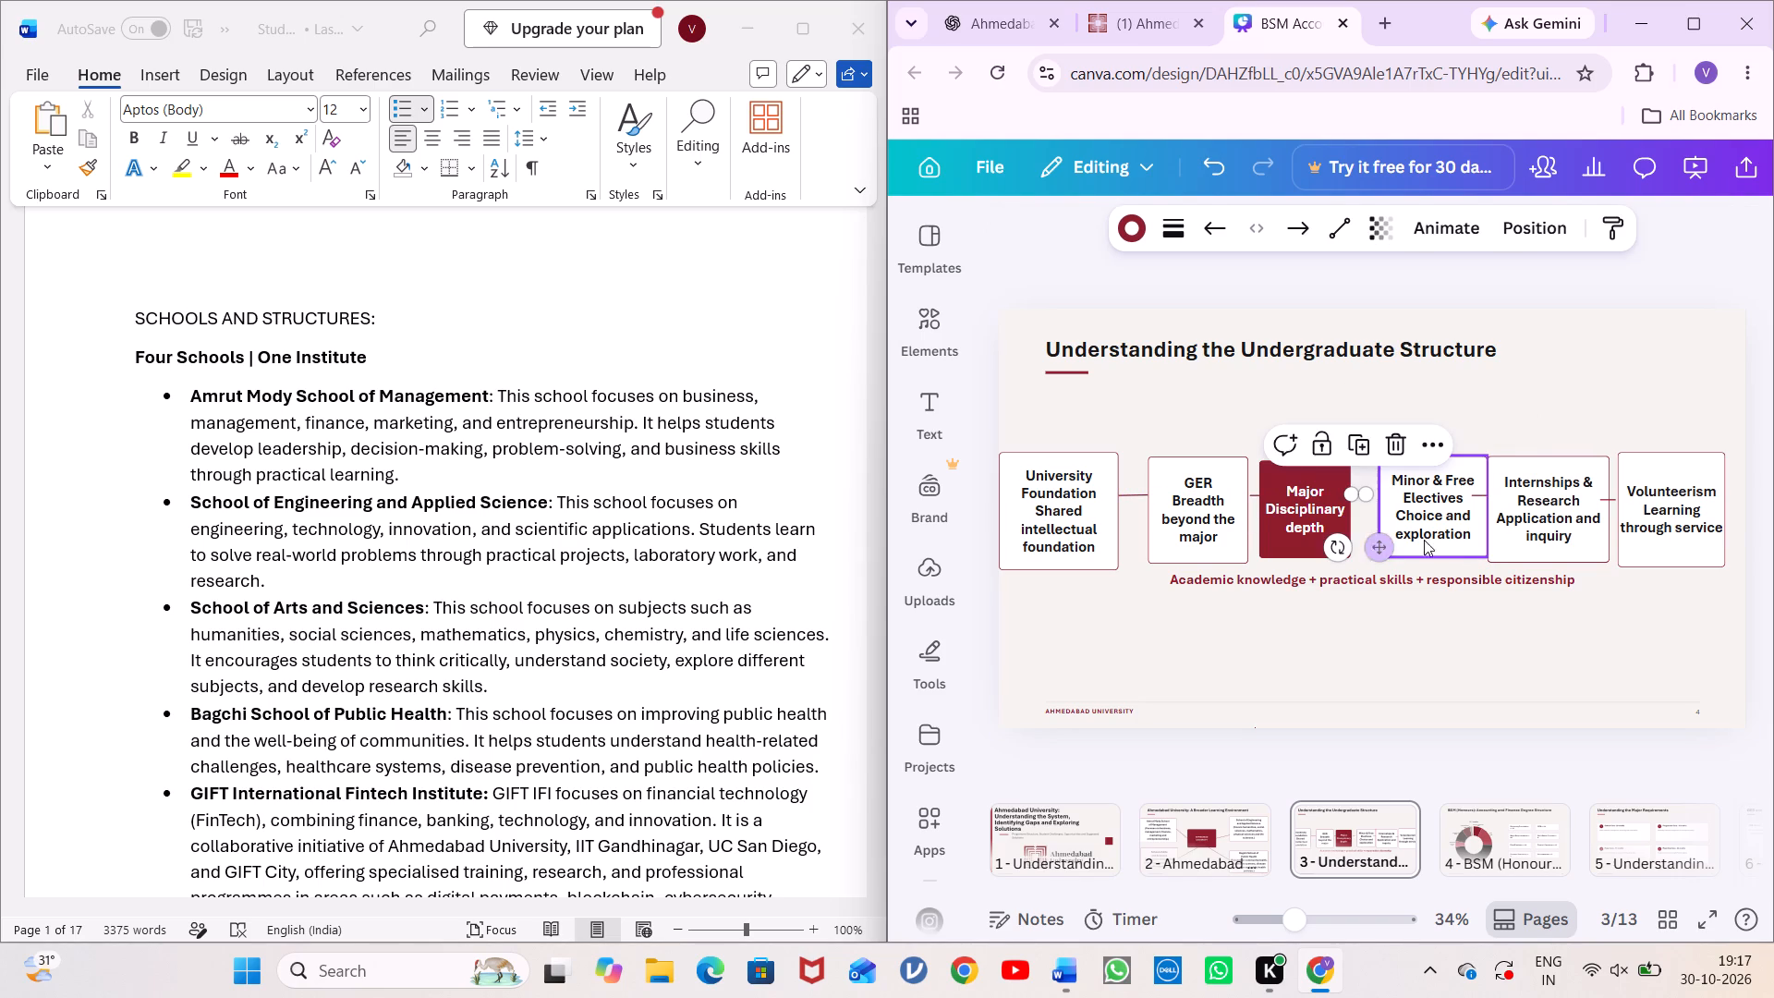
{"action": "left_click_drag", "start_coordinate": [1444, 533], "coordinate": [1427, 533]}
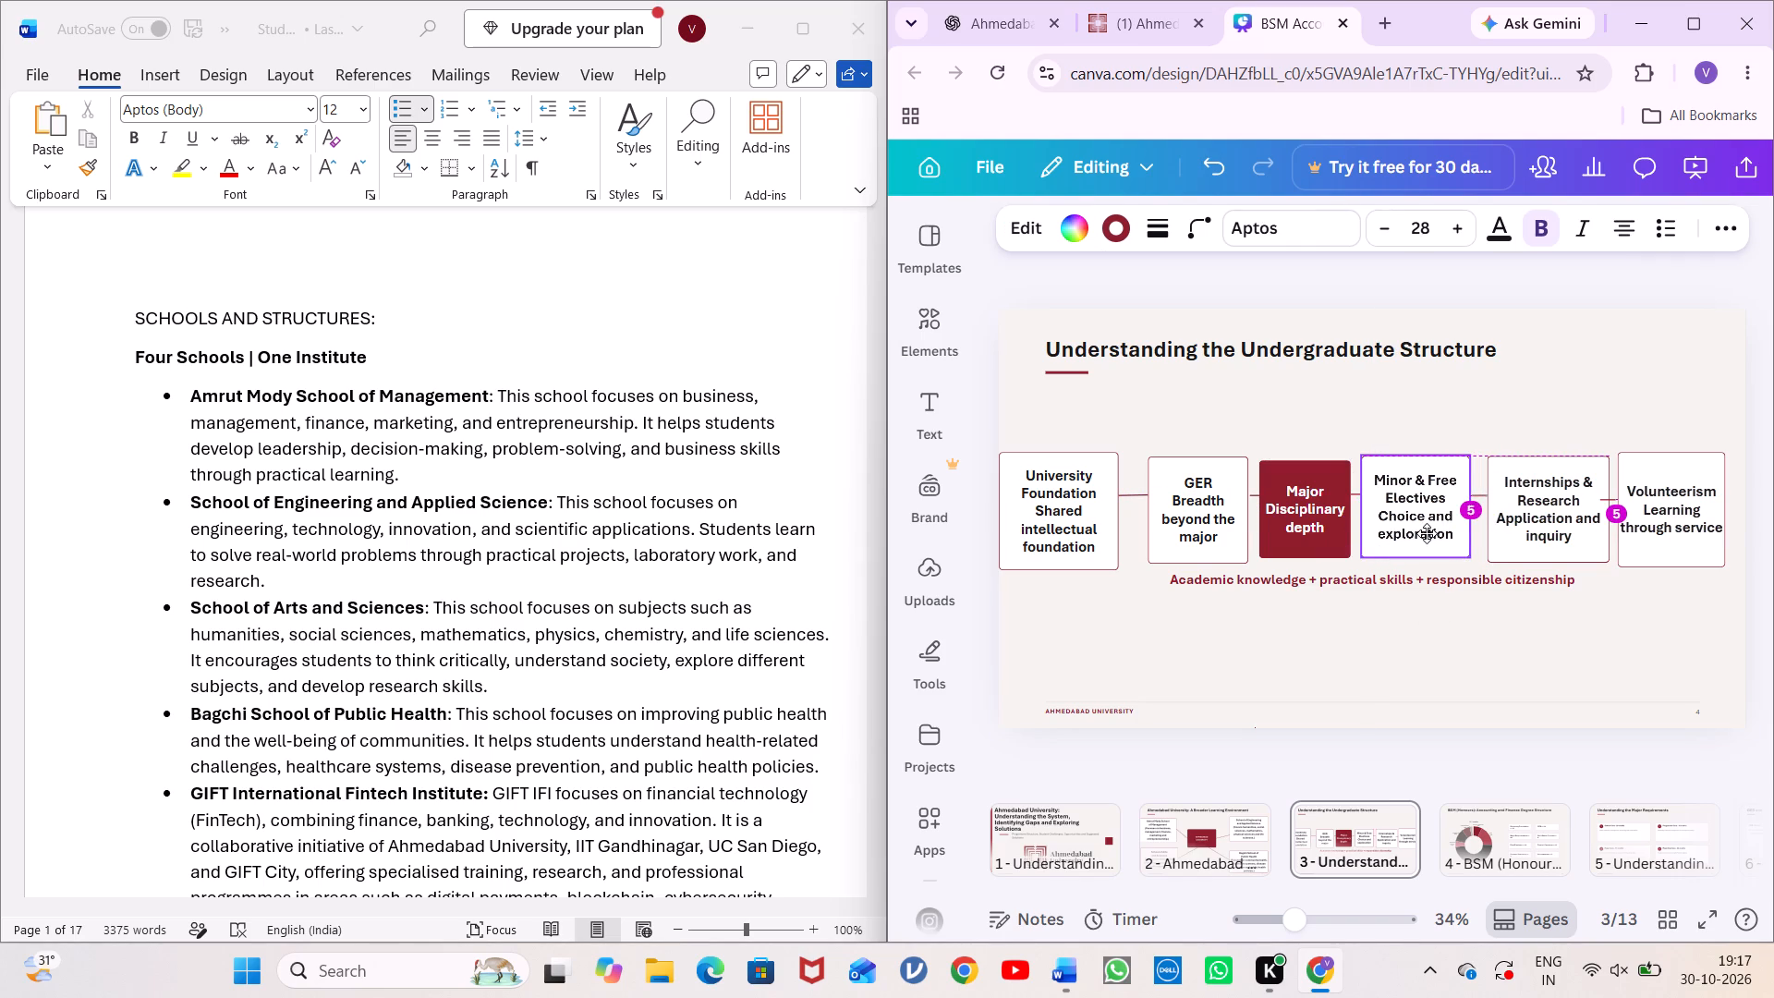
{"action": "left_click_drag", "start_coordinate": [1427, 533], "coordinate": [1428, 533]}
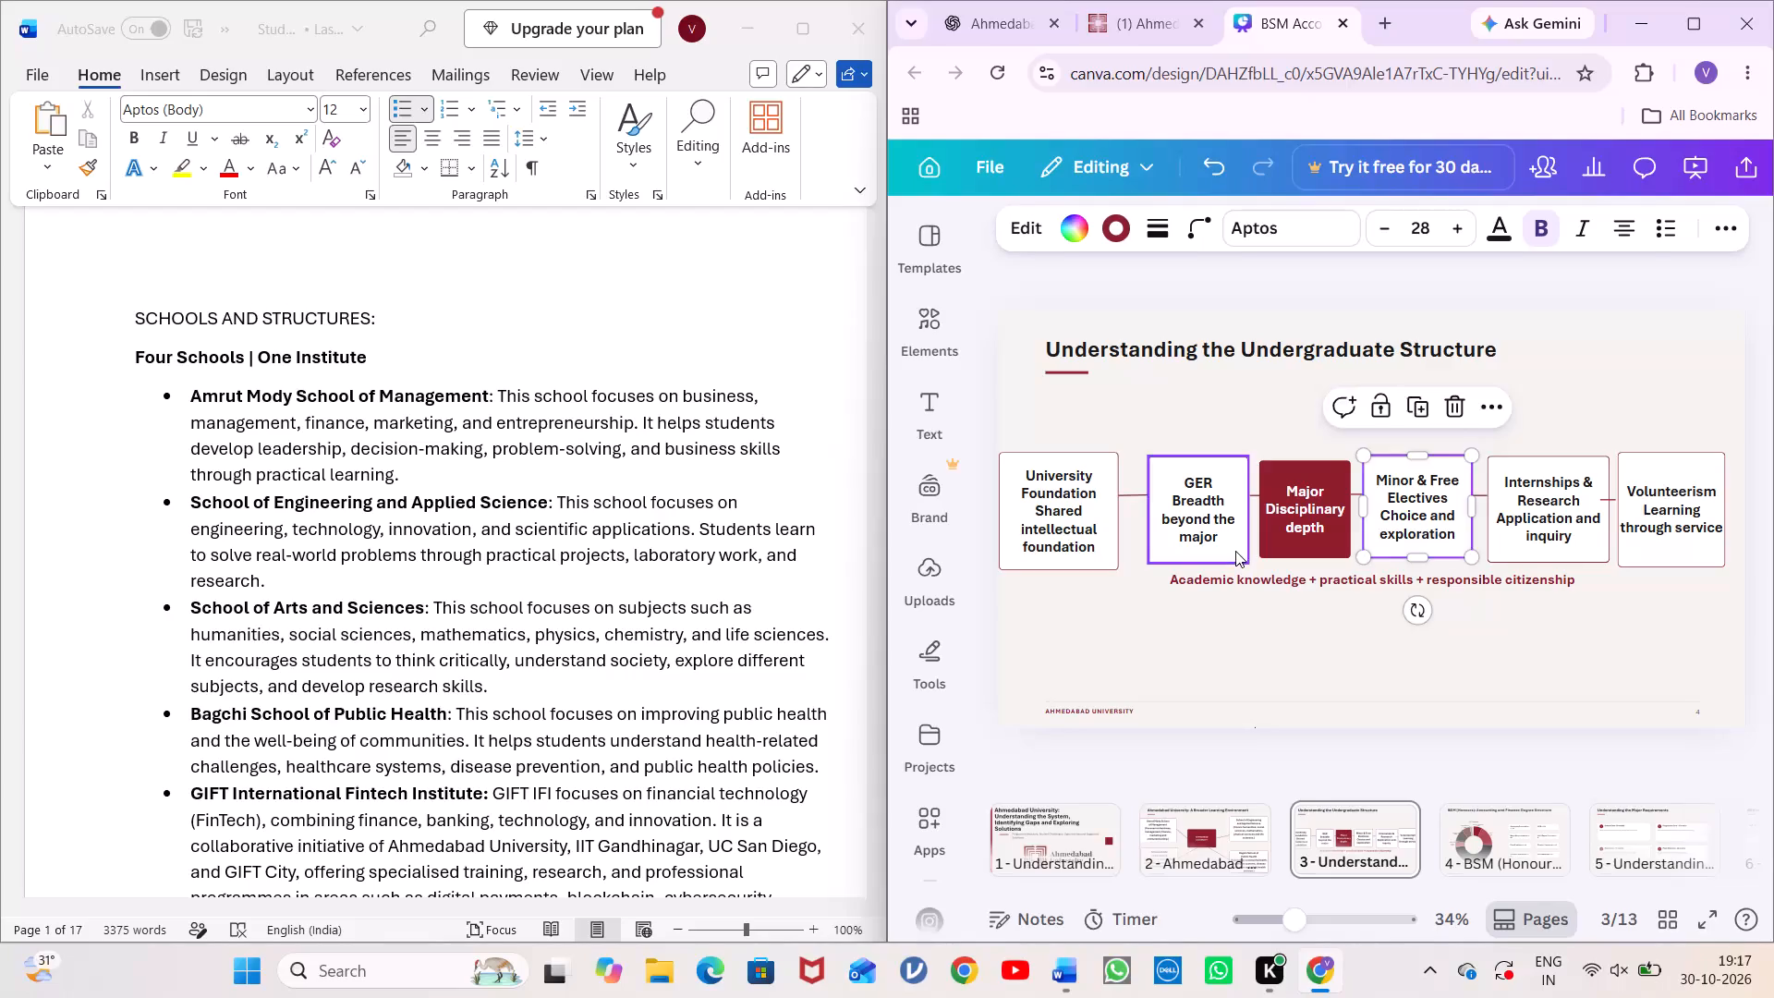
Move the GER box slightly left and extend the connector from the Major box to meet its edge.
{"action": "left_click_drag", "start_coordinate": [1234, 551], "coordinate": [1227, 550]}
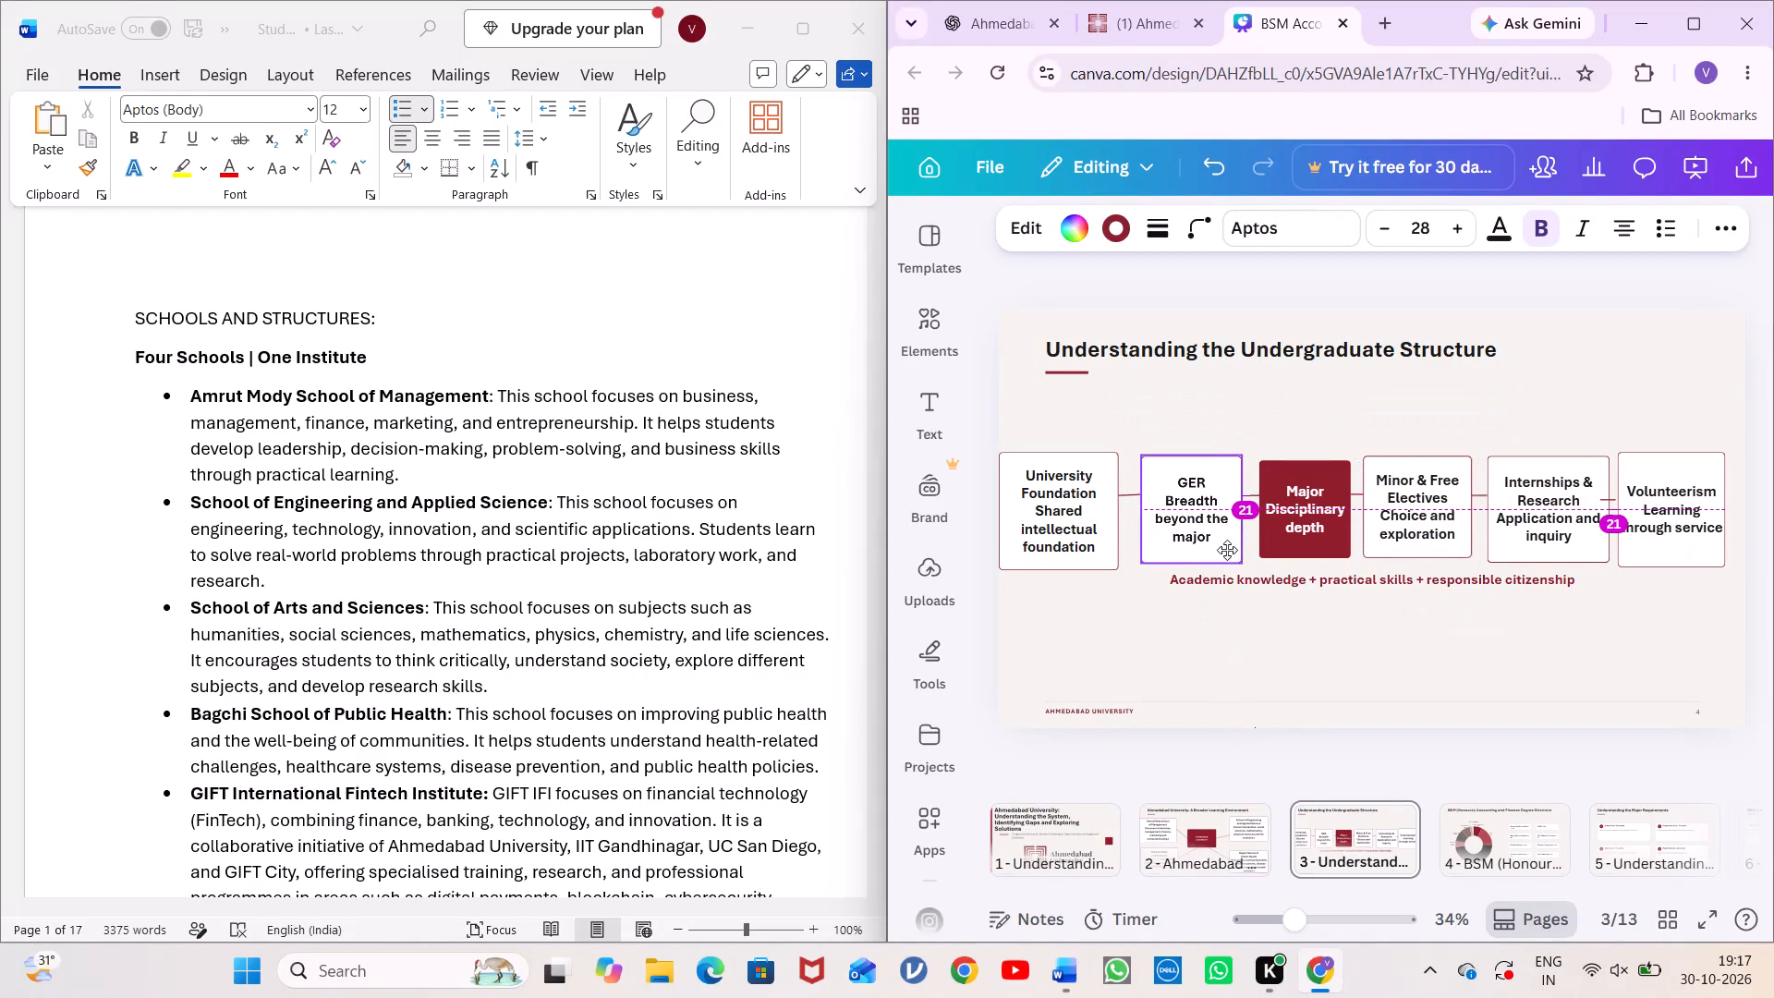
{"action": "left_click_drag", "start_coordinate": [1227, 550], "coordinate": [1226, 552]}
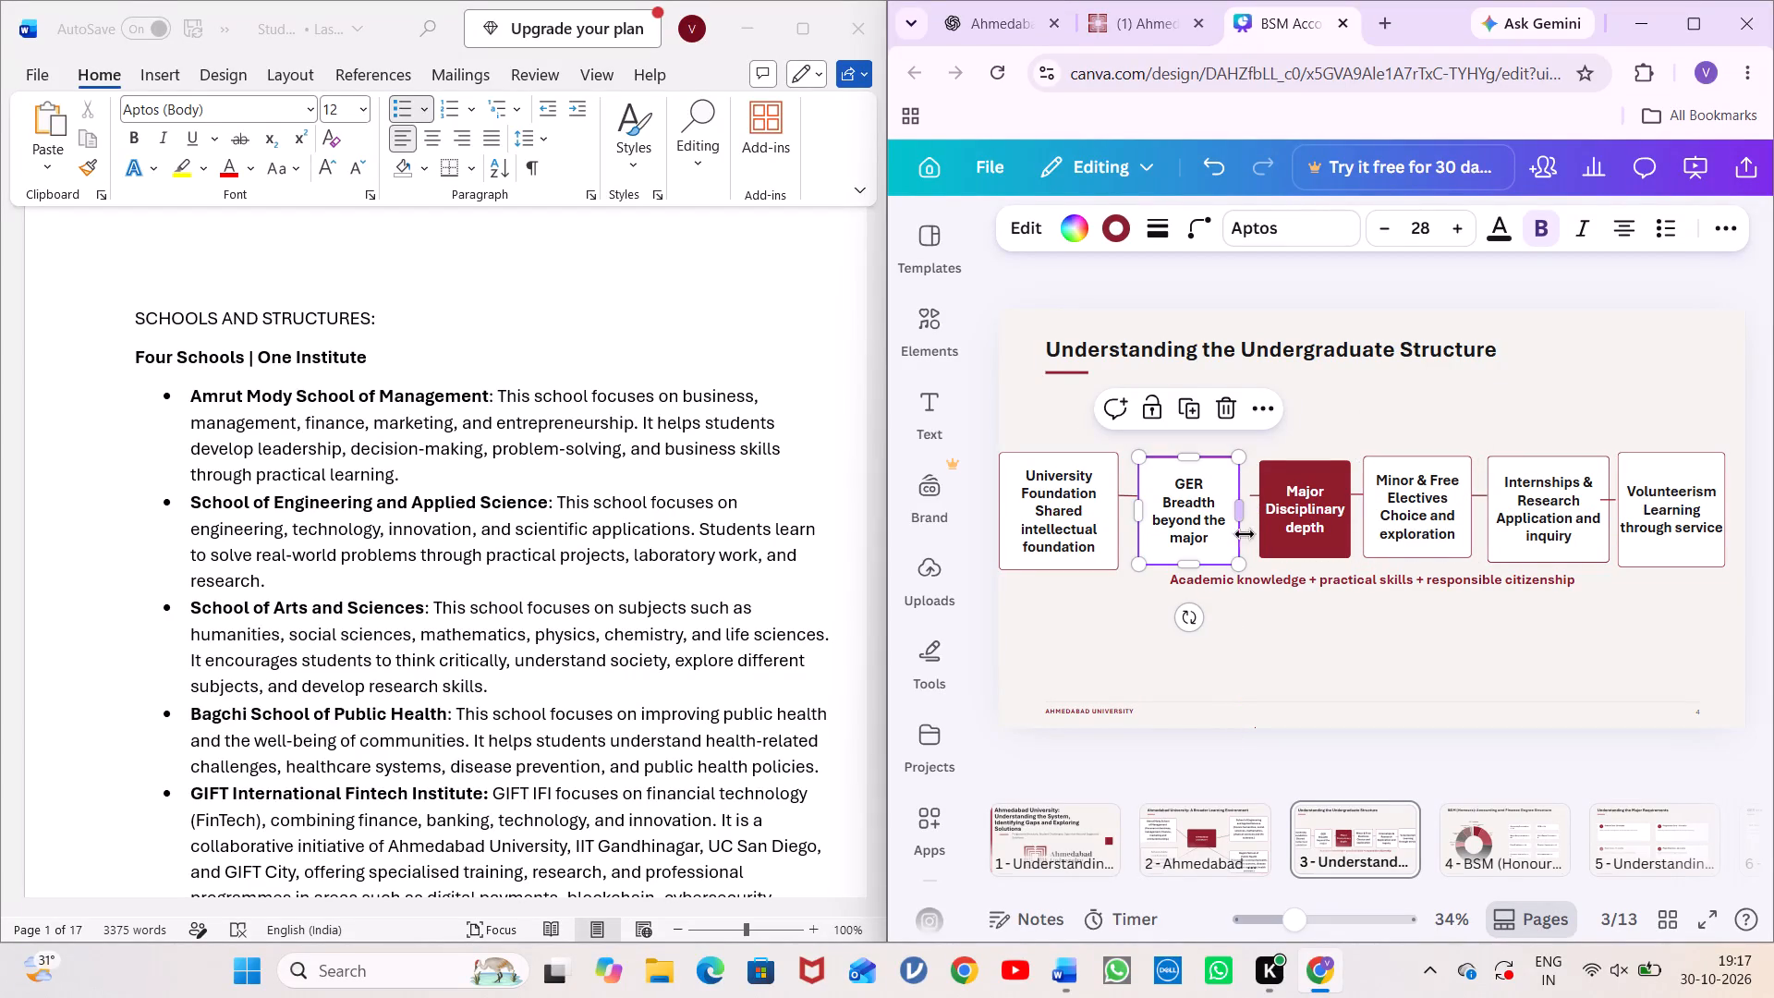
{"action": "left_click", "coordinate": [1253, 503]}
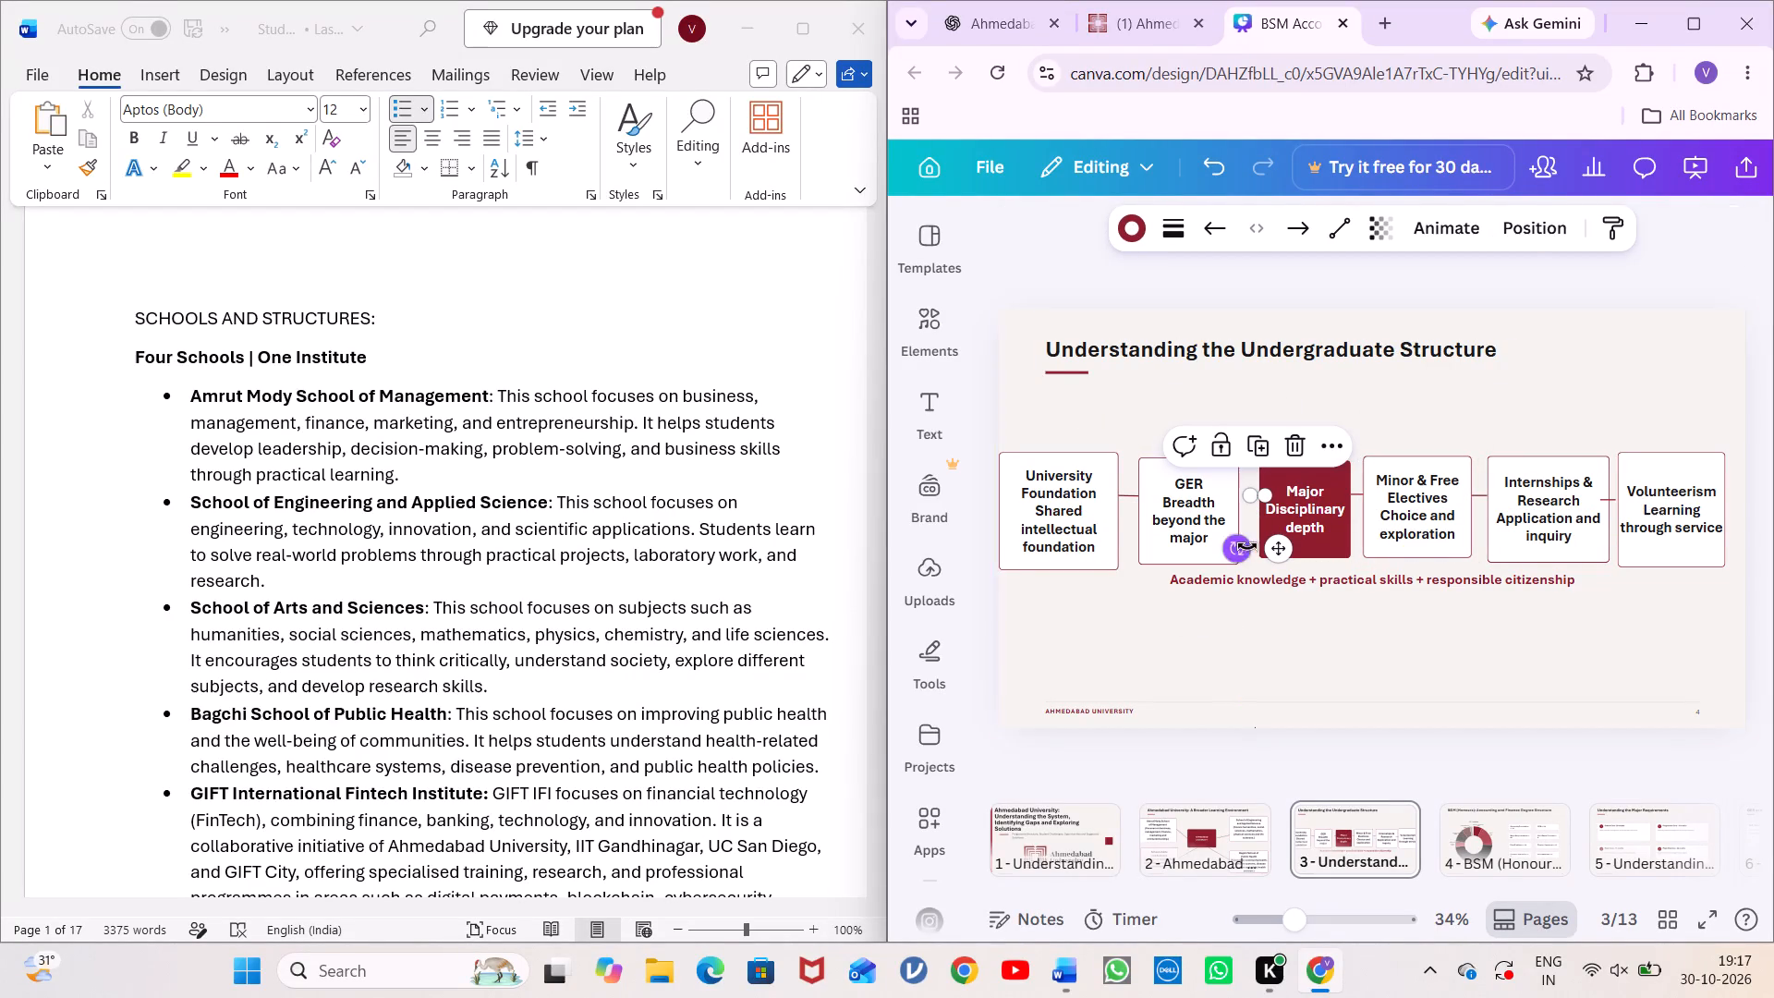
{"action": "left_click", "coordinate": [1245, 493]}
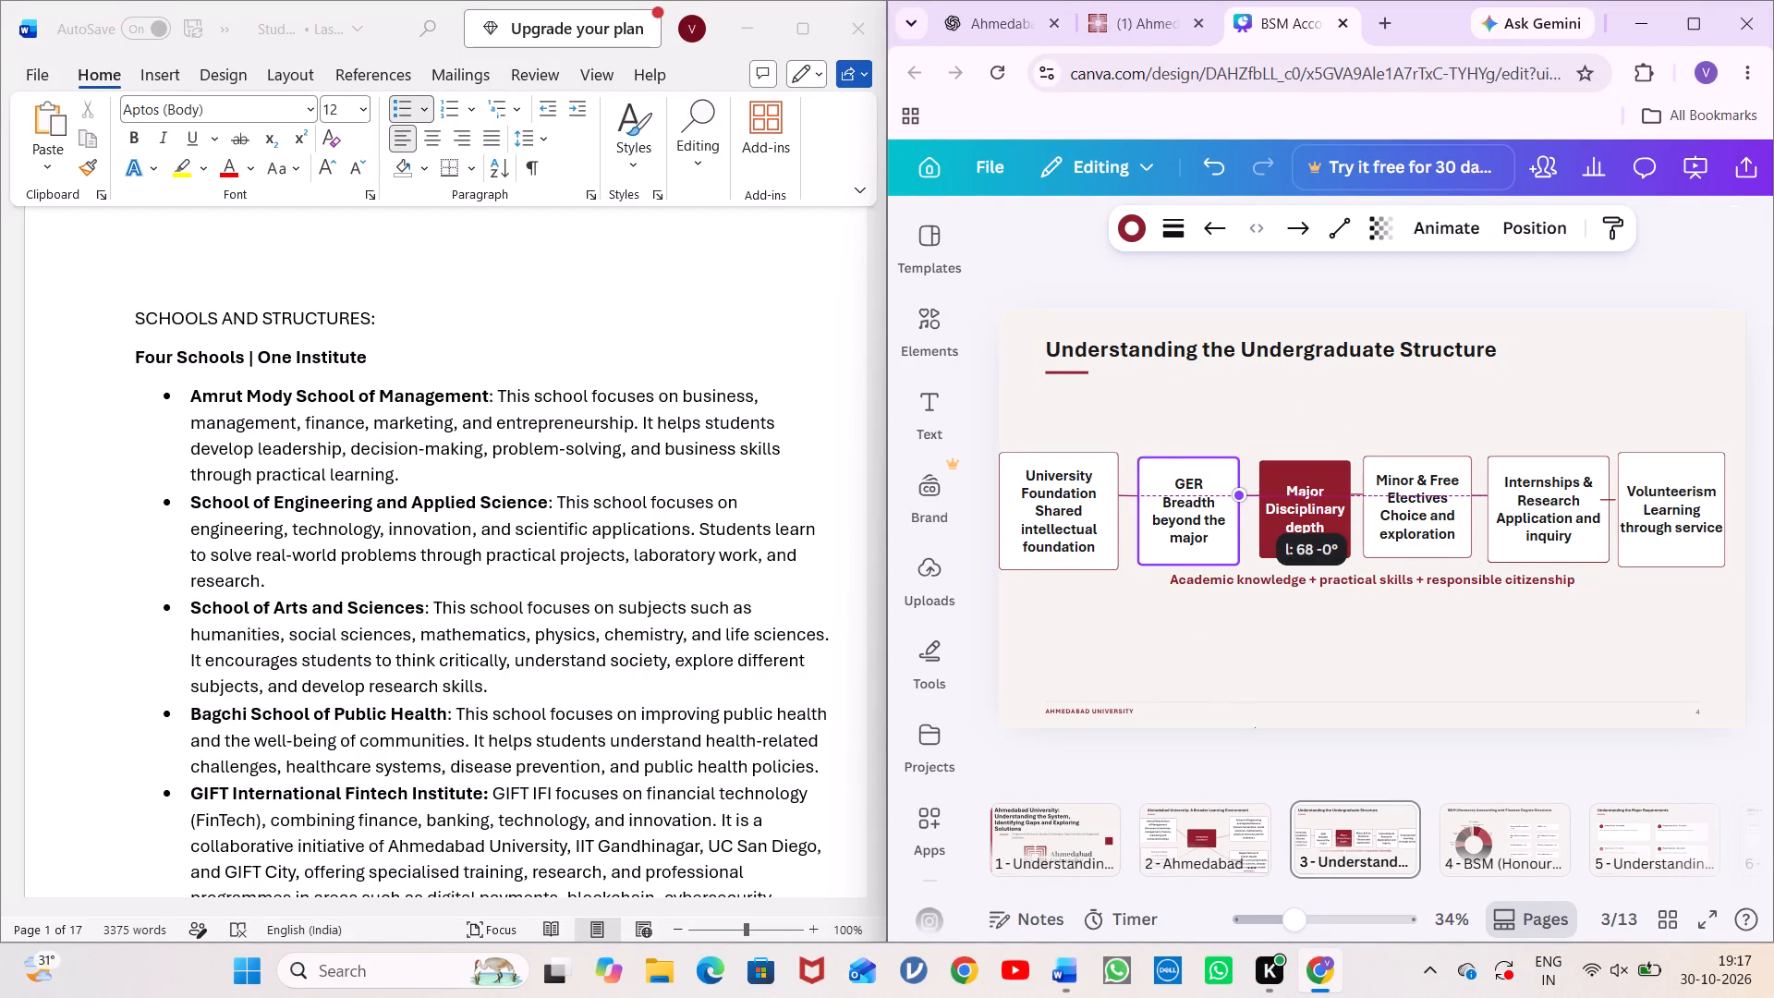
{"action": "left_click", "coordinate": [1433, 637]}
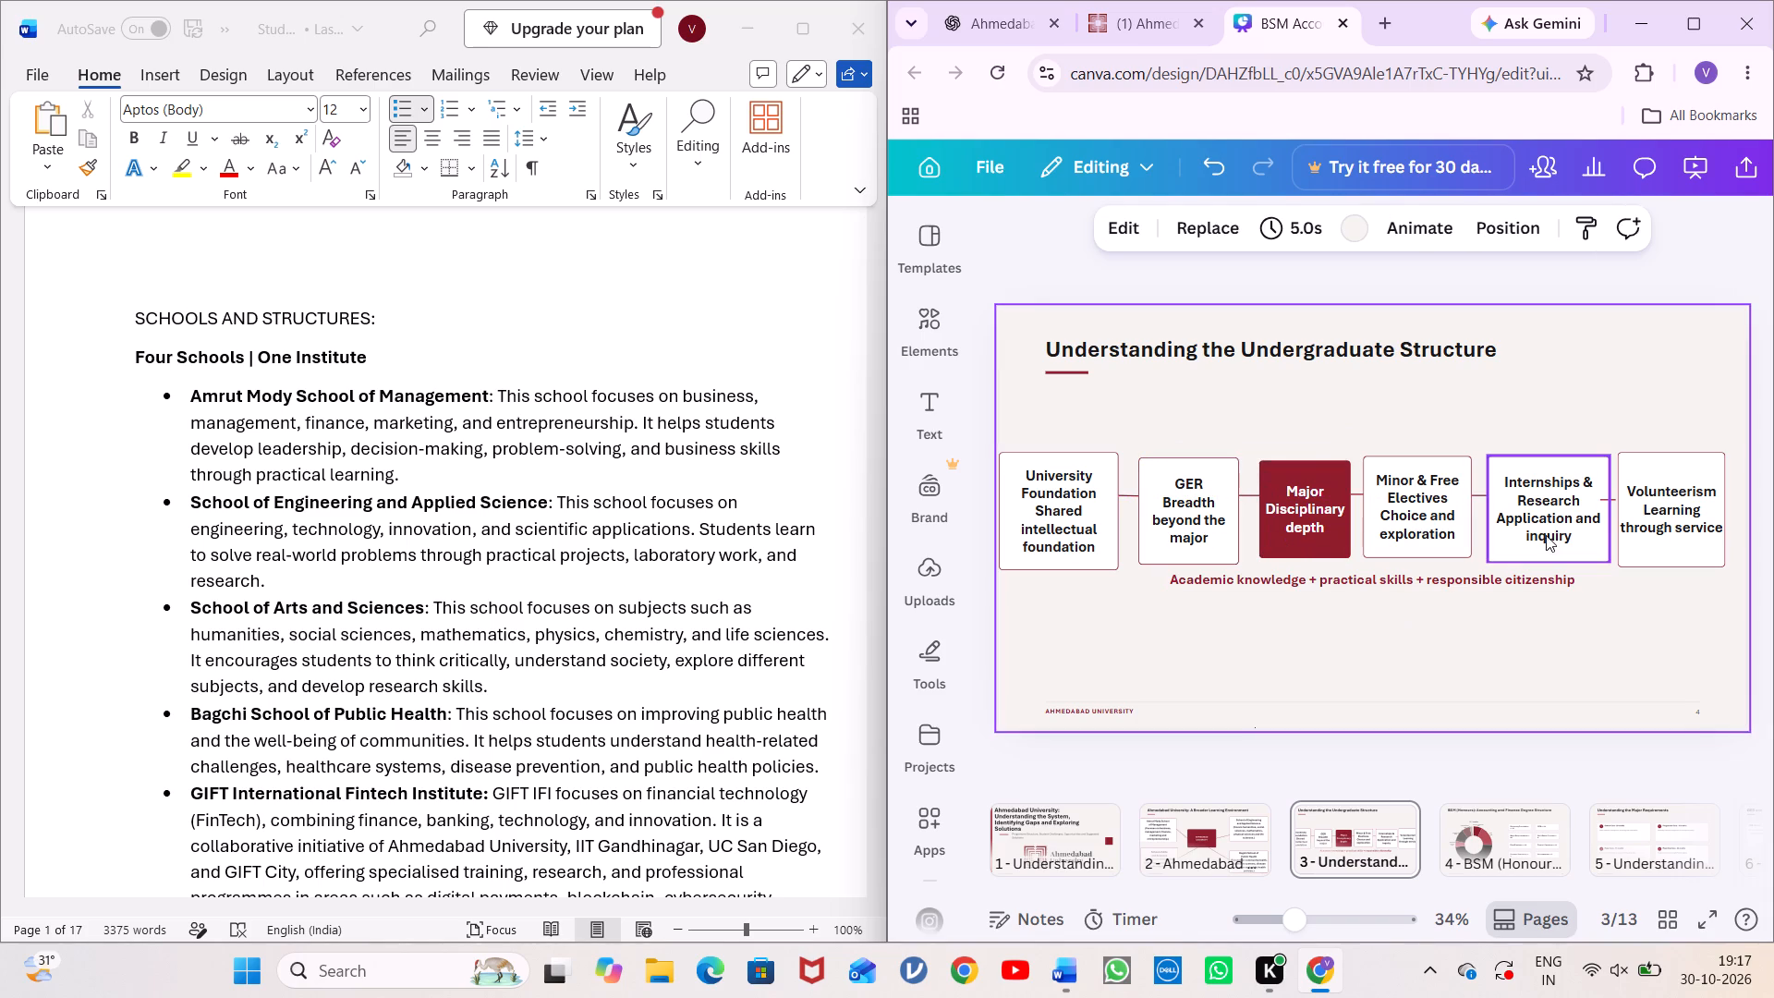
Shift the connector between the Internships & Research and Volunteerism boxes slightly right into the gap.
{"action": "left_click", "coordinate": [1613, 493]}
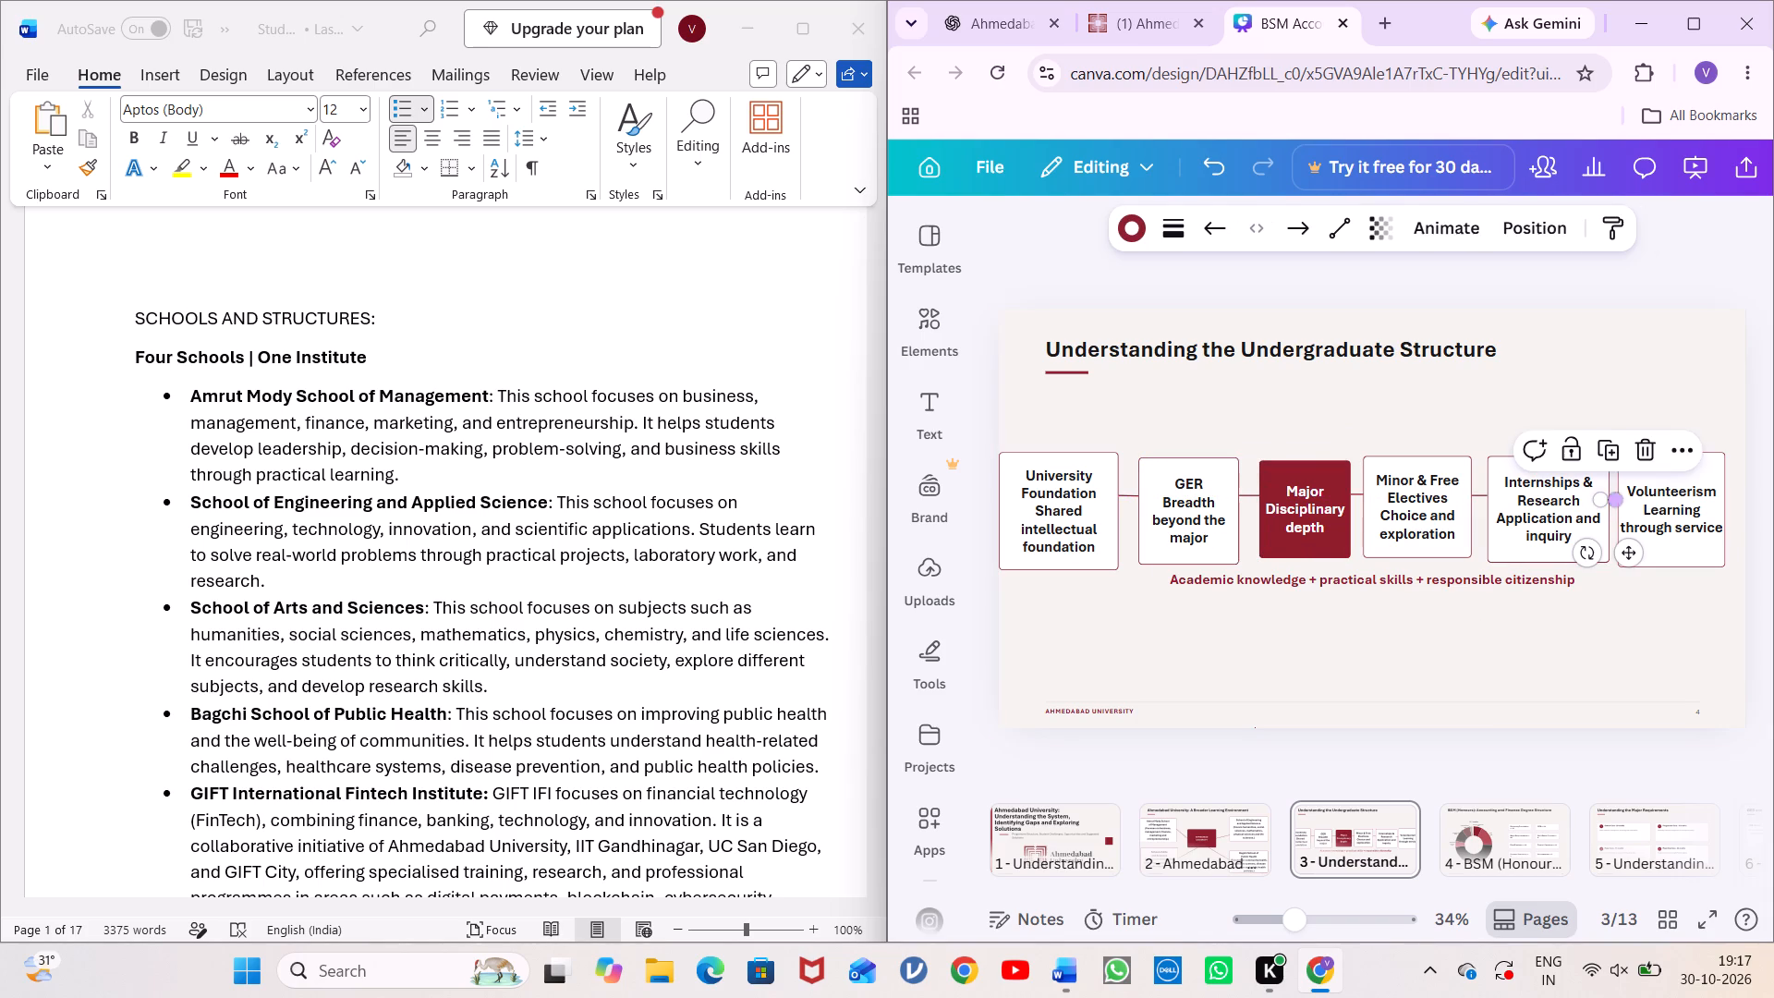
{"action": "left_click_drag", "start_coordinate": [1629, 545], "coordinate": [1639, 545]}
{"action": "left_click", "coordinate": [1641, 649]}
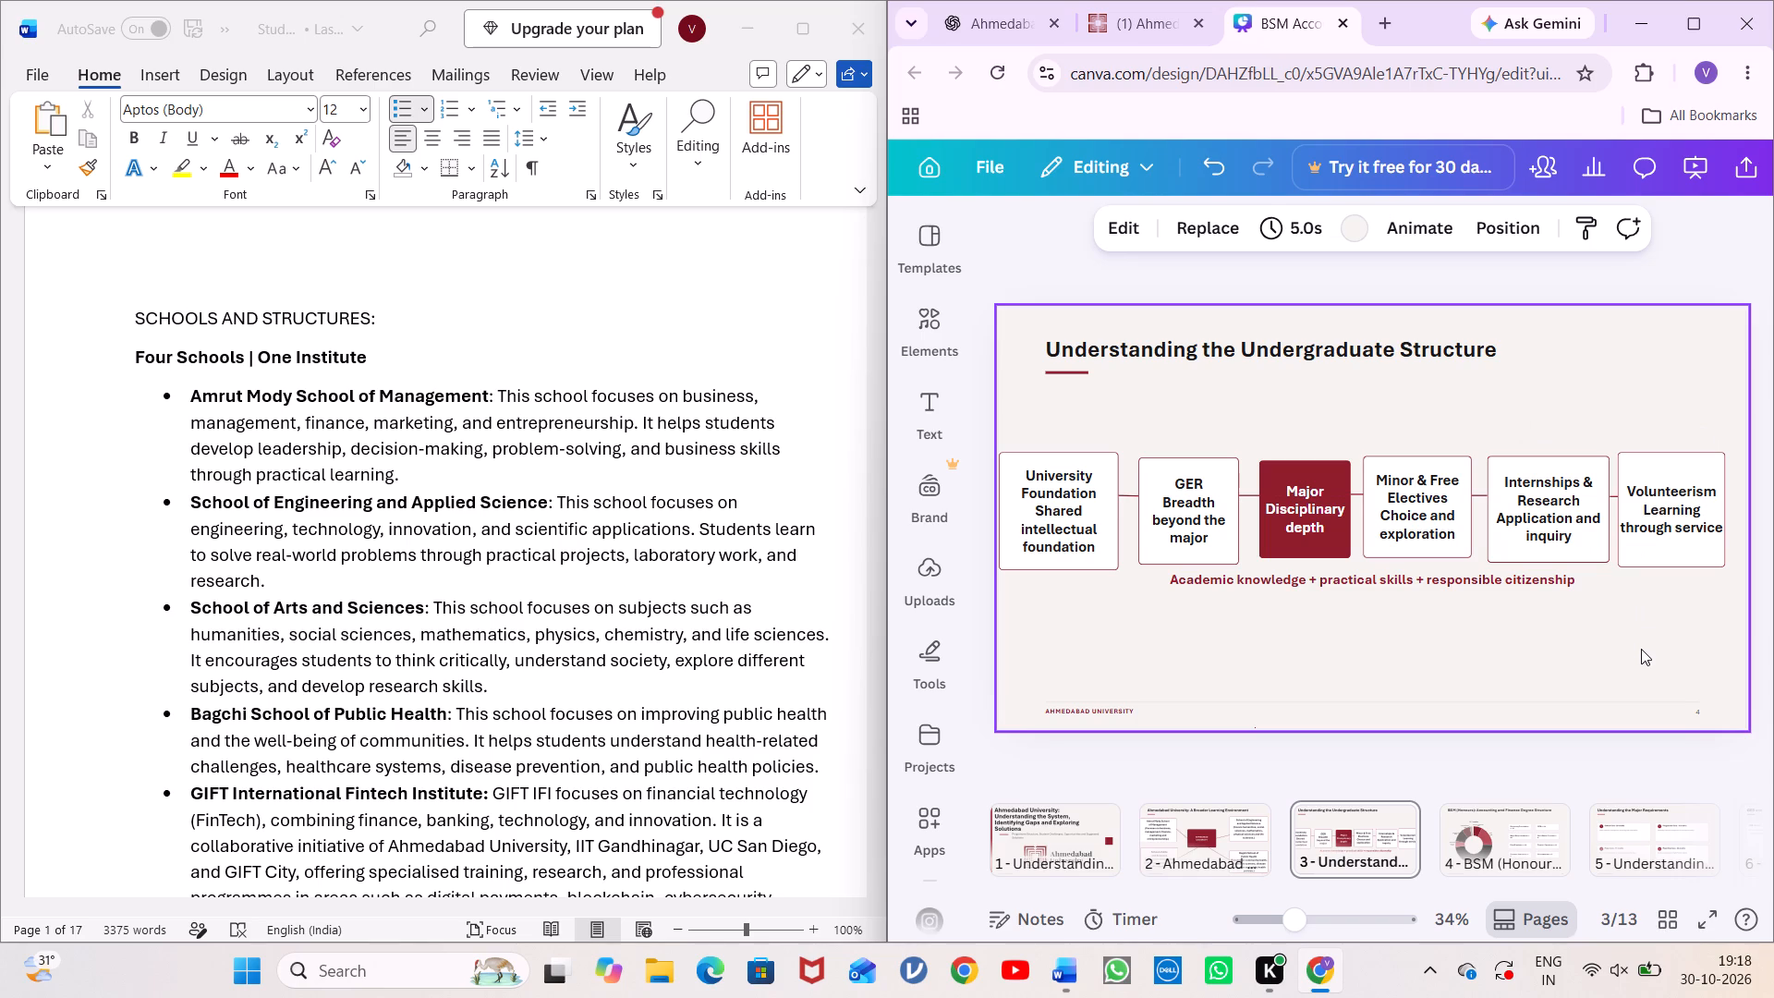
Delete the caption "Academic knowledge + practical skills + responsible citizenship" below the row of boxes.
{"action": "left_click", "coordinate": [1561, 576]}
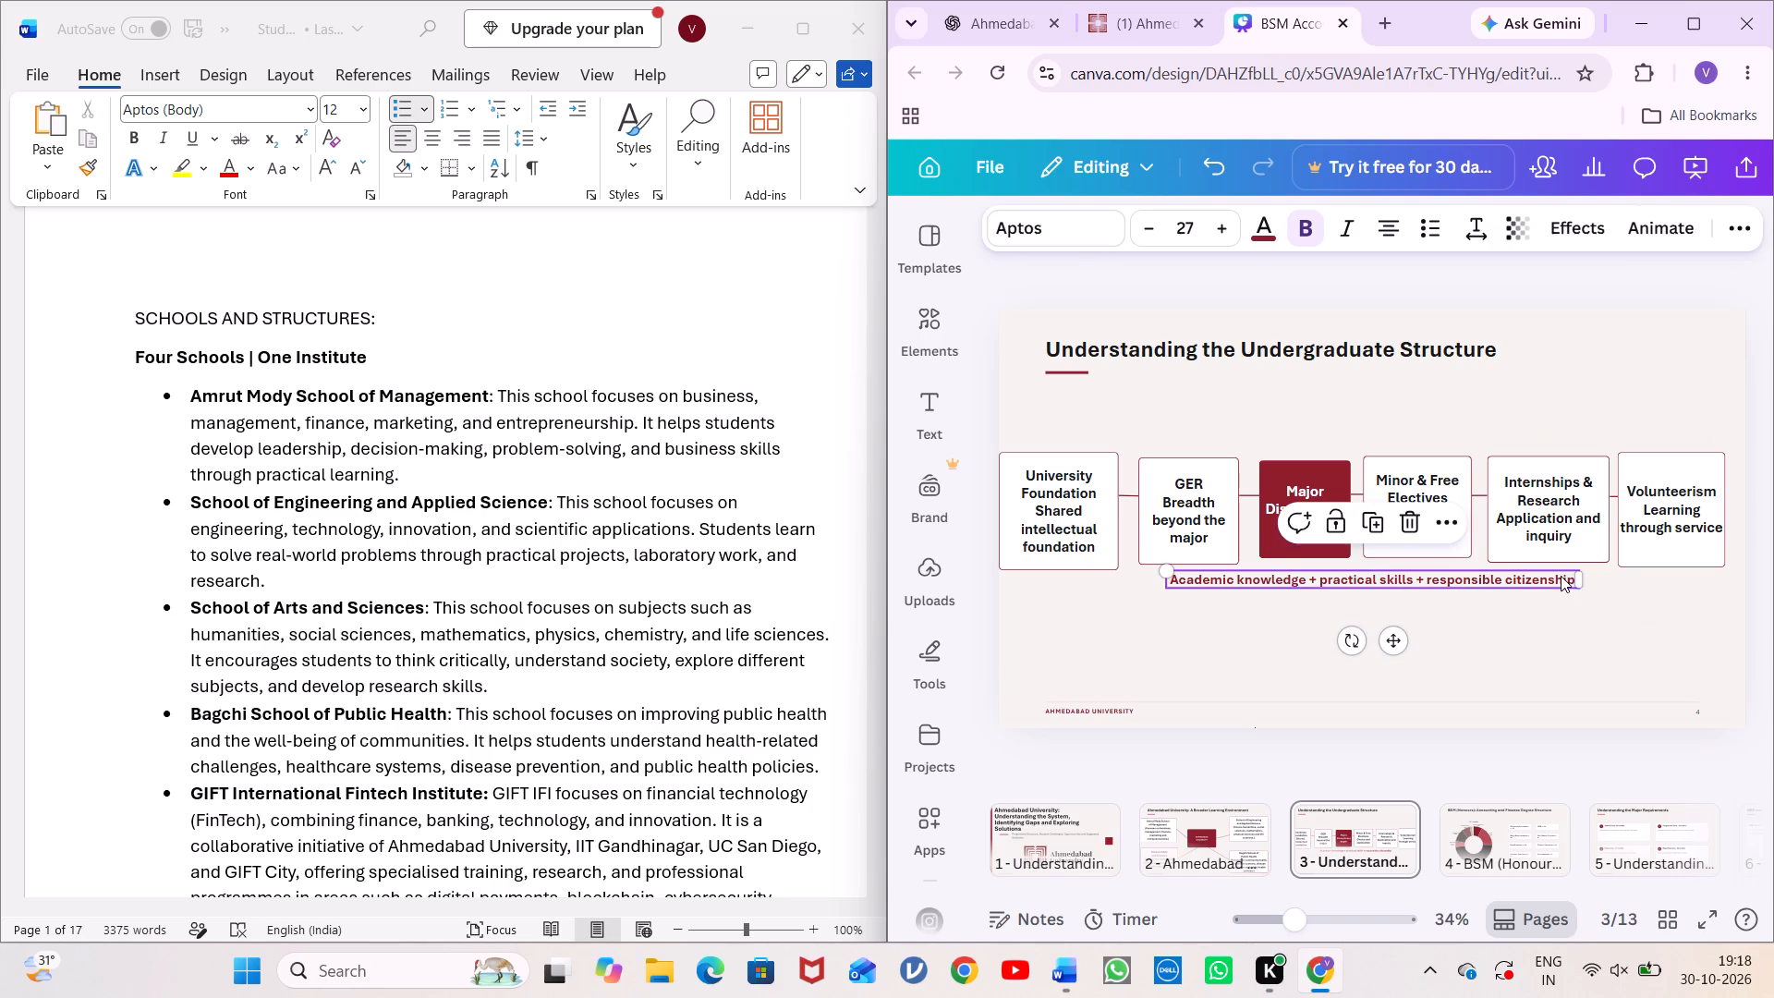
{"action": "key", "text": "BackSpace"}
{"action": "scroll", "coordinate": [1561, 576], "scroll_direction": "down", "scroll_amount": 1}
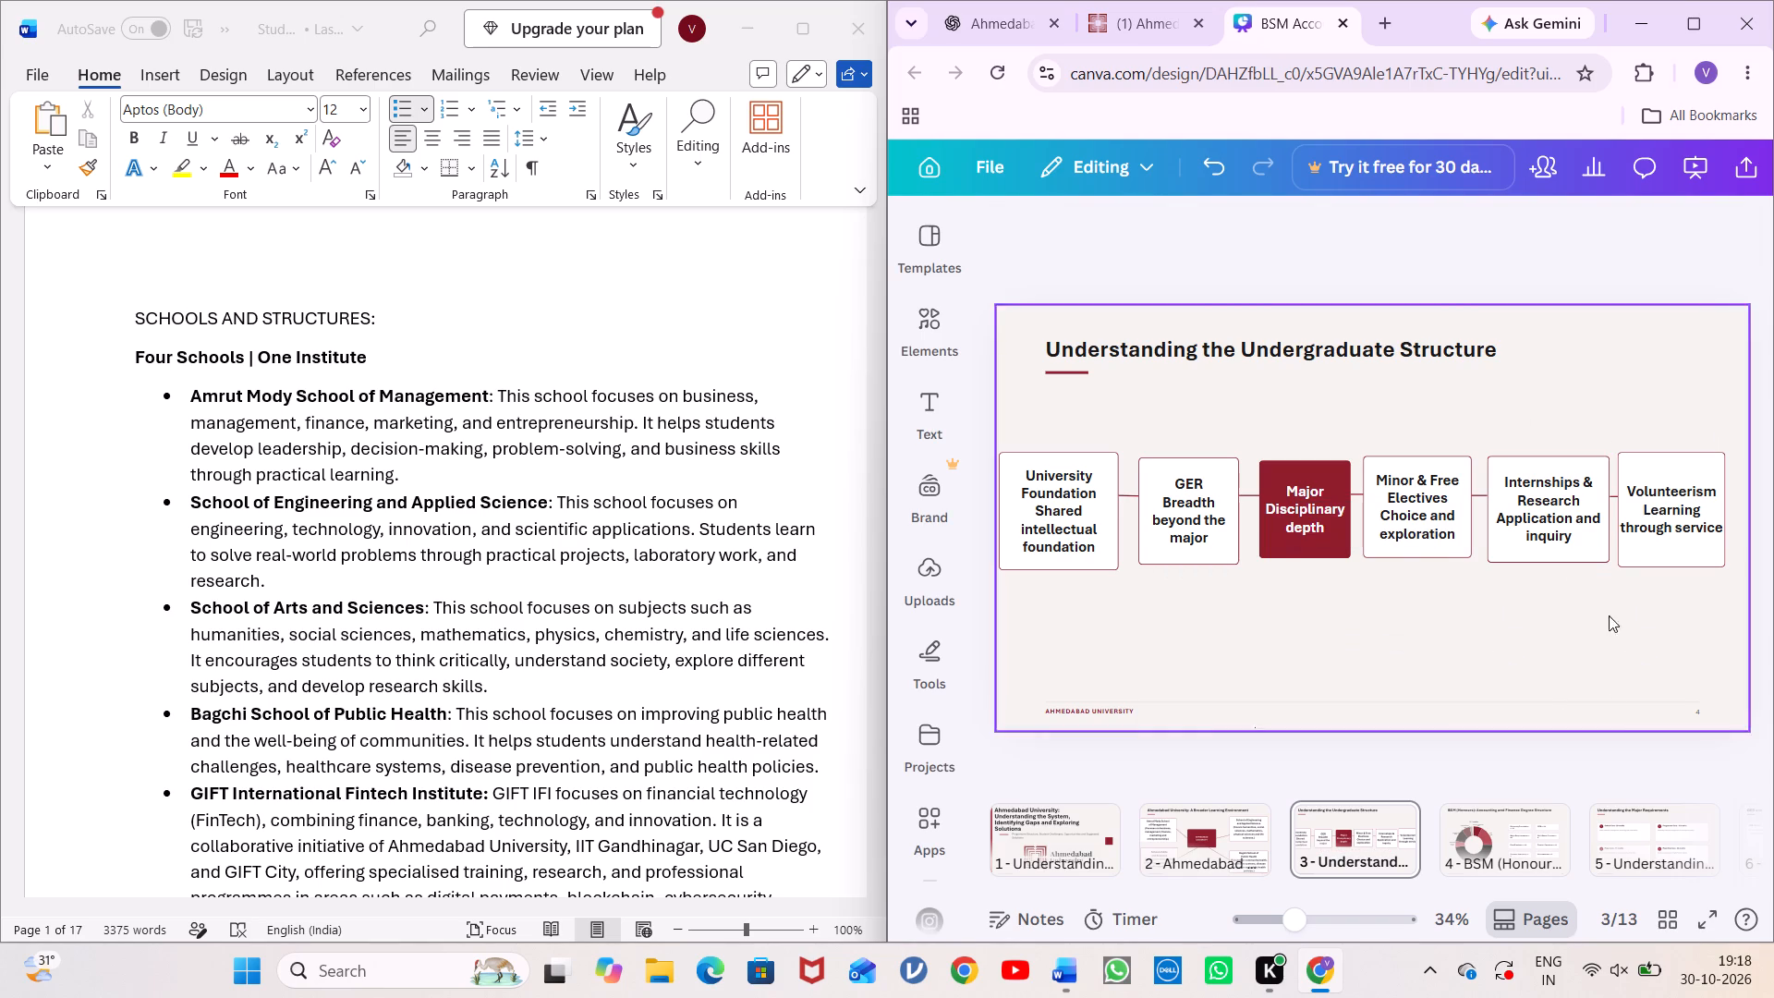
{"action": "left_click", "coordinate": [1613, 702]}
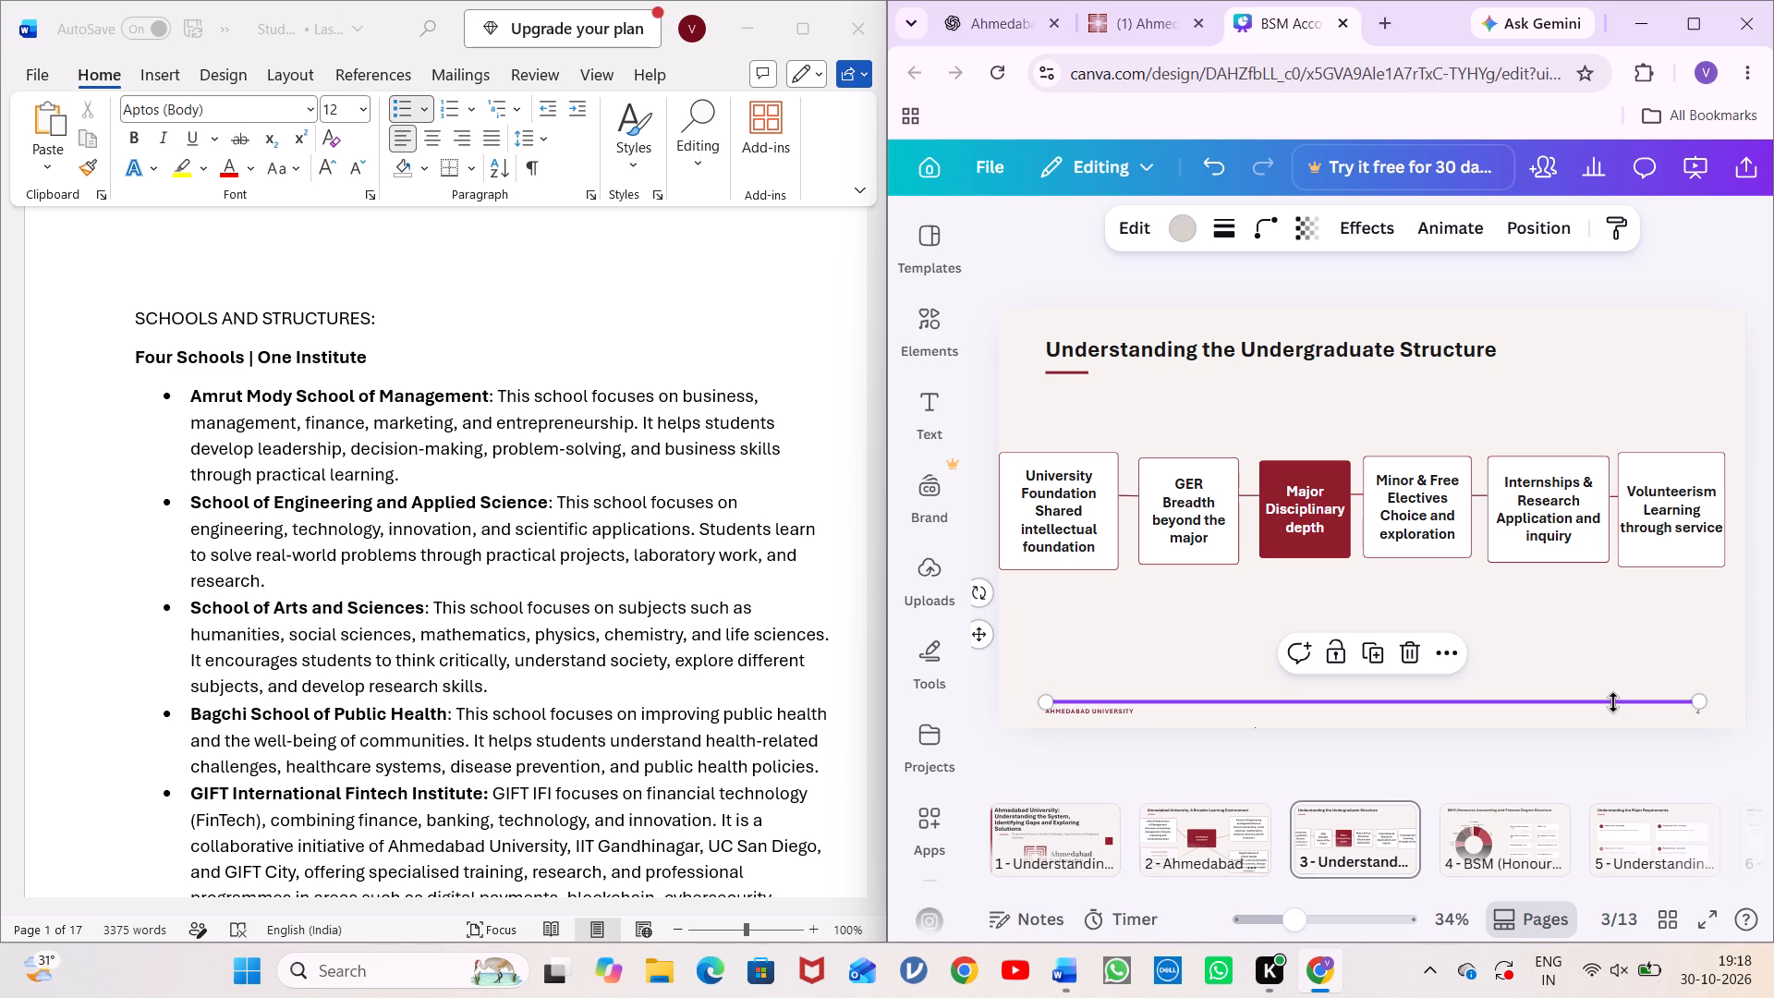
Open slide 4, BSM (Honours): Accounting and Finance Degree Structure, and maximise the browser window.
{"action": "left_click", "coordinate": [1481, 833]}
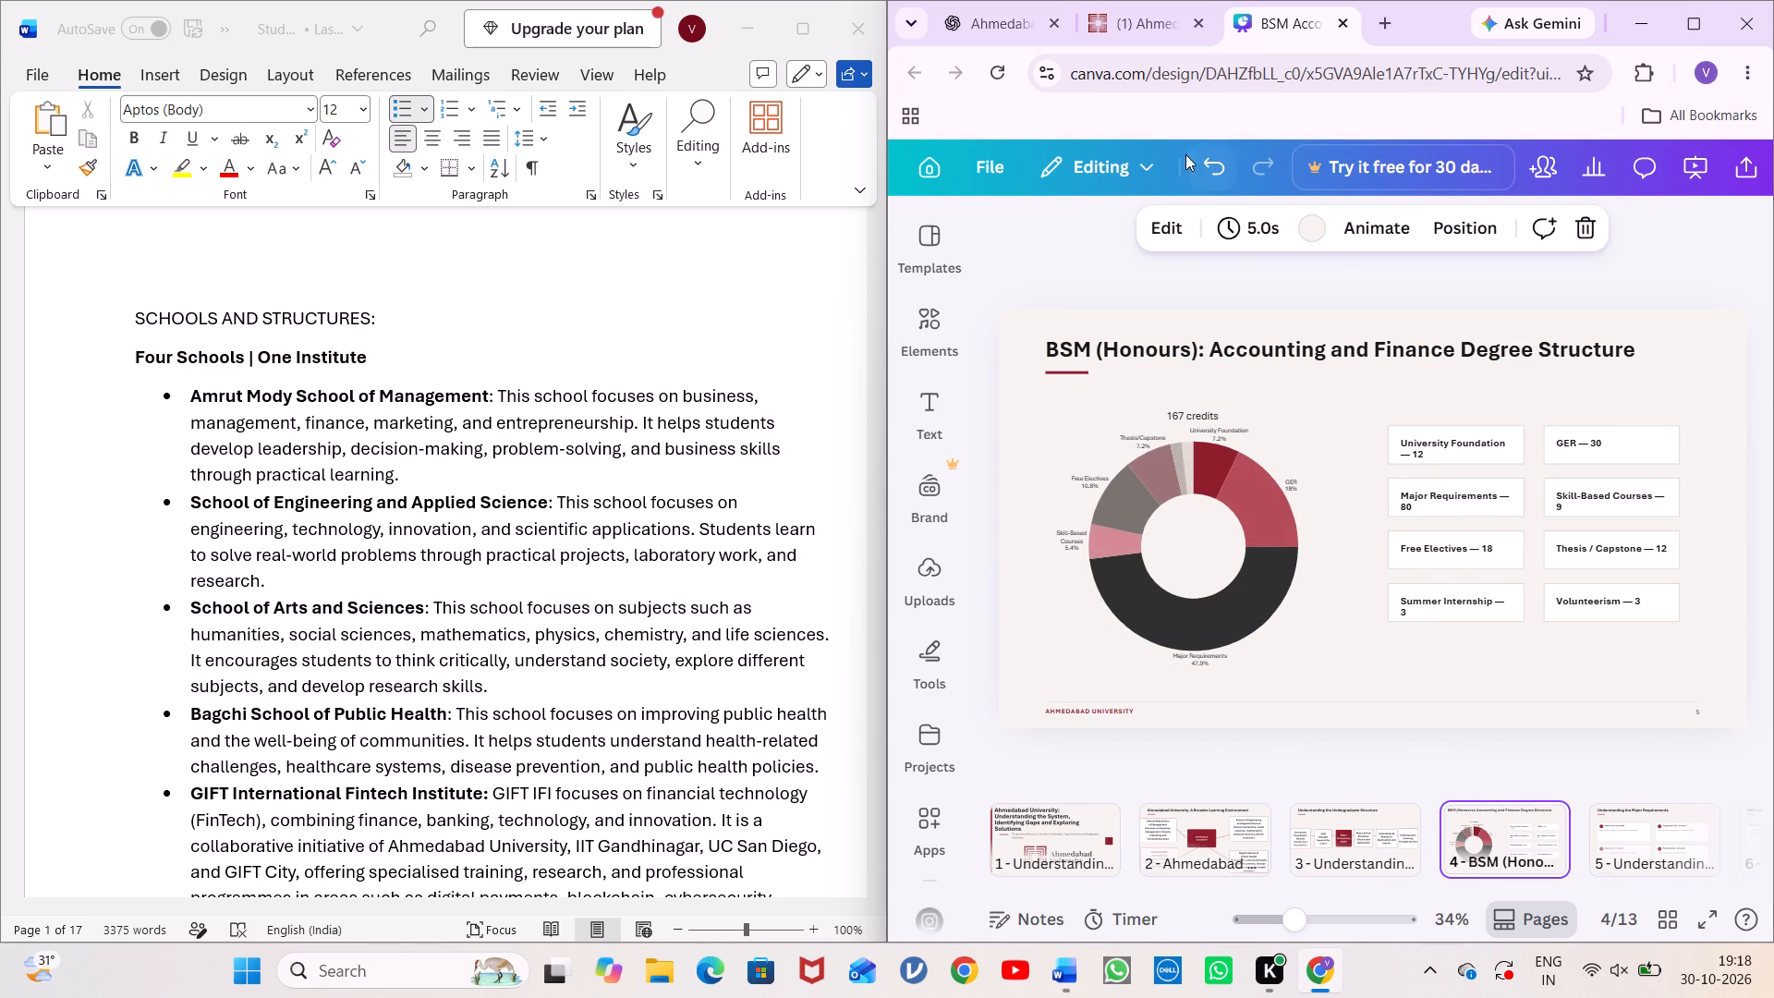
{"action": "left_click", "coordinate": [1702, 14]}
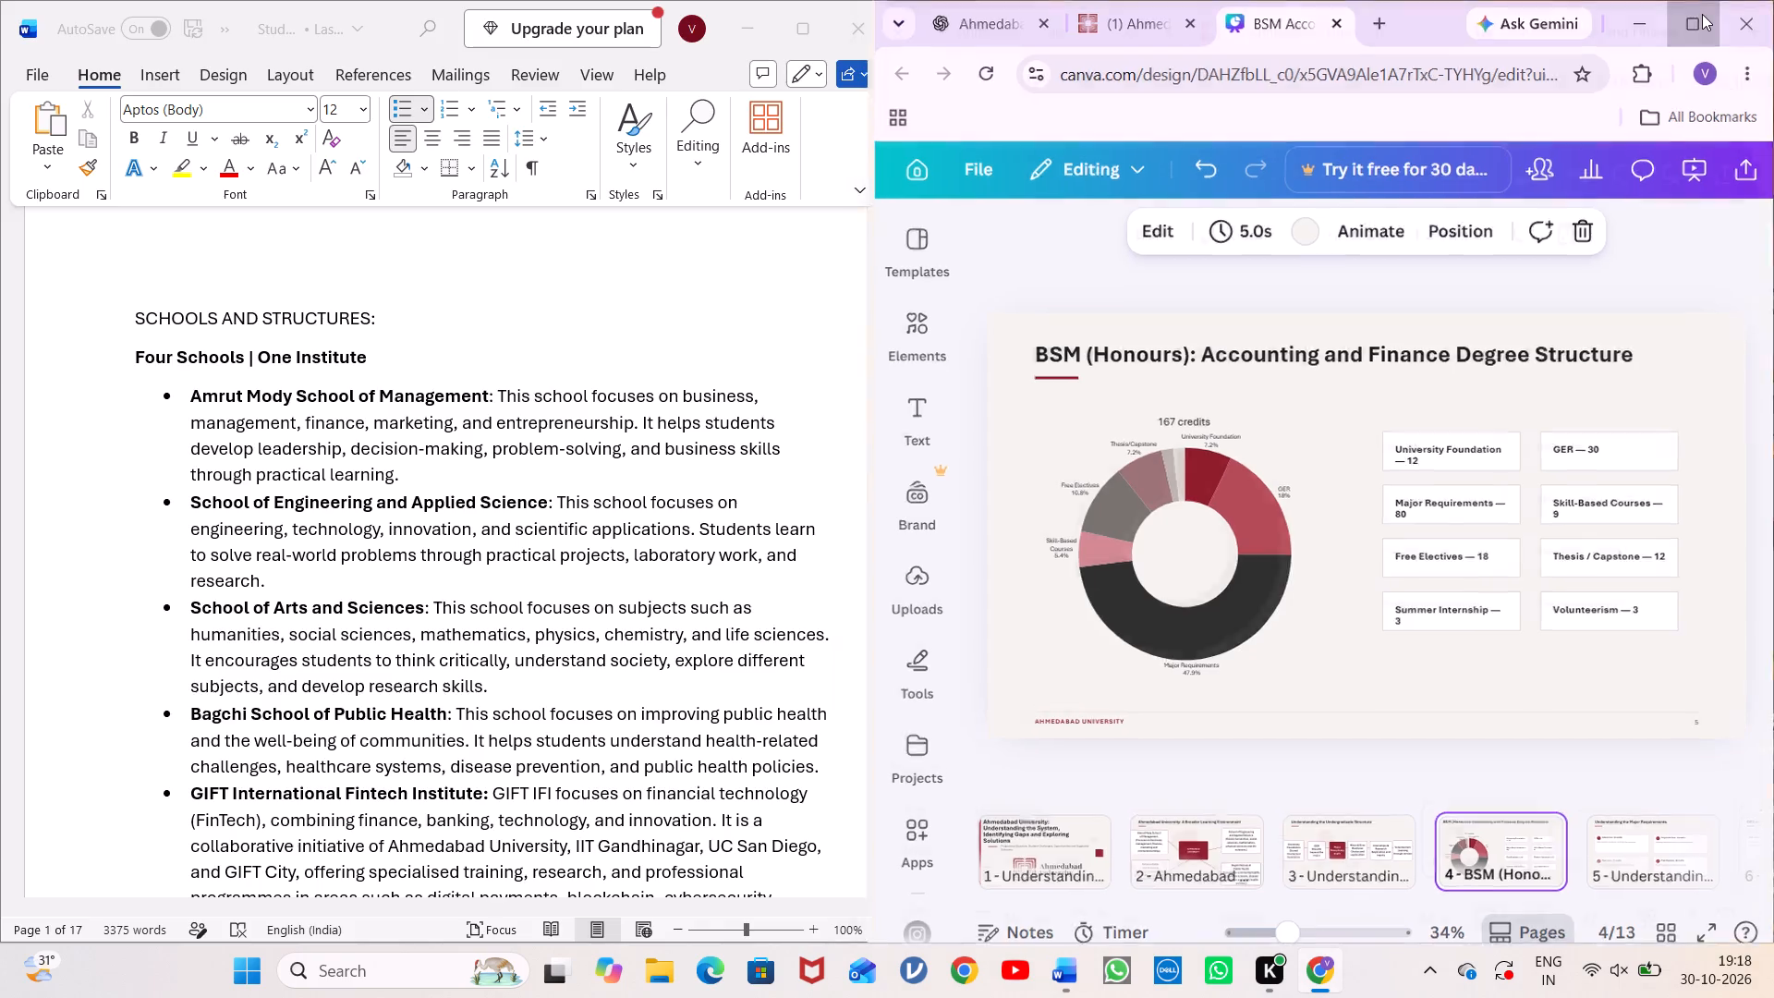
Save the presentation, and close the browser and the Word document.
{"action": "left_click", "coordinate": [523, 167]}
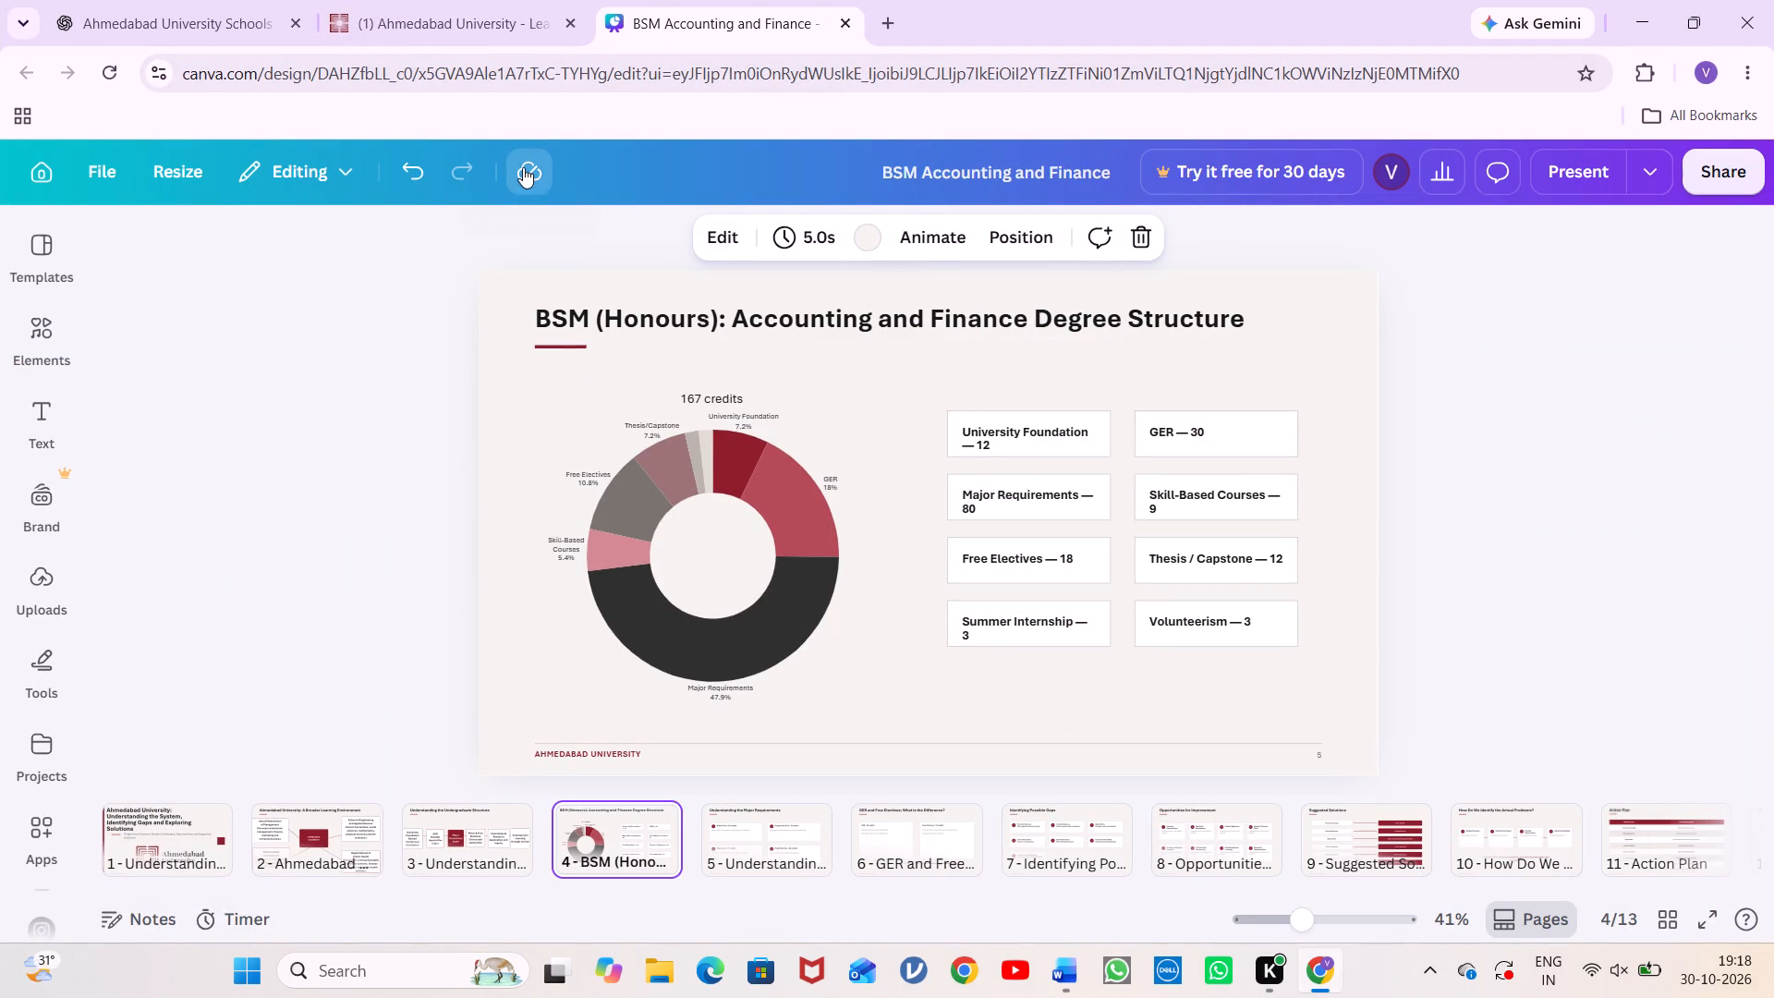
{"action": "left_click", "coordinate": [1773, 0]}
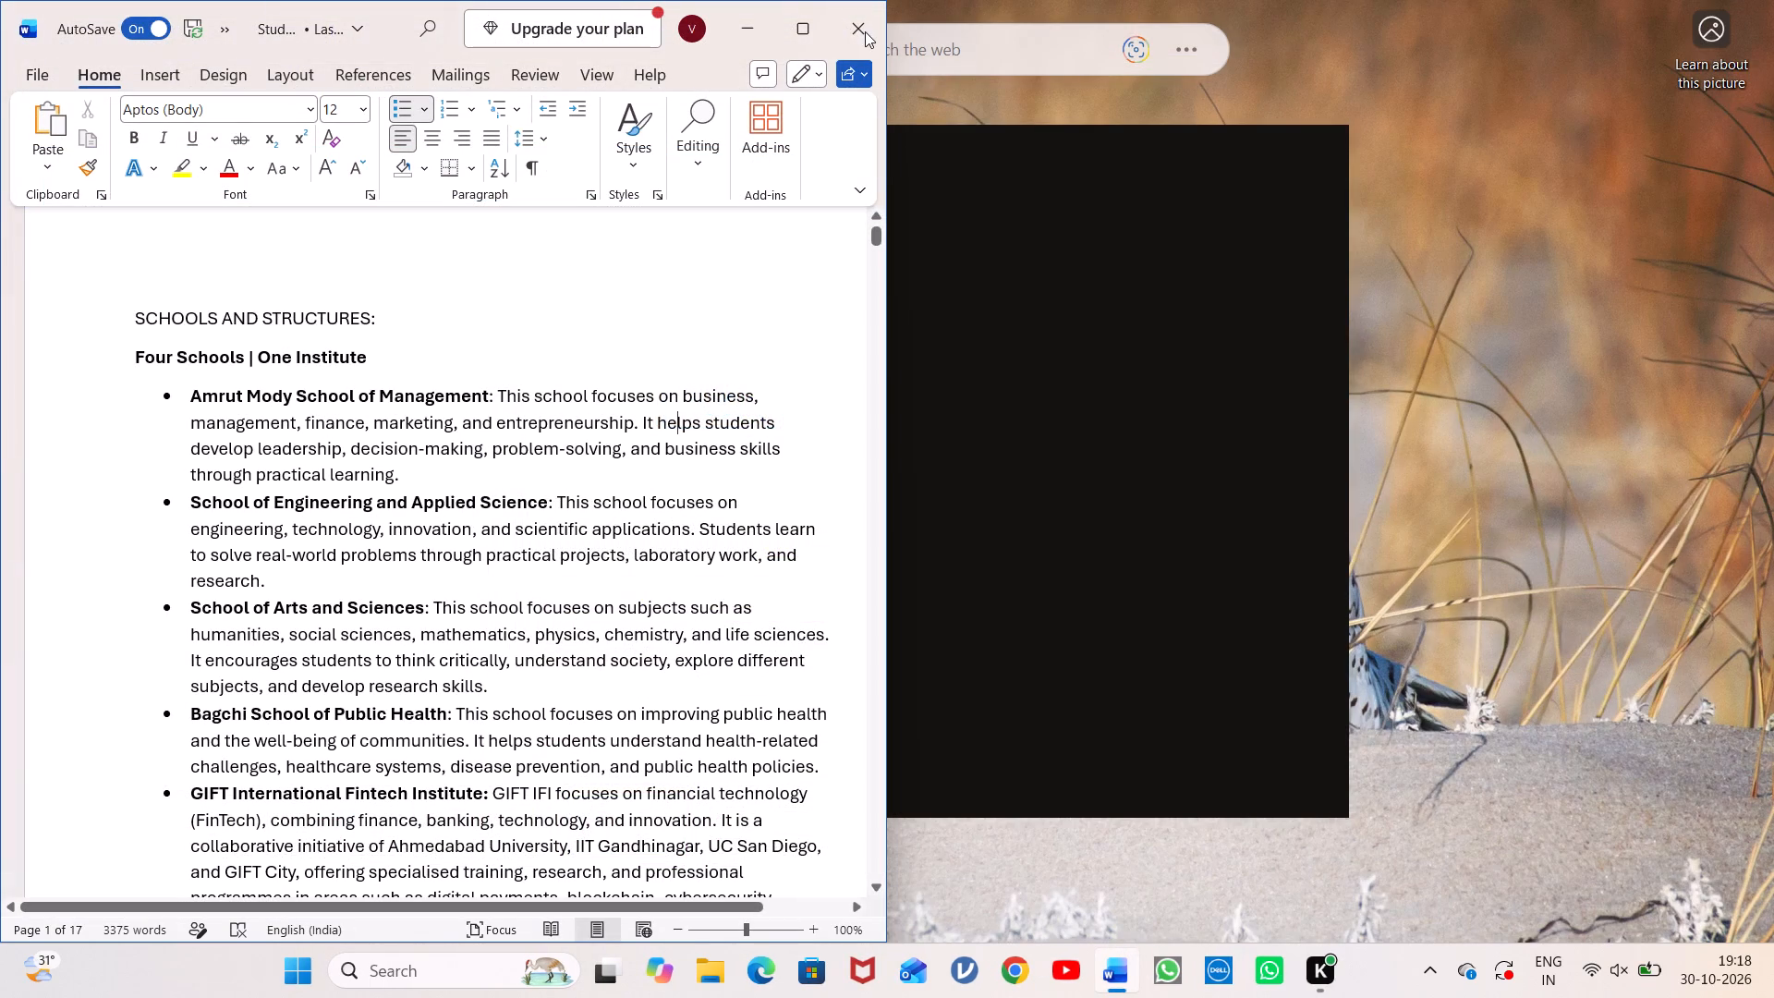
{"action": "left_click", "coordinate": [865, 31]}
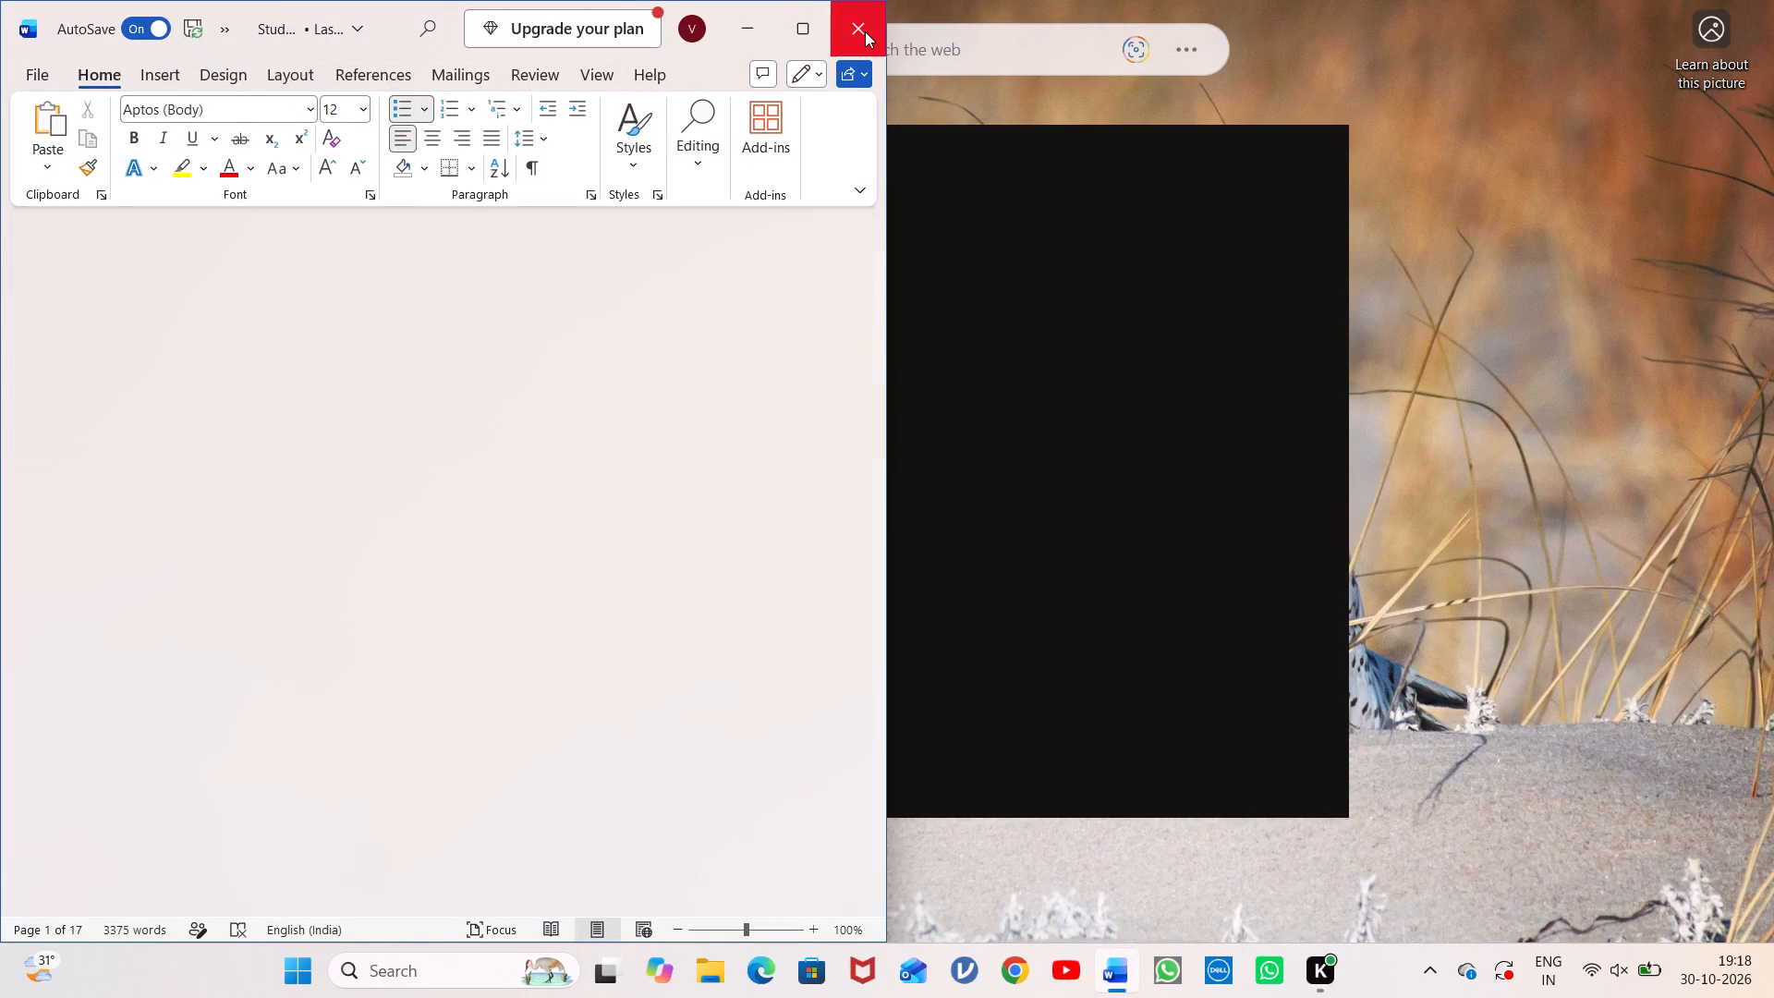